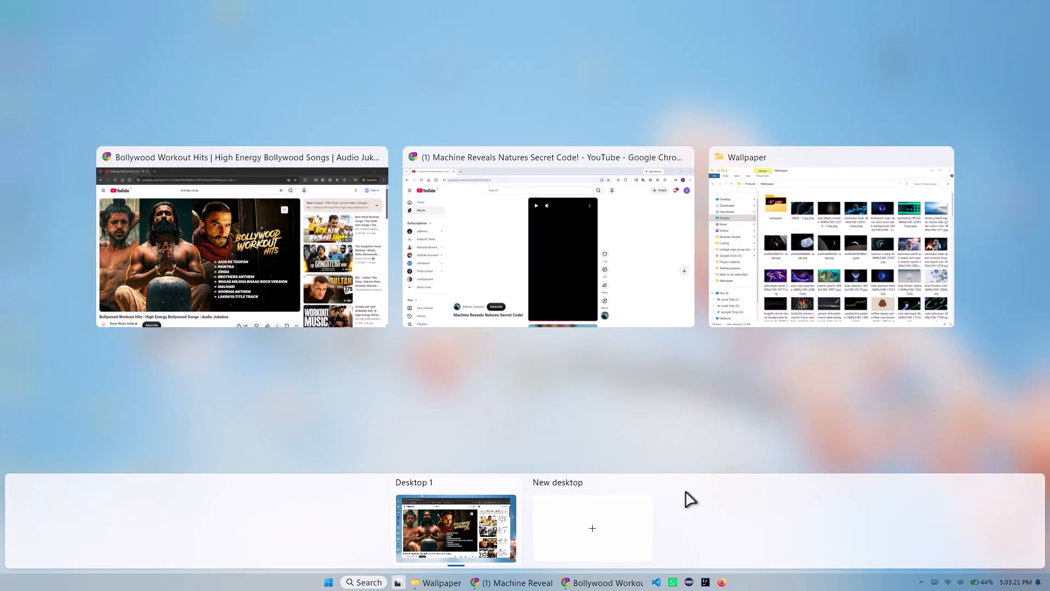
Add a second virtual desktop and move the Bollywood Workout Hits browser window onto it, returning to Desktop 1.
left_click(574, 535)
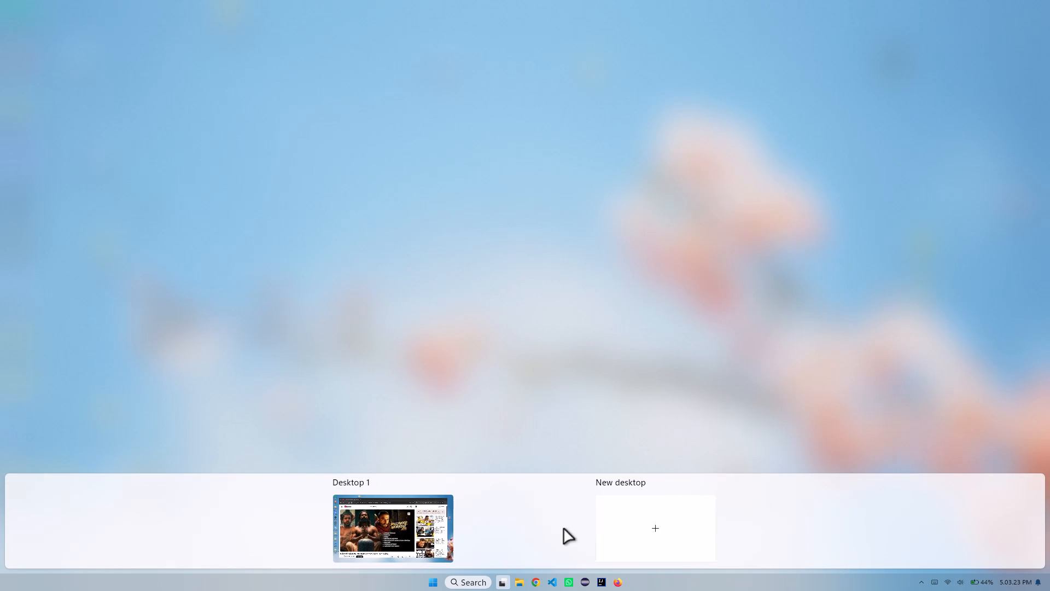
left_click(492, 529)
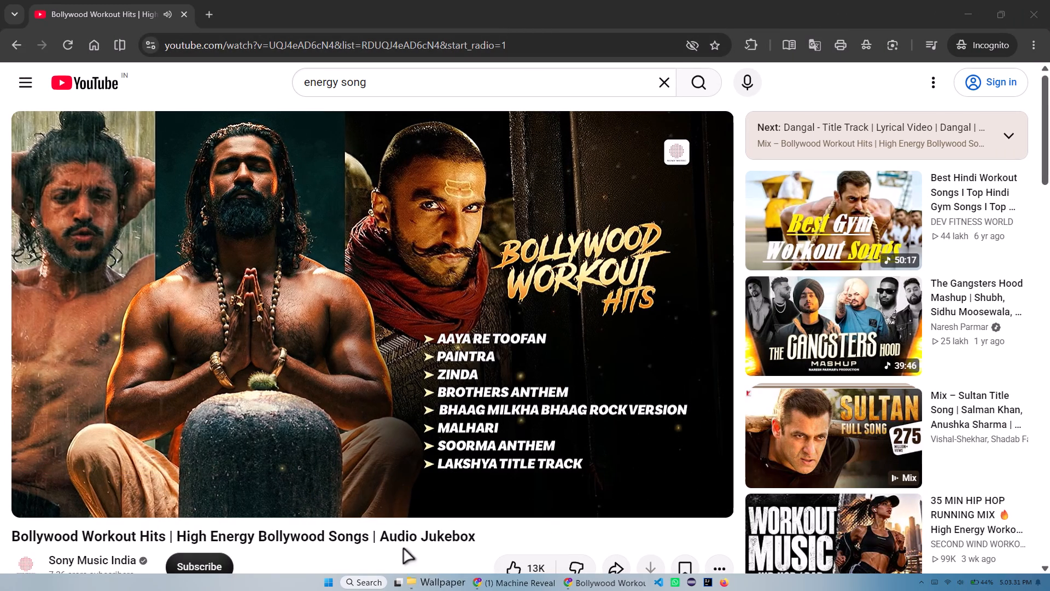
left_click(399, 586)
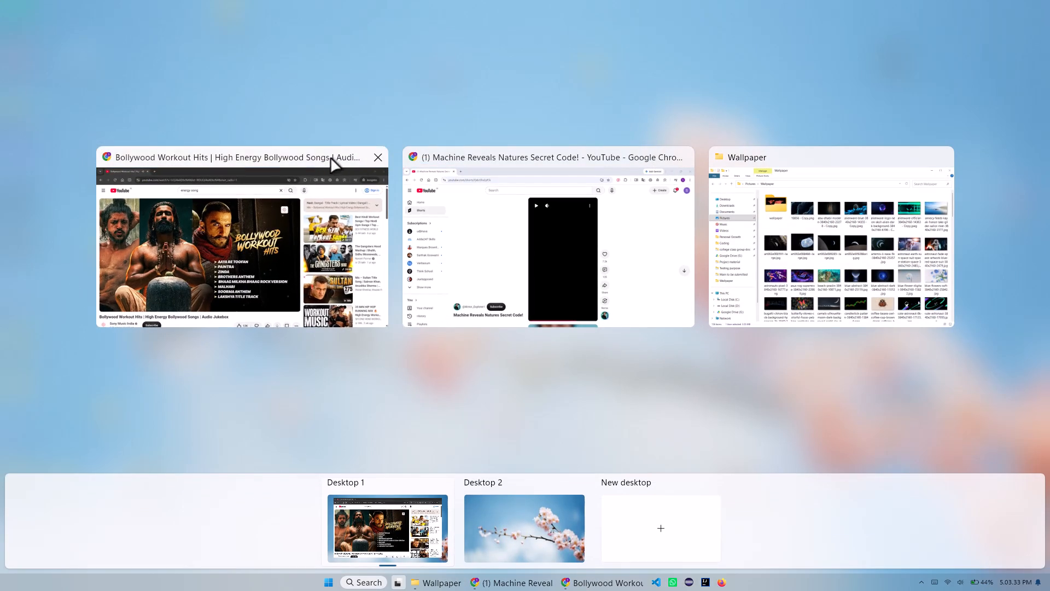
left_click_drag(310, 159, 545, 512)
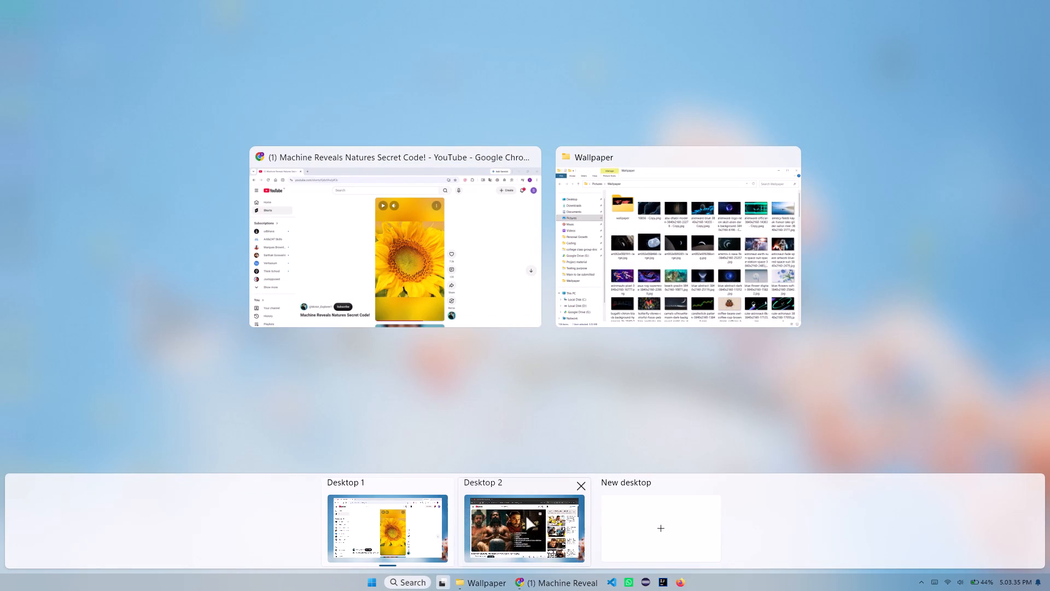
left_click(400, 543)
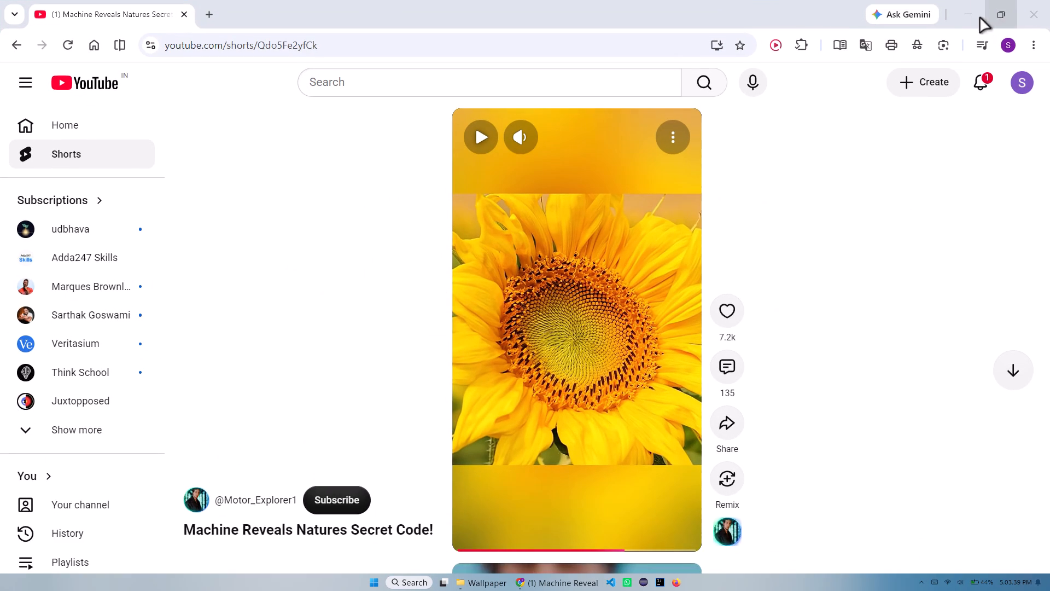
Switch to File Explorer and open Google Drive's SRS folder under college class group doc, 3rd semester, Software Engneering, Project.
left_click(966, 14)
double_click(476, 590)
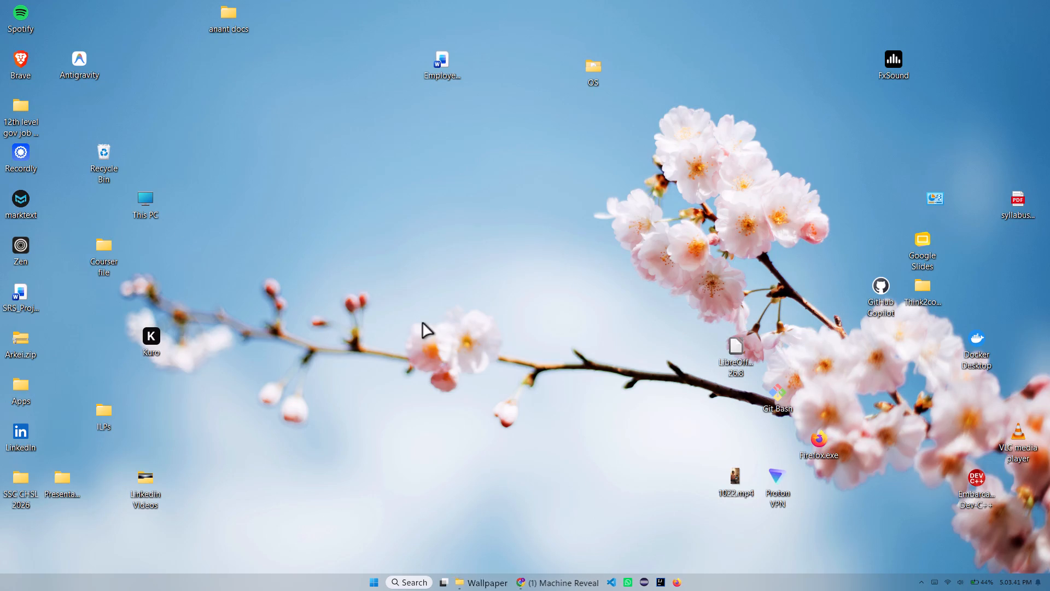
left_click(483, 583)
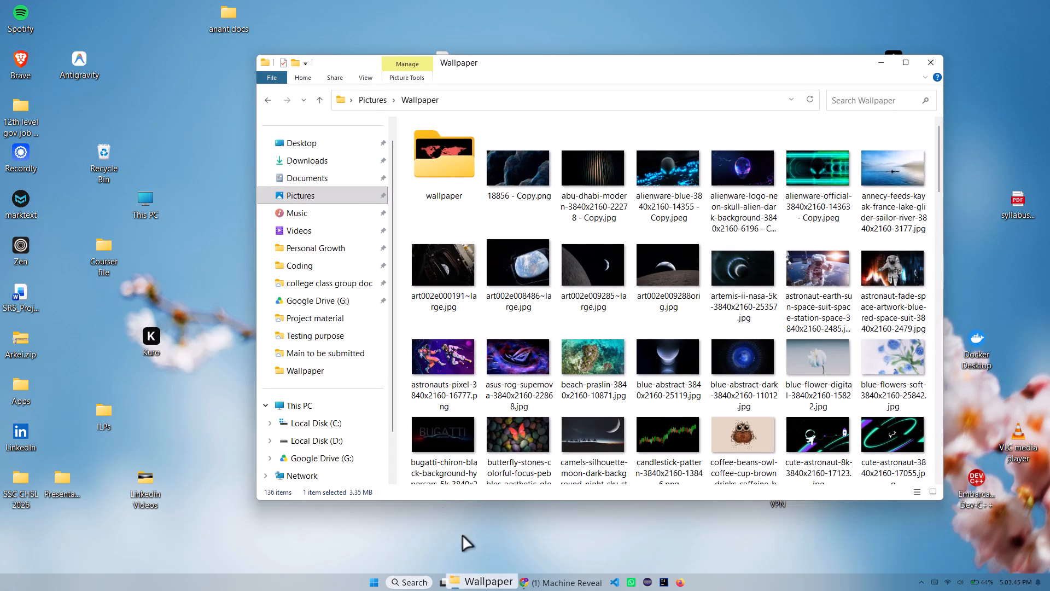
double_click(314, 297)
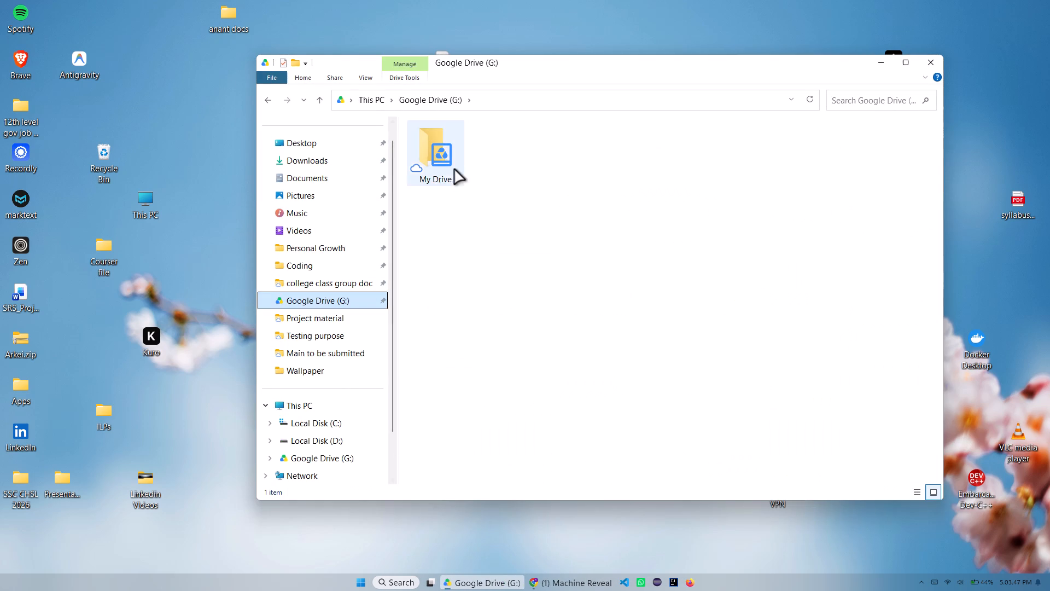
double_click(434, 168)
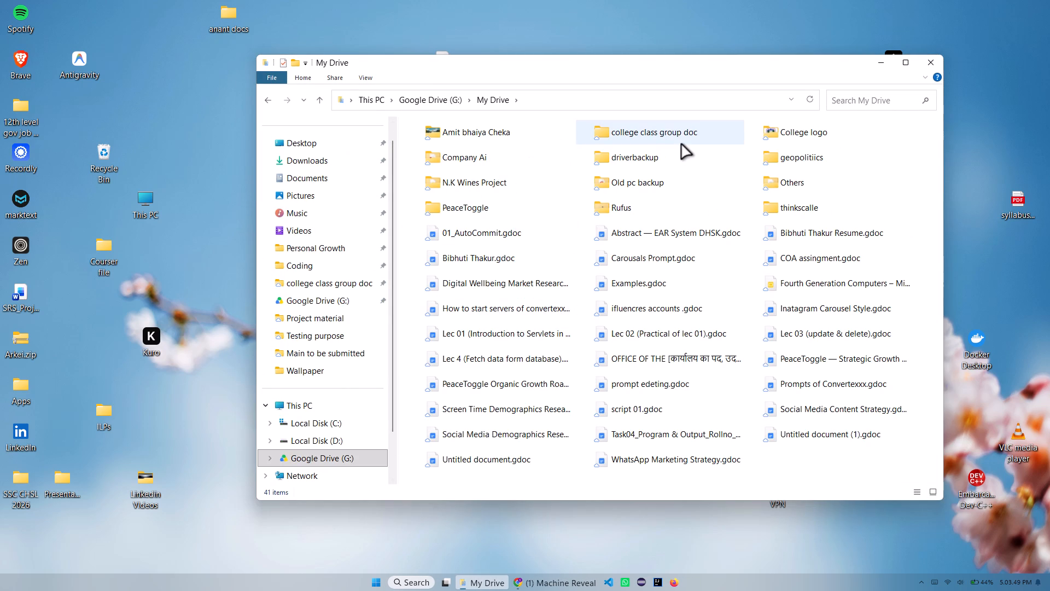
double_click(677, 138)
double_click(509, 175)
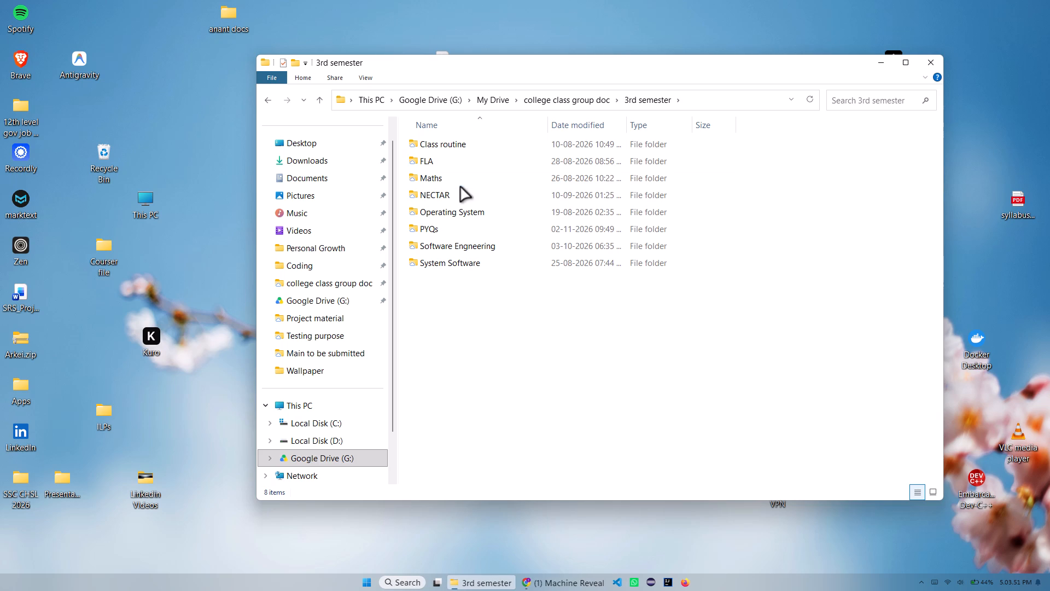
double_click(446, 242)
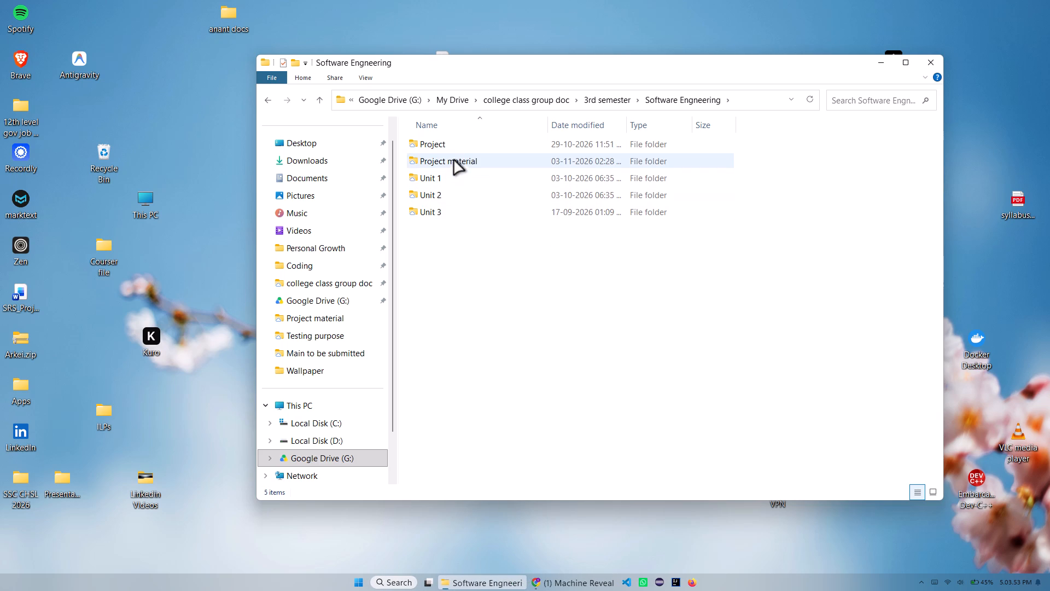
double_click(454, 147)
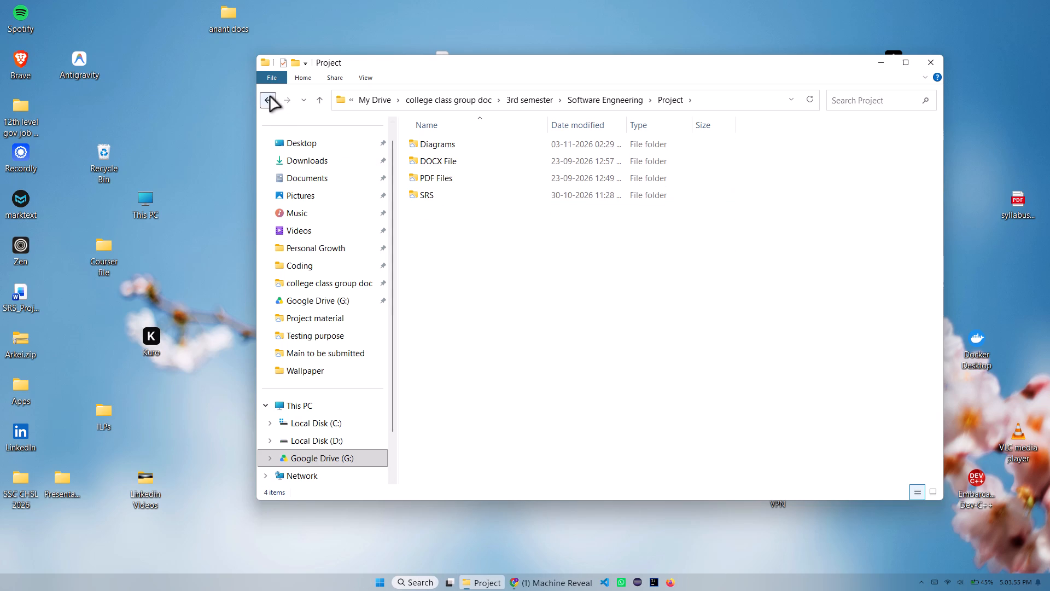
double_click(436, 190)
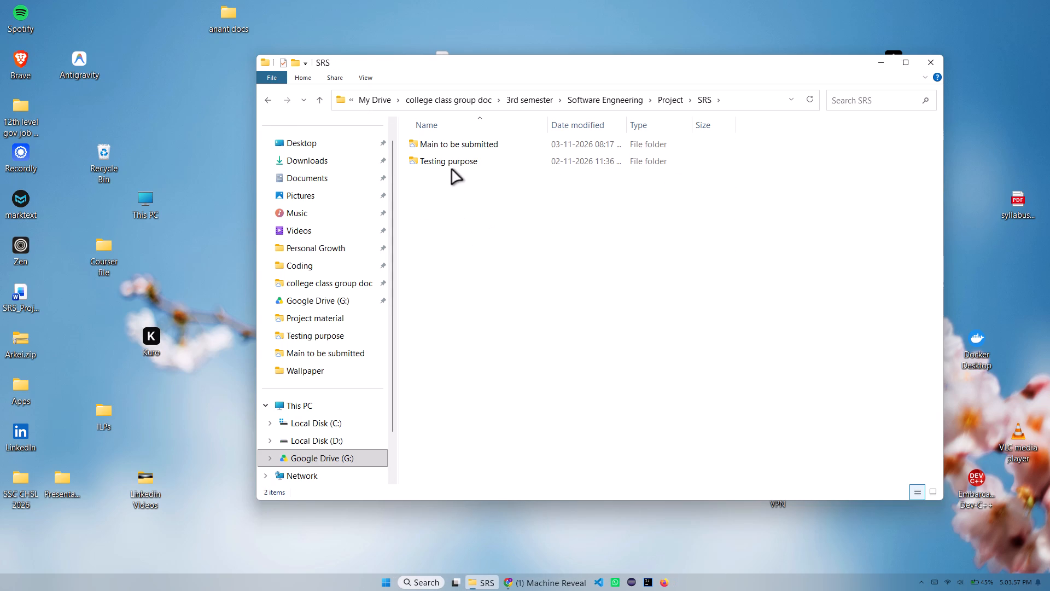
Rename the Testing purpose folder inside SRS as Testing 1.
right_click(452, 166)
left_click(576, 183)
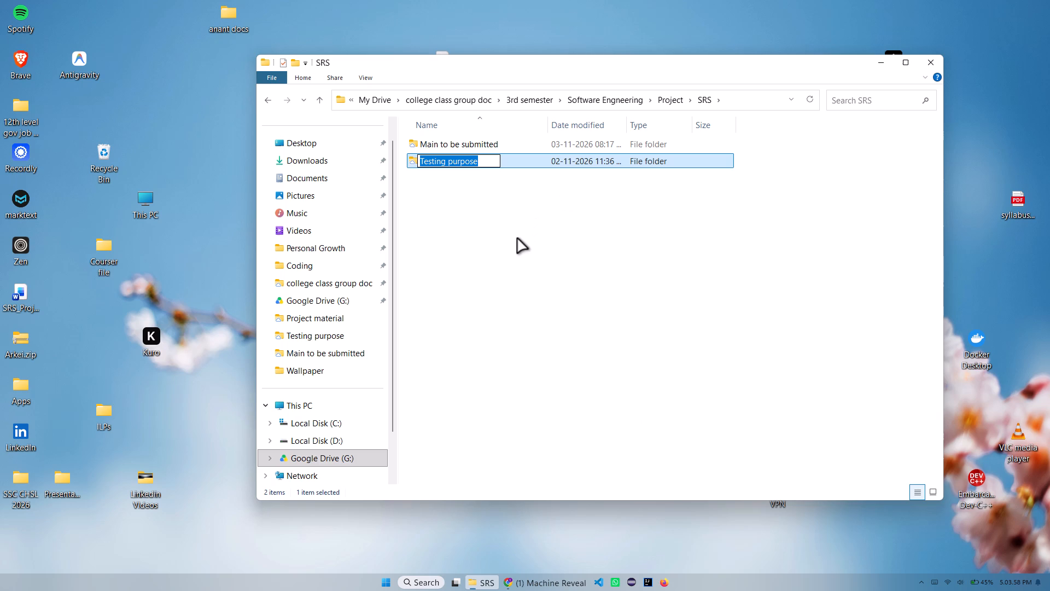
left_click(479, 163)
key("BackSpace")
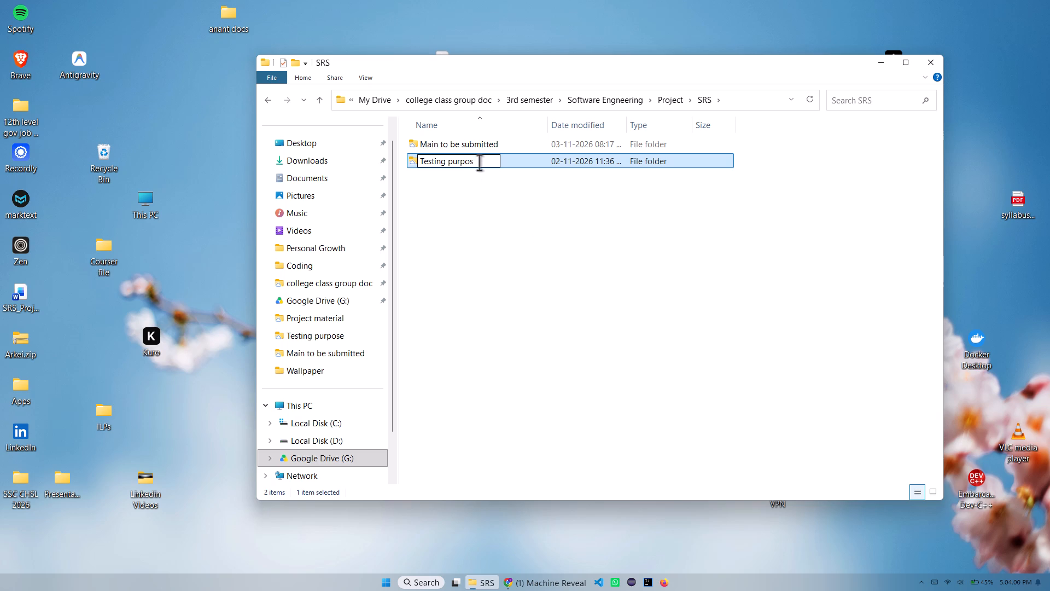
key("BackSpace")
key("BackSpace")
key("BackSpace")
key("BackSpace")
key("BackSpace")
key("BackSpace")
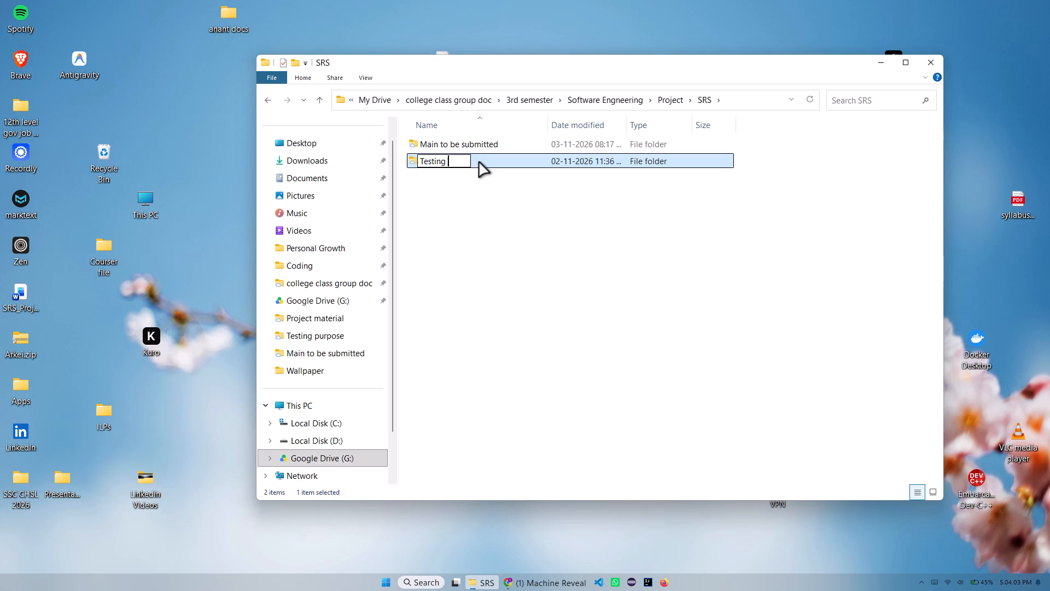
key("1")
key("Return")
Create a new folder named Testing 2 inside the SRS folder.
right_click(460, 205)
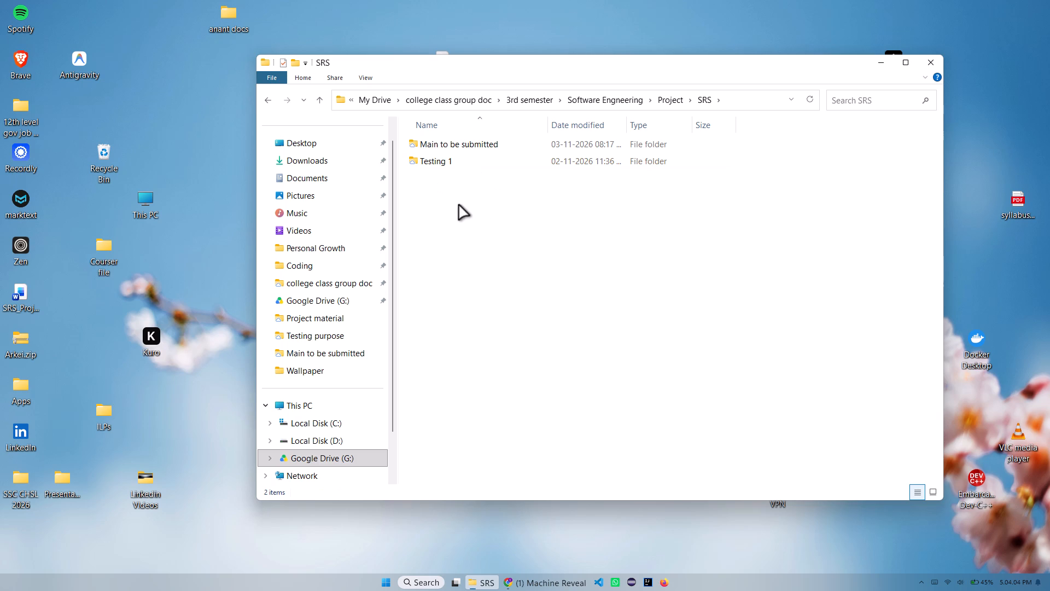
left_click(650, 302)
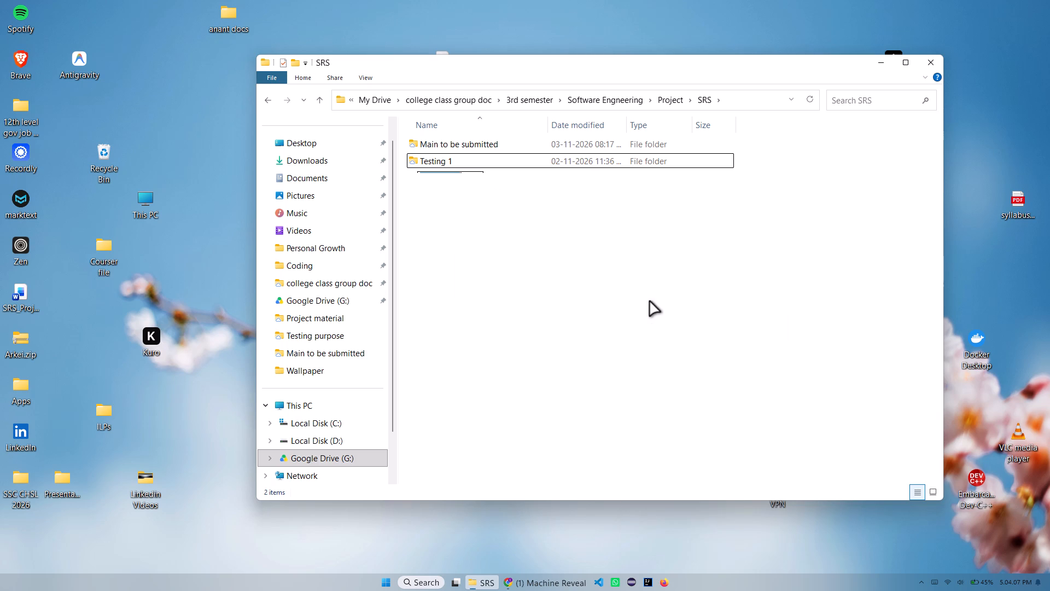
type("Tw")
key("BackSpace")
key("e")
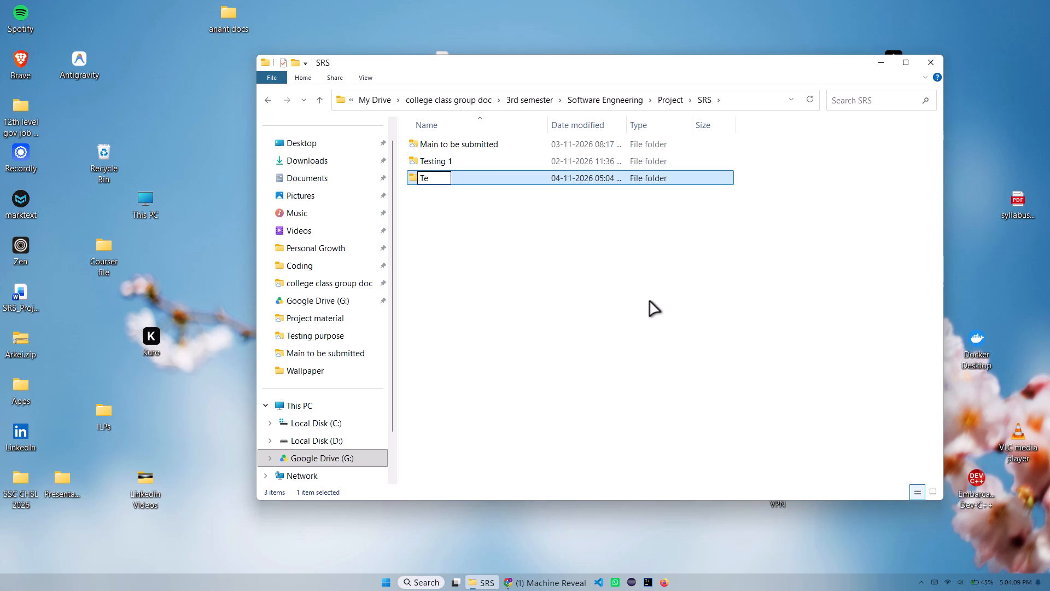
type("sting")
key("space")
key("2")
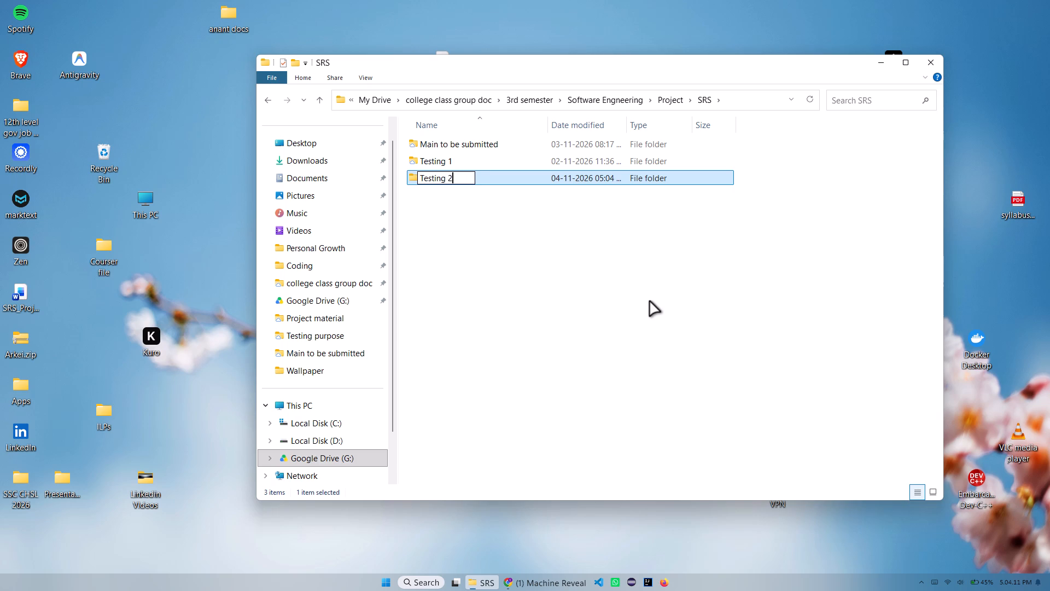
key("Return")
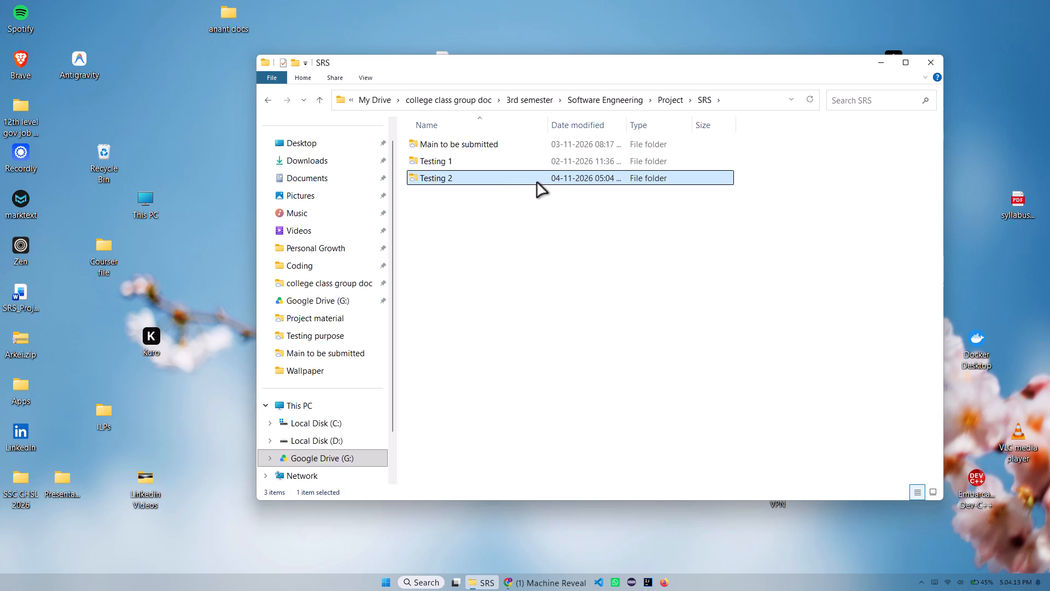
left_click(536, 183)
Copy the Employee_Attendance_Record Word document from the Main to be submitted folder into the Testing 2 folder.
double_click(505, 147)
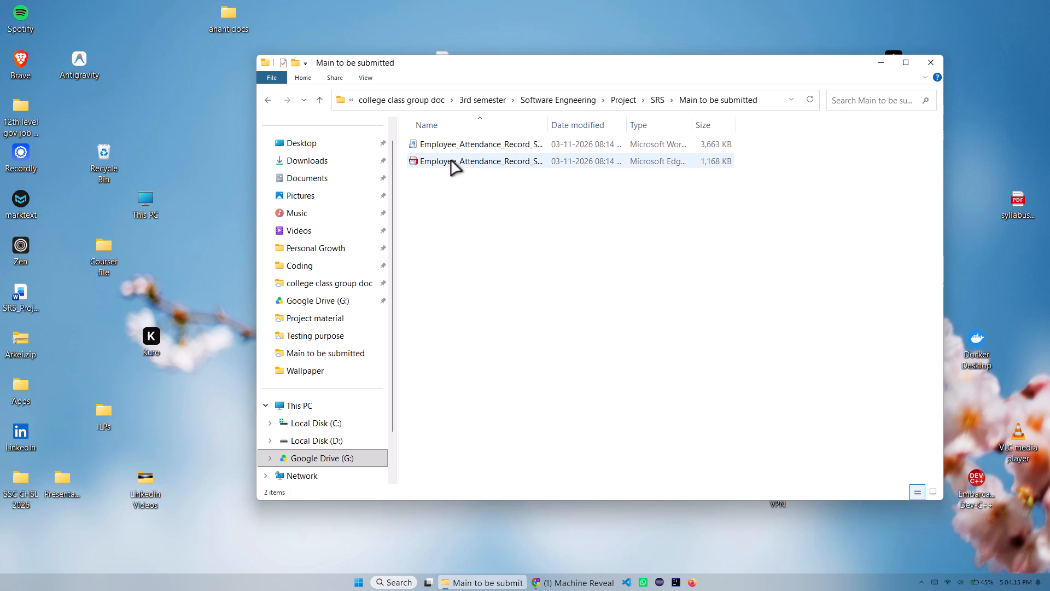
left_click(458, 147)
right_click(458, 147)
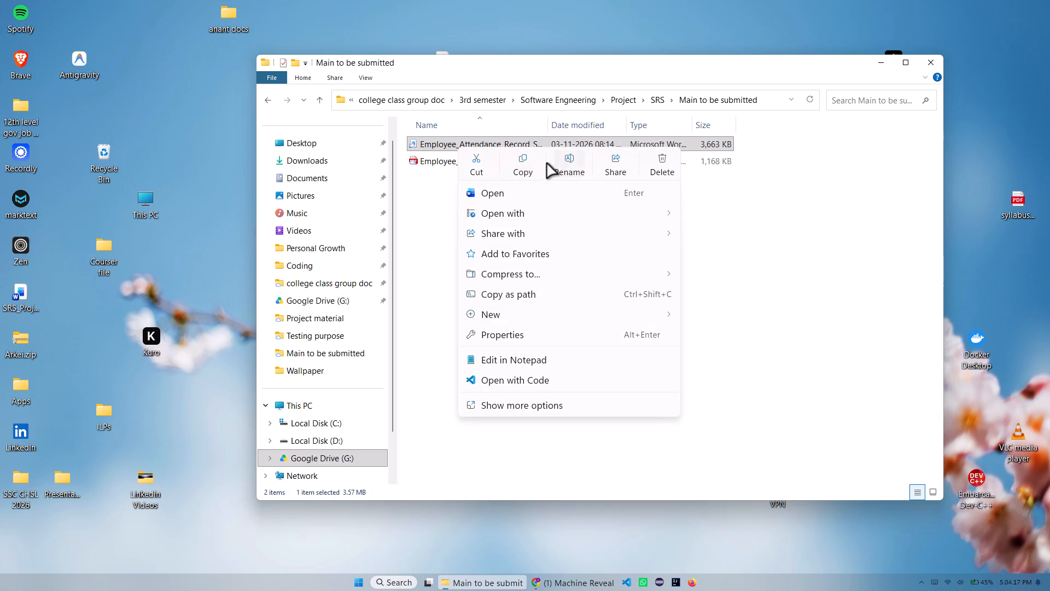
left_click(523, 162)
left_click(270, 99)
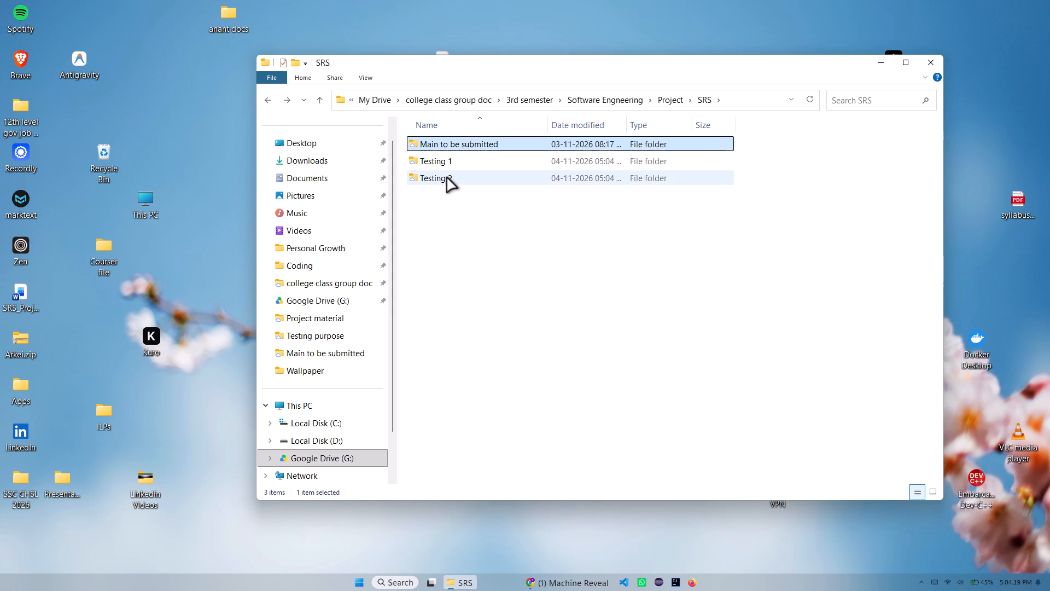
left_click(447, 178)
left_click(442, 176)
right_click(446, 229)
double_click(472, 181)
right_click(472, 269)
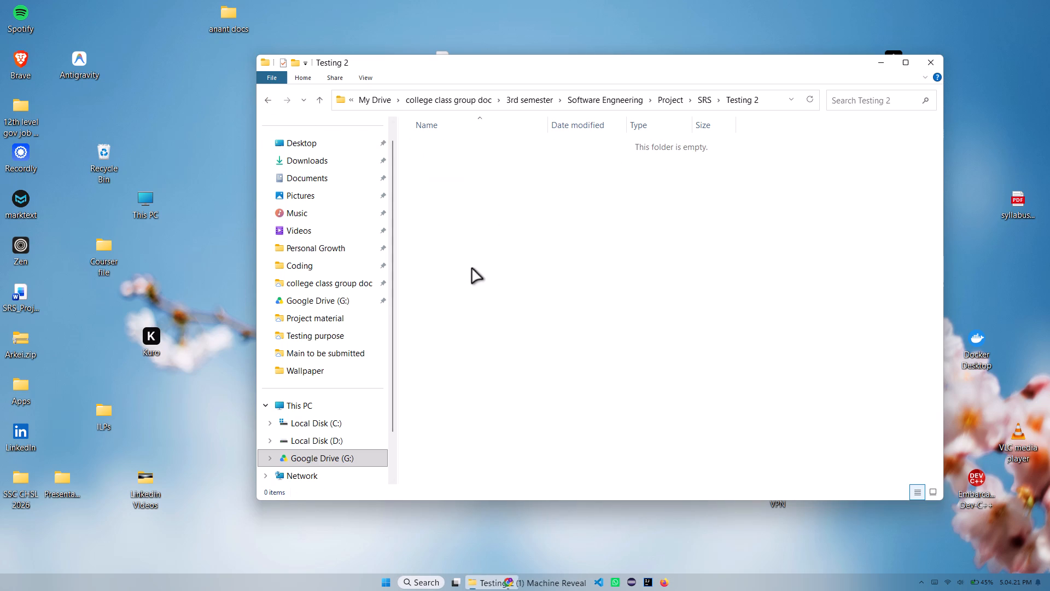
left_click(486, 286)
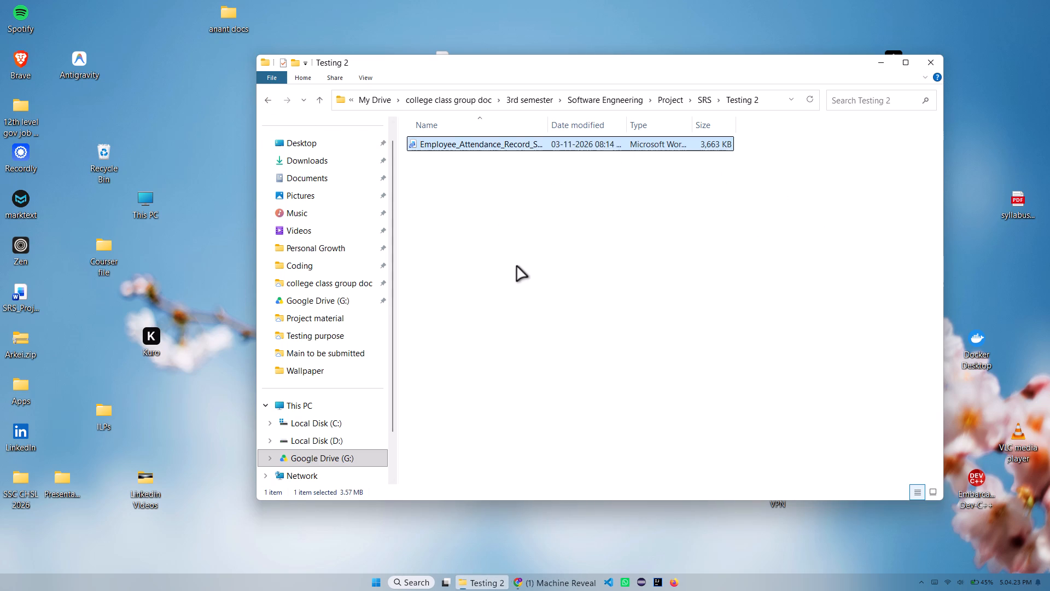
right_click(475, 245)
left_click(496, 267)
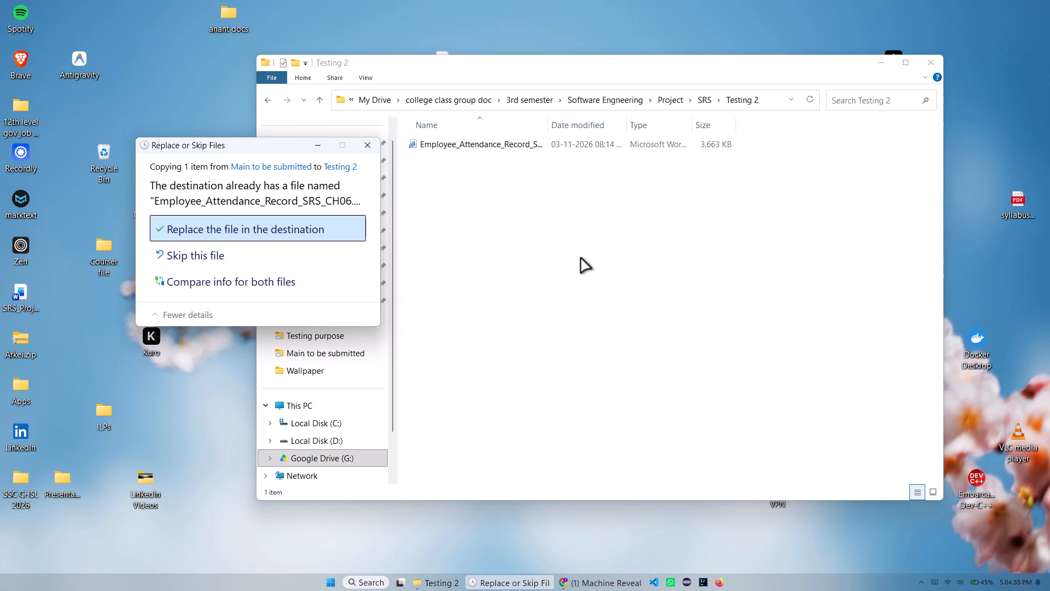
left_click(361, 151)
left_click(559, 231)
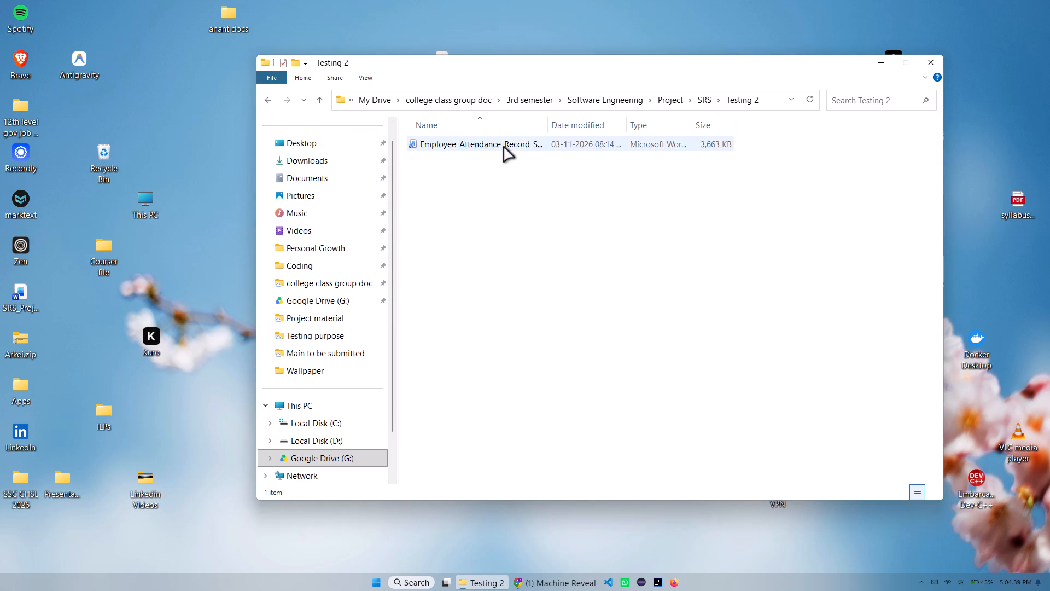
Rename the copied Word document in the Testing 2 folder as 1_Front_Page.docx.
right_click(504, 147)
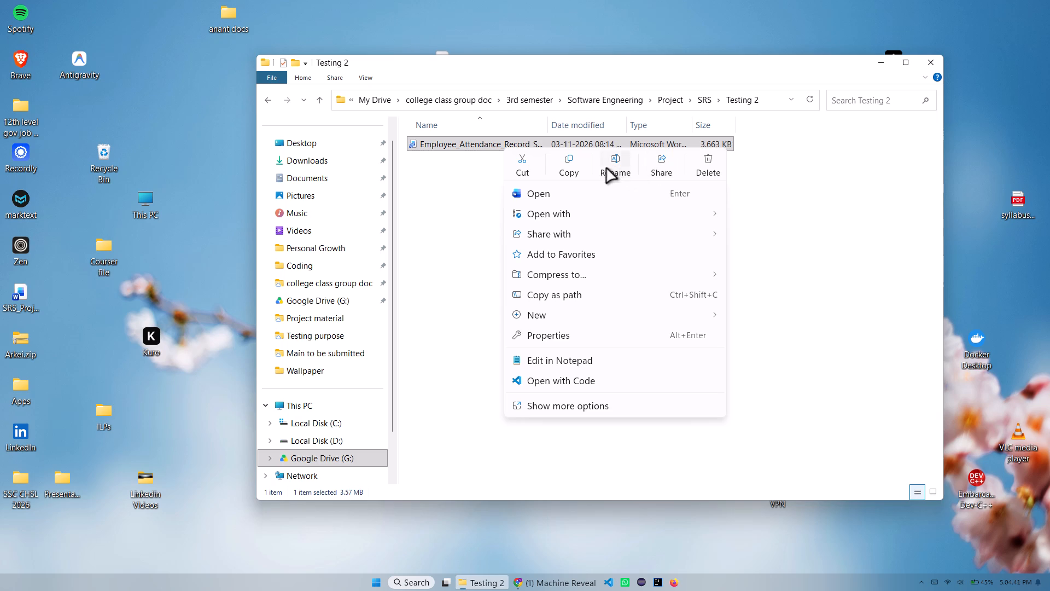
left_click(614, 168)
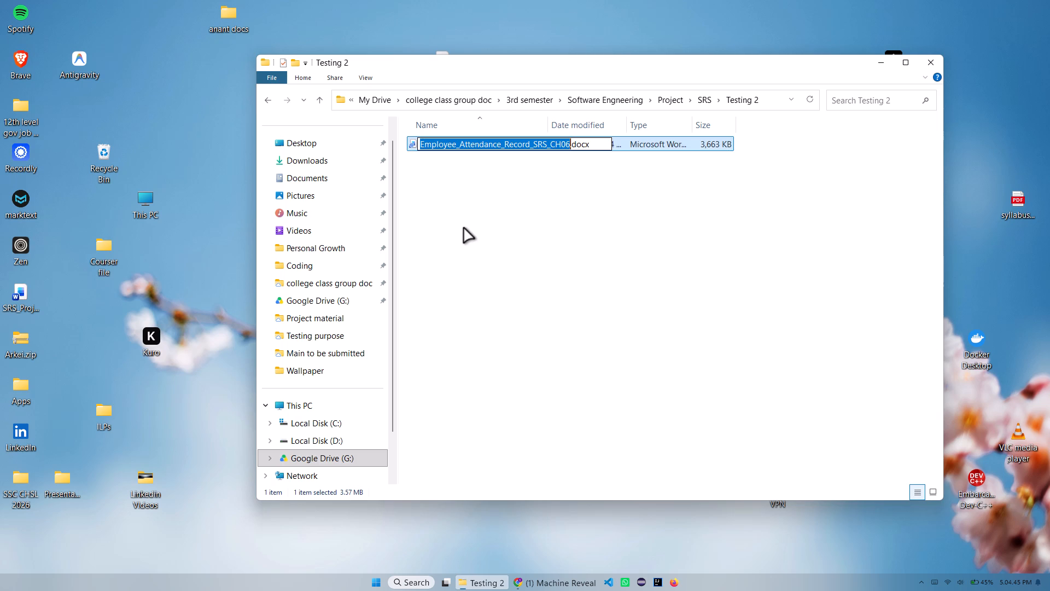
key("shift+f")
type("ront Pafe")
key("BackSpace")
key("BackSpace")
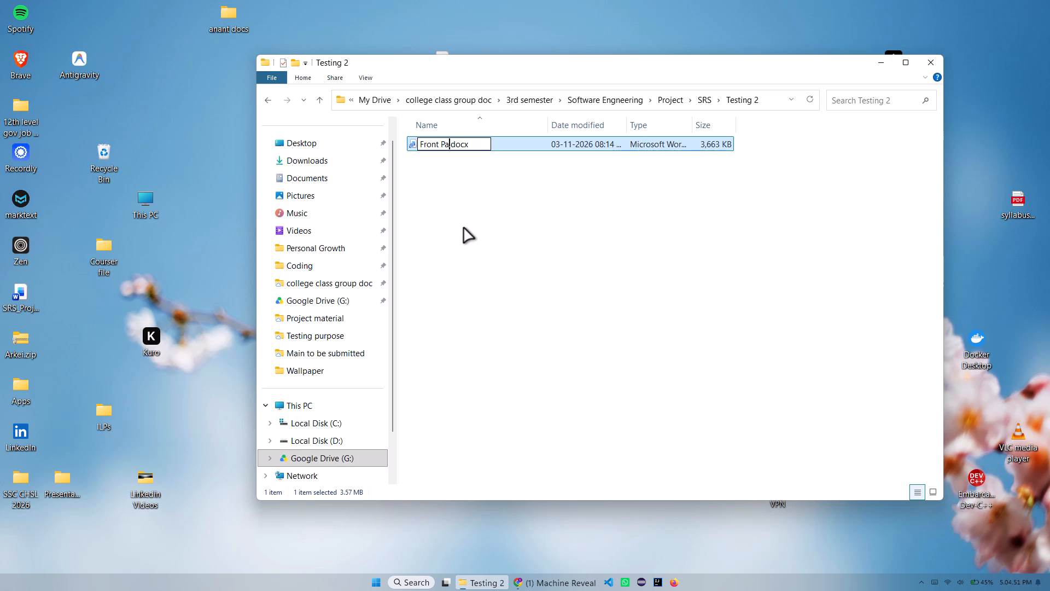
type("ge")
key("Left")
key("Left")
key("Left")
key("Left")
key("Left")
key("Left")
key("Left")
key("Left")
key("Left")
key("Left")
key("1")
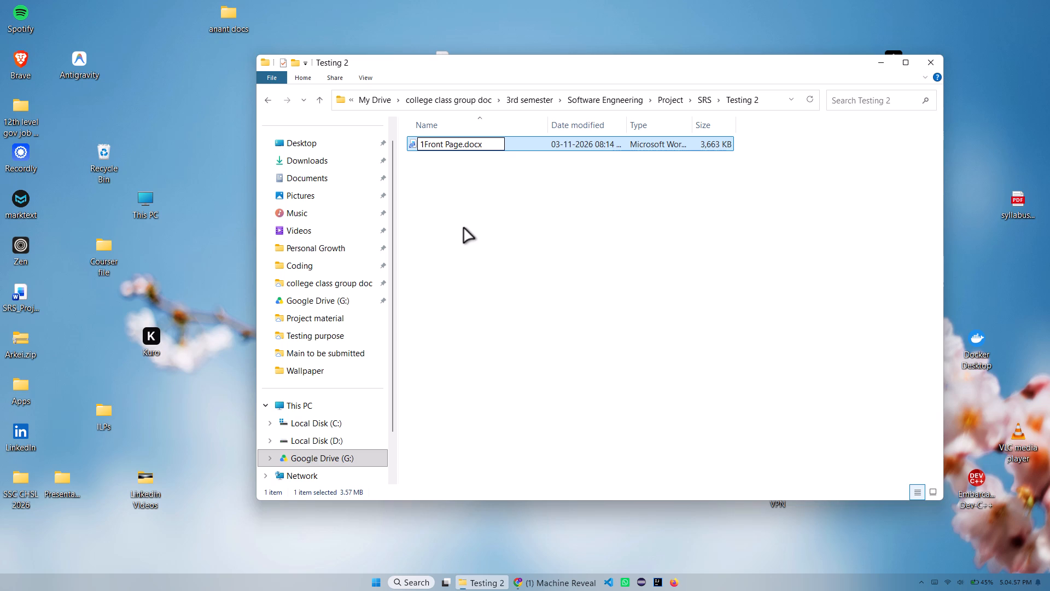
key("shift+underscore")
key("Right")
key("Right")
key("Right")
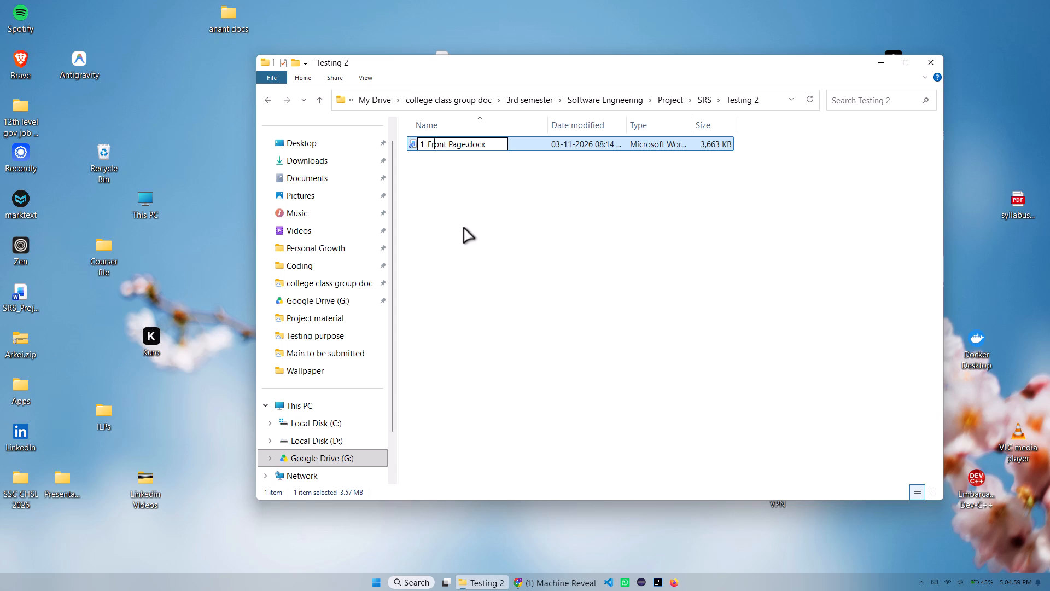
key("Right")
key("Right")
key("Right")
key("BackSpace")
key("shift+underscore")
left_click(504, 216)
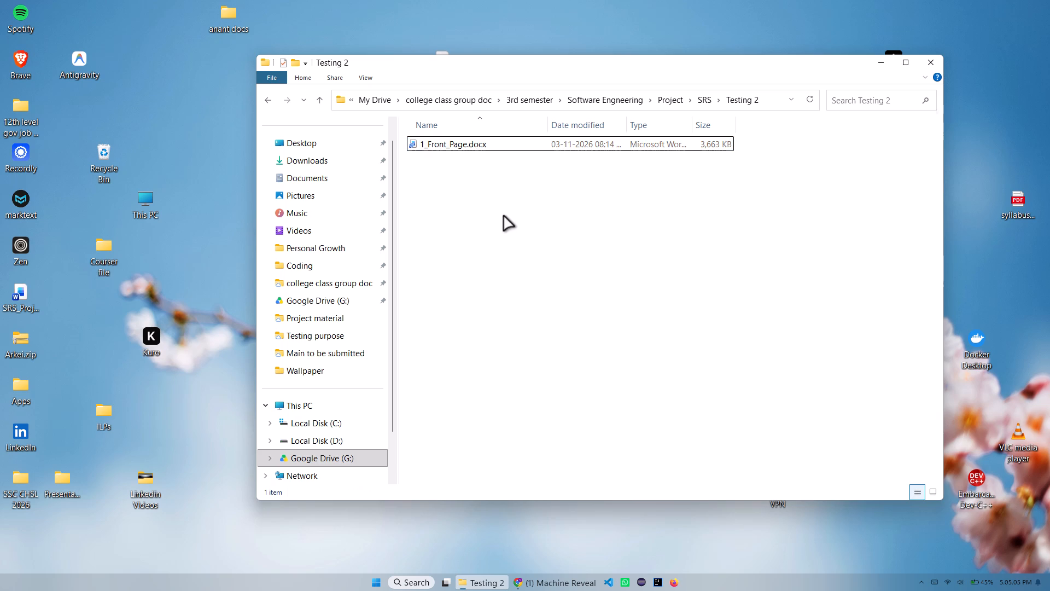
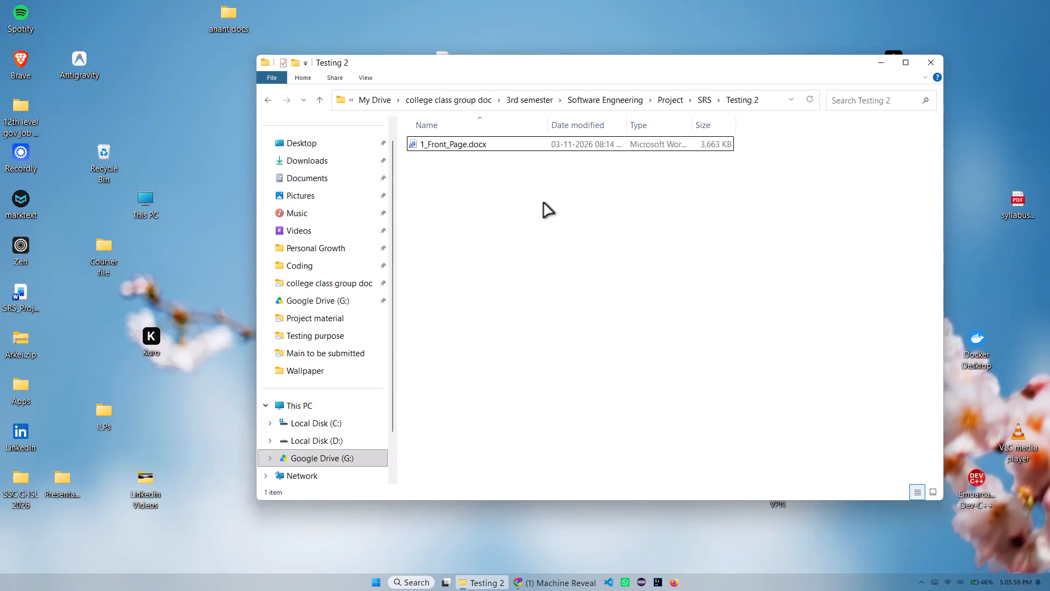
Paste another copy of the Employee_Attendance_Record_SRS_CH06 Word document into the Testing 2 folder.
left_click(555, 270)
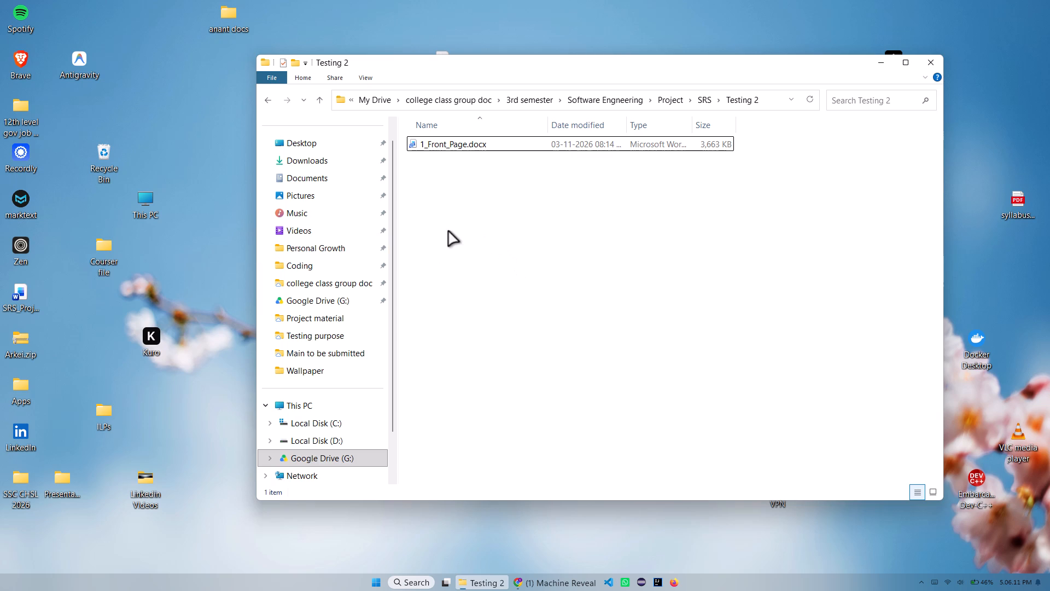
left_click(452, 205)
right_click(452, 205)
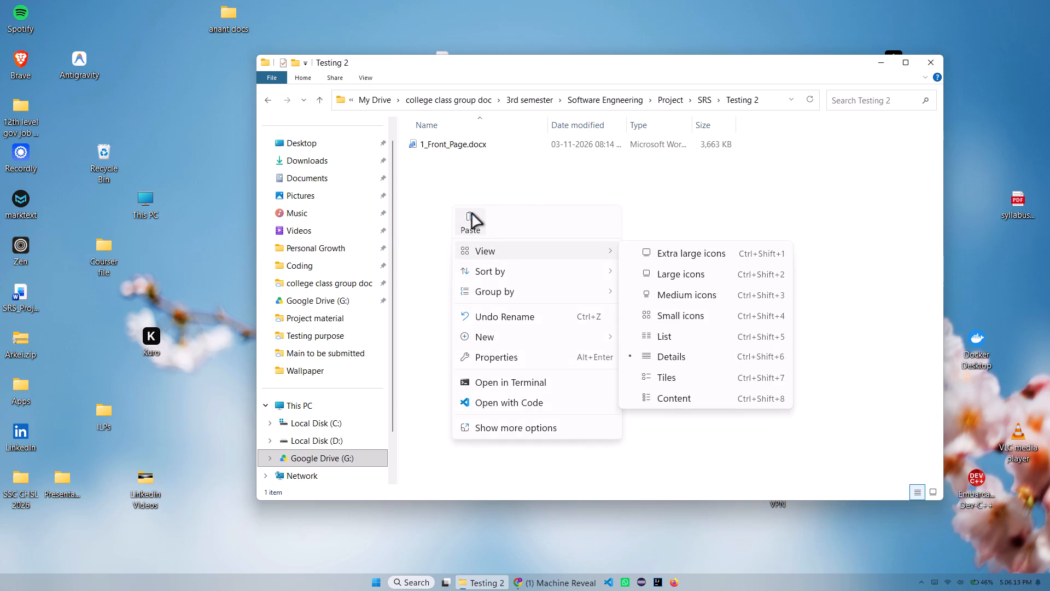
left_click(472, 214)
Rename the newly pasted Employee_Attendance_Record document in Testing 2 as 2_Certificates_Pages.docx.
right_click(511, 160)
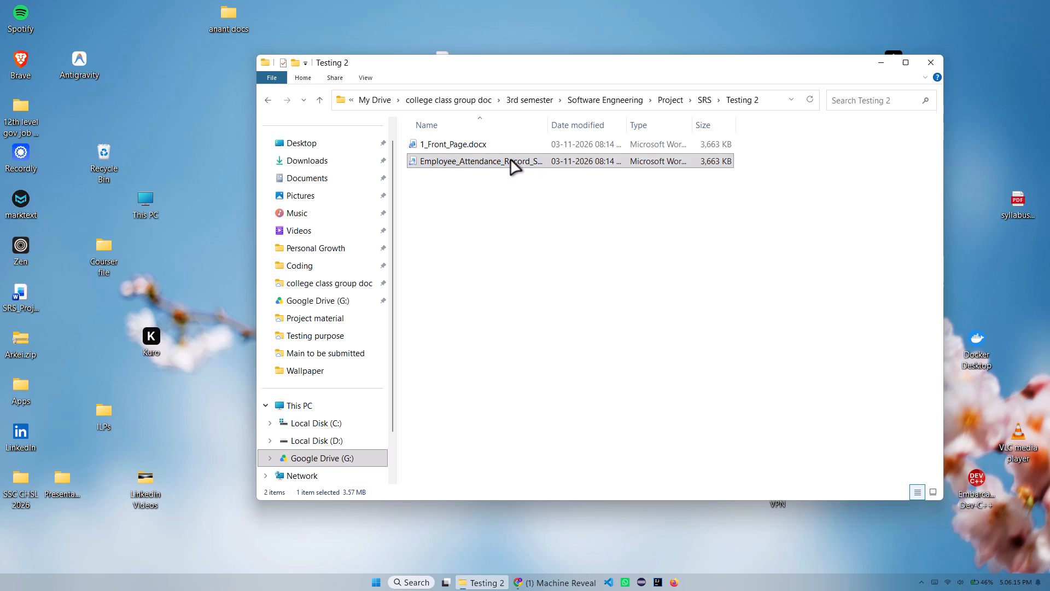
left_click(617, 178)
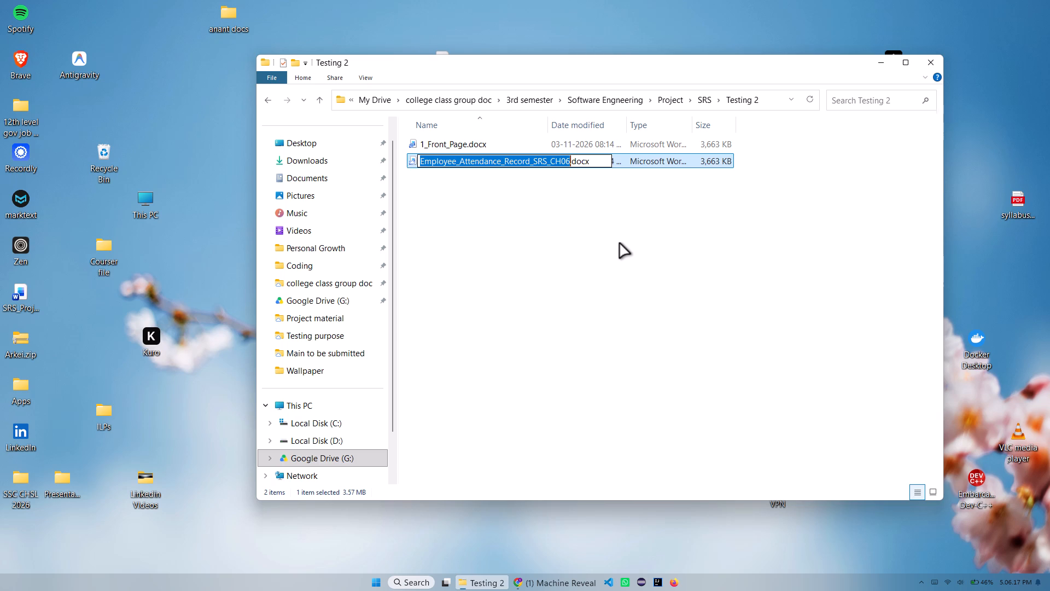
key("2")
key("shift+underscore")
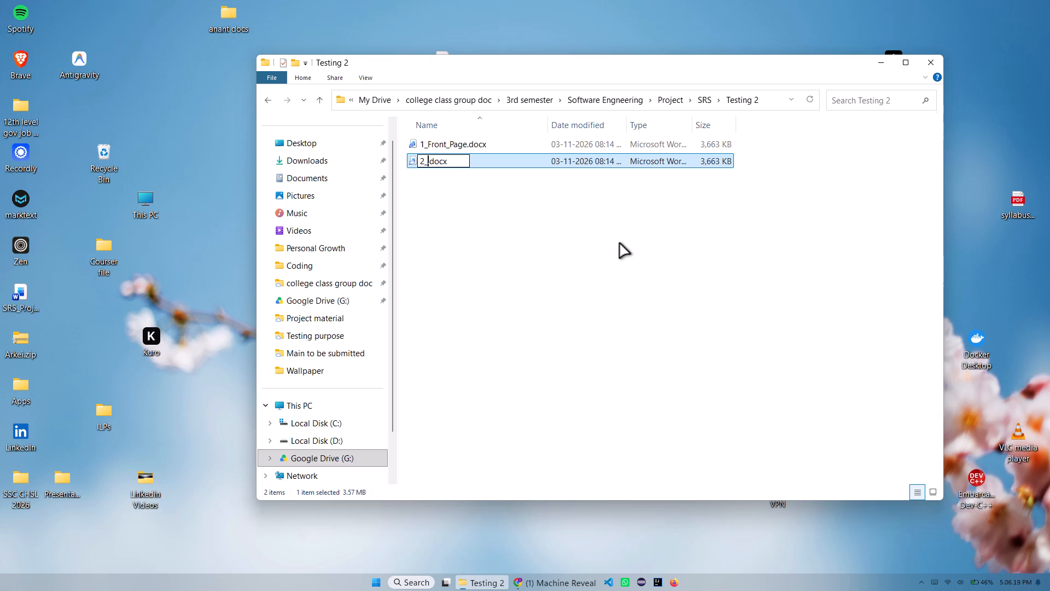
type("Certi")
type("ficates")
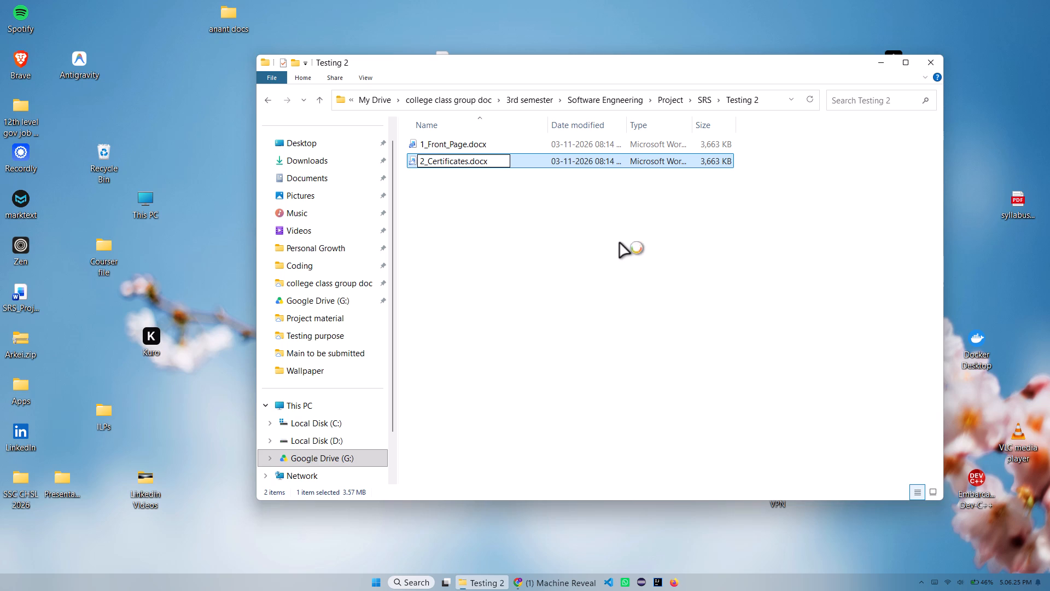
type("_pa")
key("BackSpace")
key("BackSpace")
type("Pages")
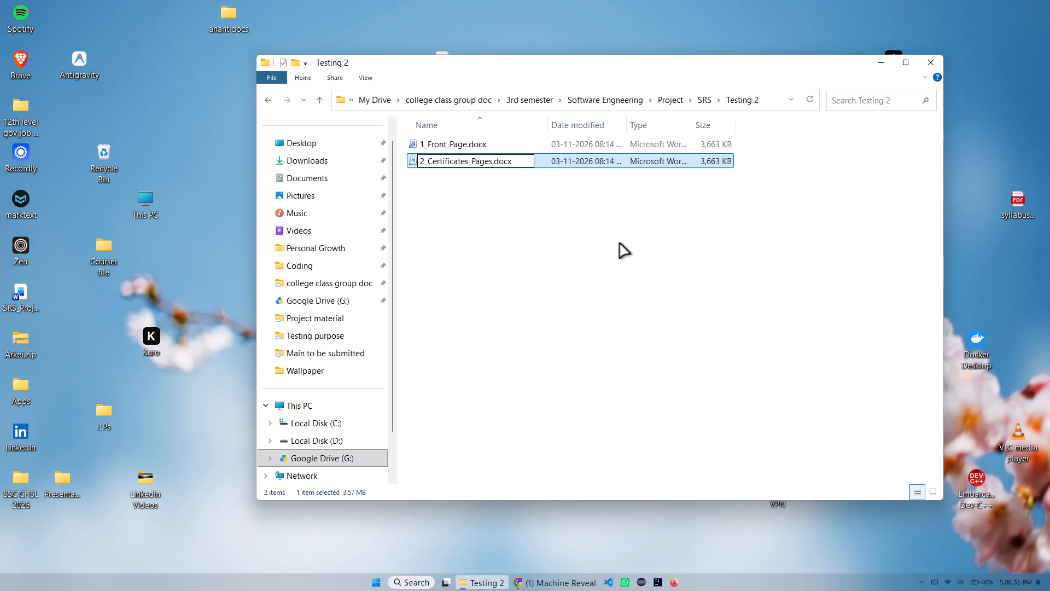
key("Return")
Paste one more copy of the Employee_Attendance_Record Word document into Testing 2, alongside the front page and certificates files.
right_click(476, 227)
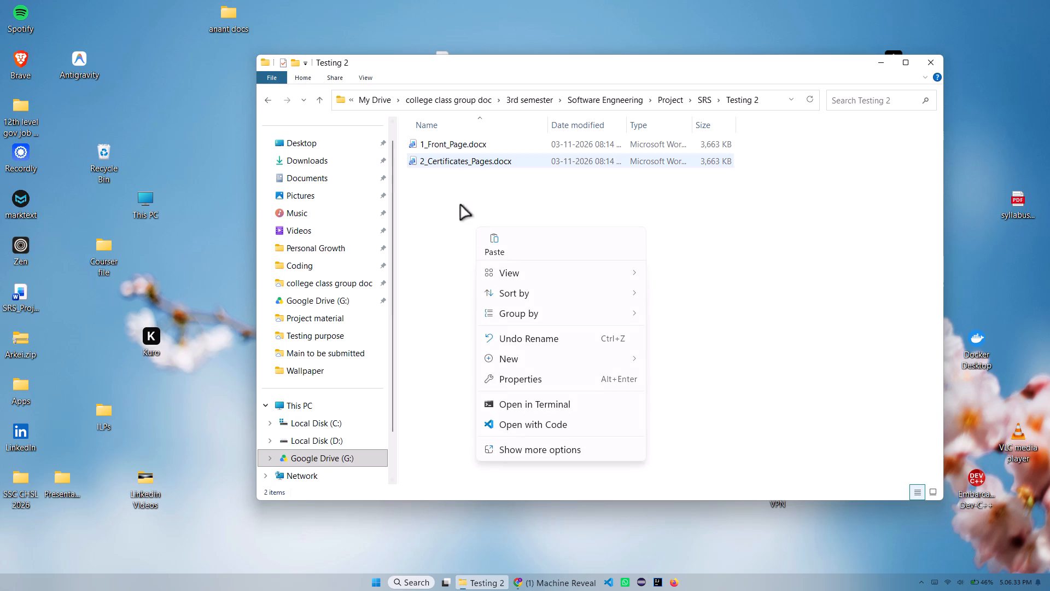
left_click(488, 239)
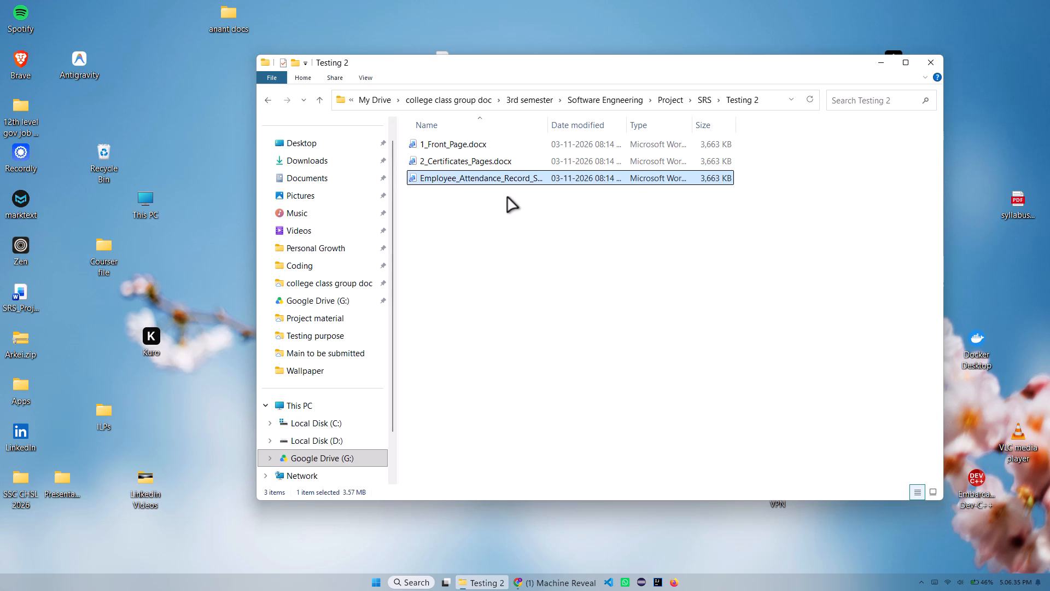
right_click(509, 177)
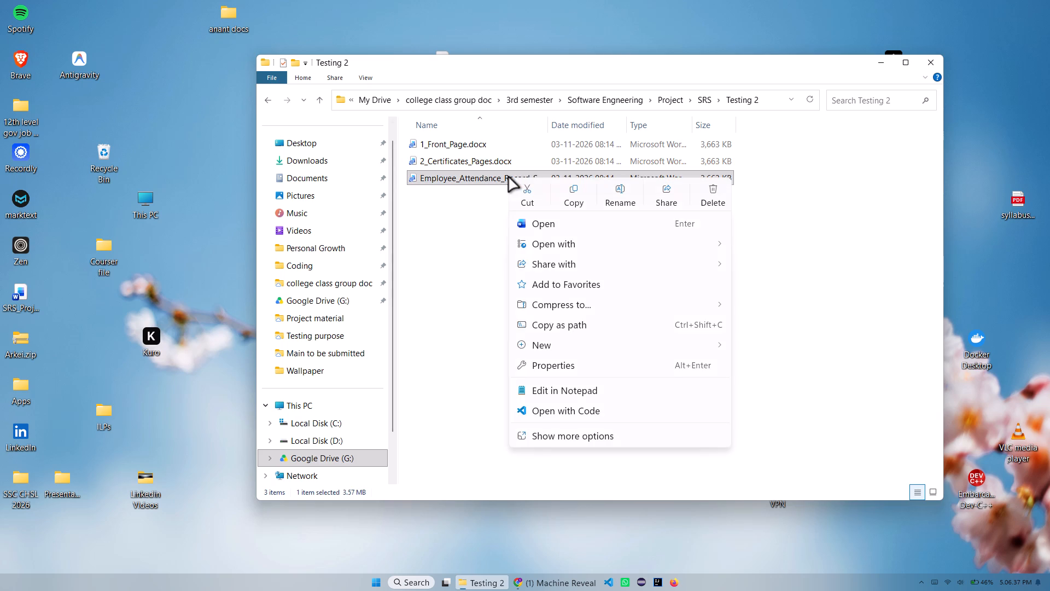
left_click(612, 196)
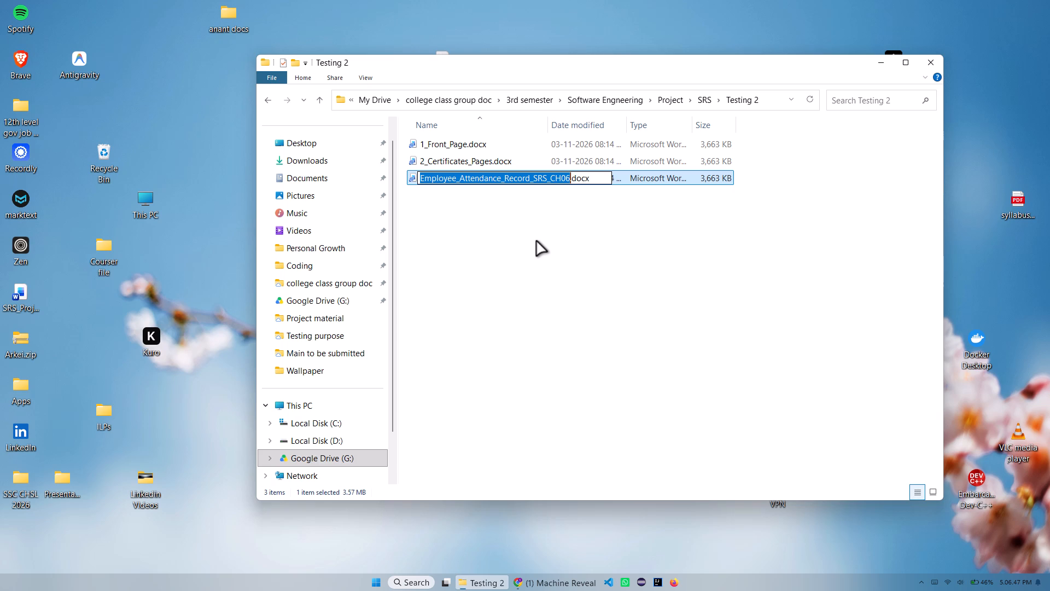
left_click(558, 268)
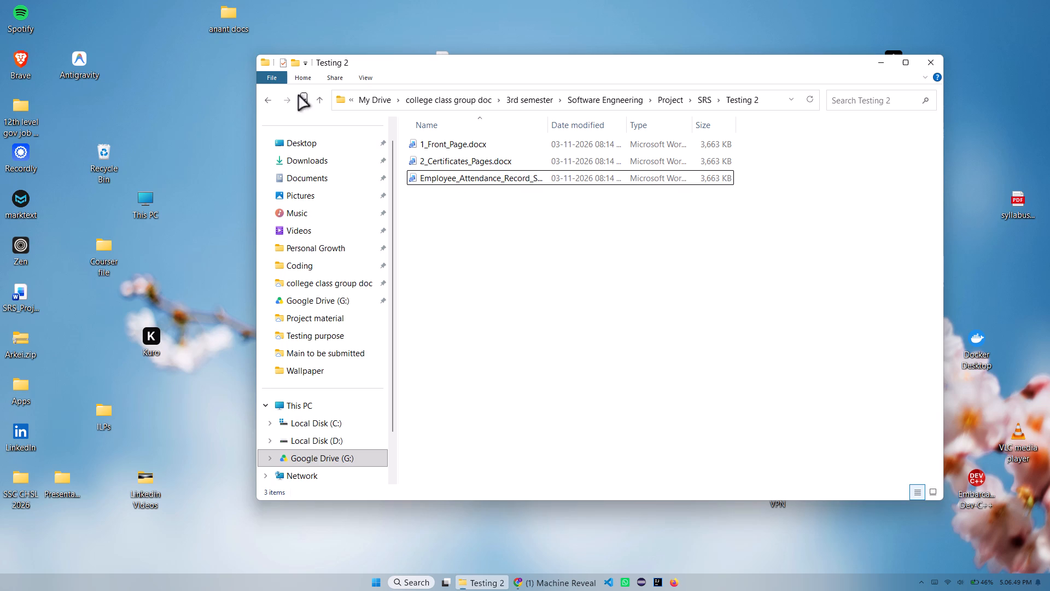
In a separate Google Drive window, open srs.pdf from the Project material folder under 3rd semester, Software Engneering.
right_click(464, 587)
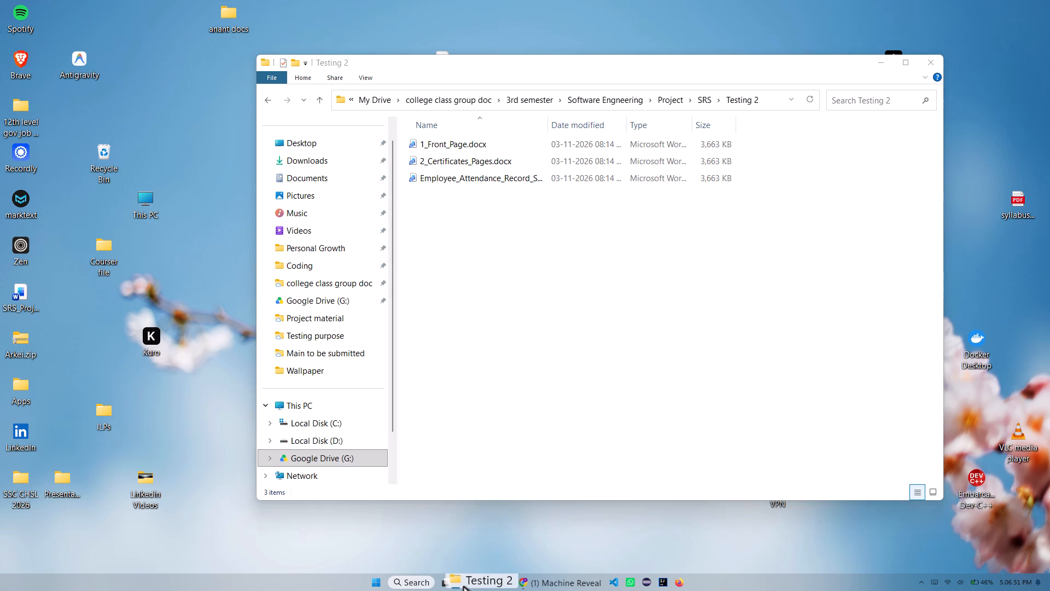
left_click(444, 493)
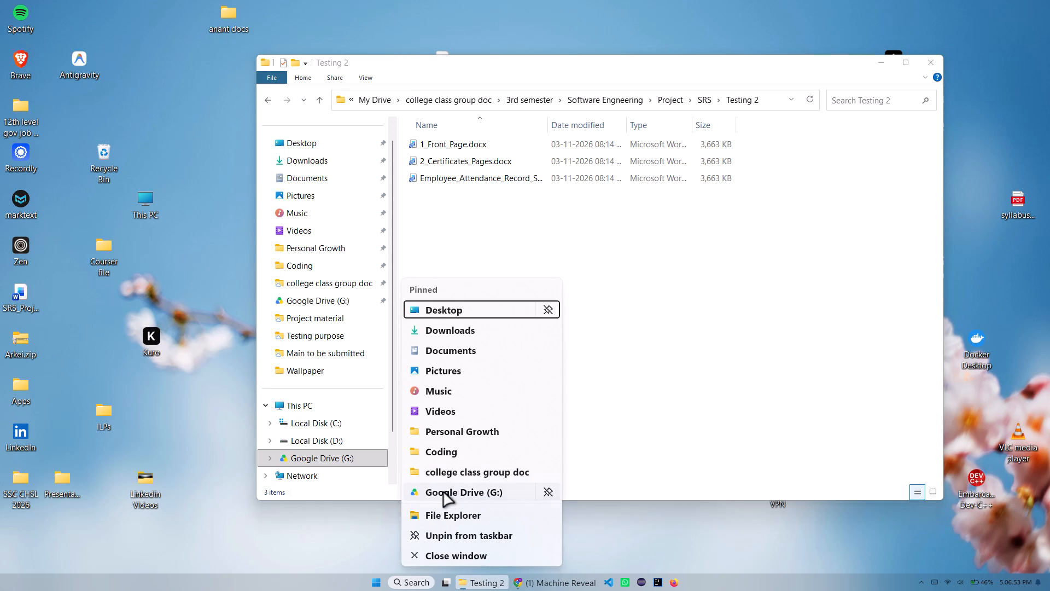
double_click(442, 160)
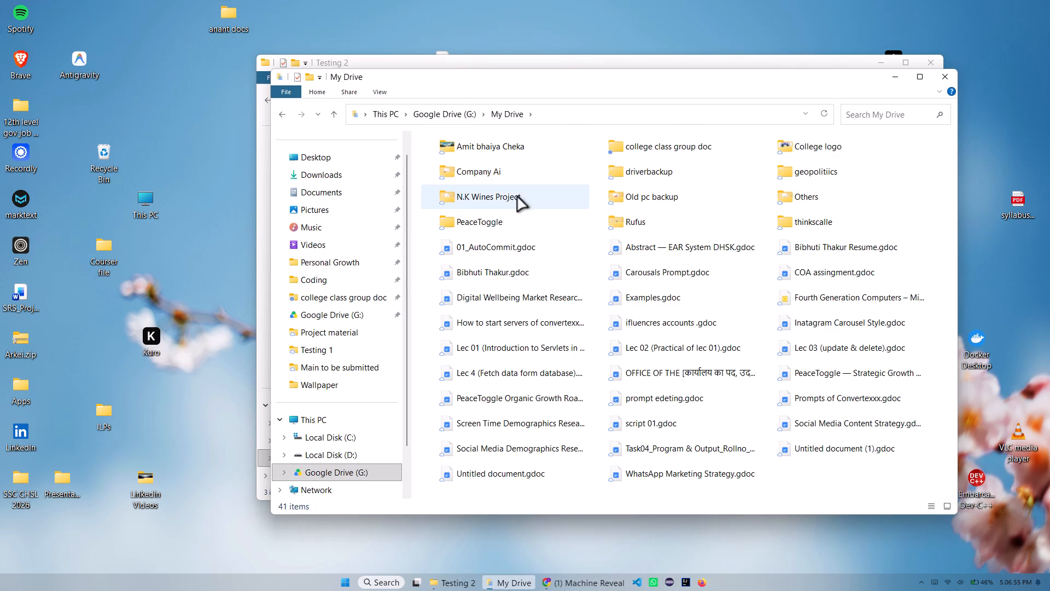
double_click(653, 148)
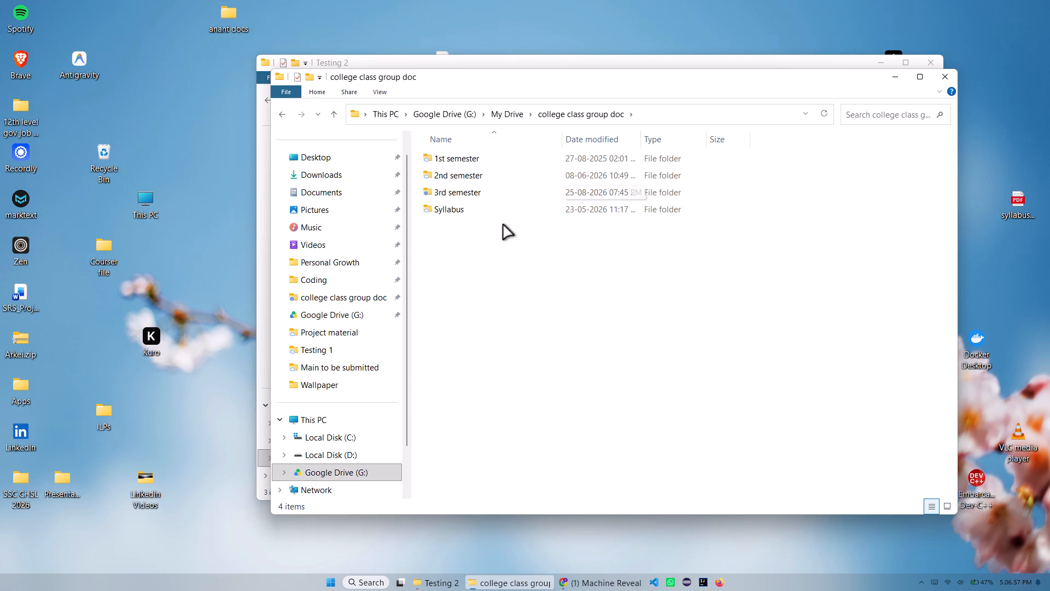
double_click(480, 194)
double_click(457, 263)
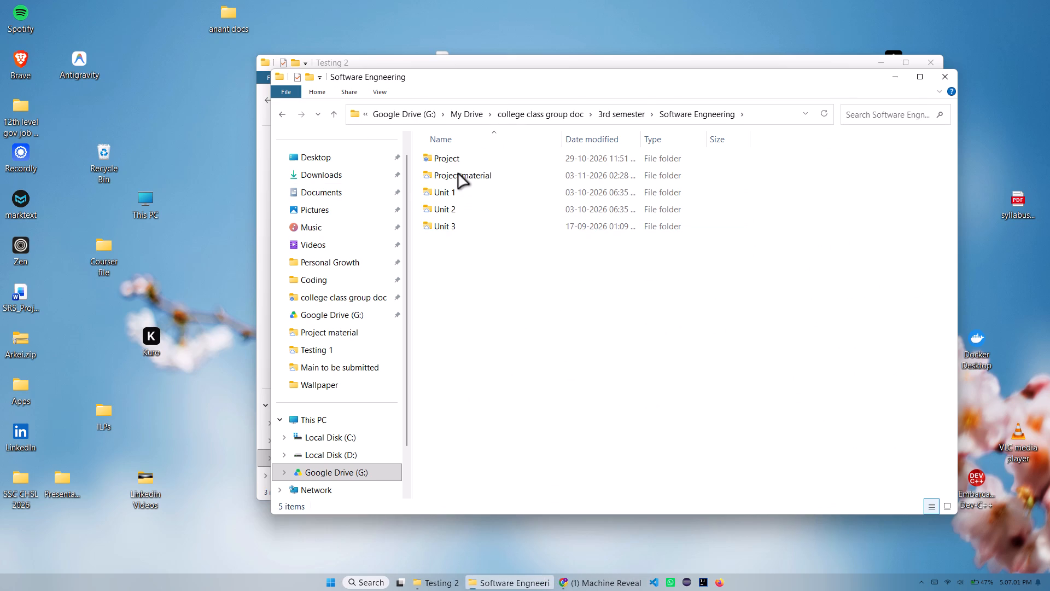
double_click(458, 174)
double_click(479, 161)
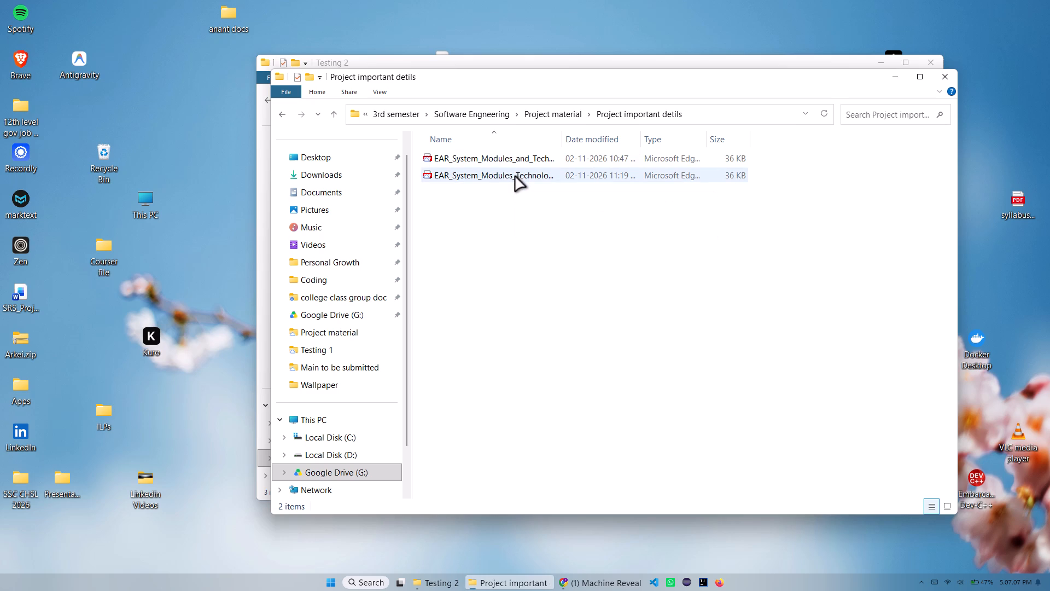
left_click(280, 115)
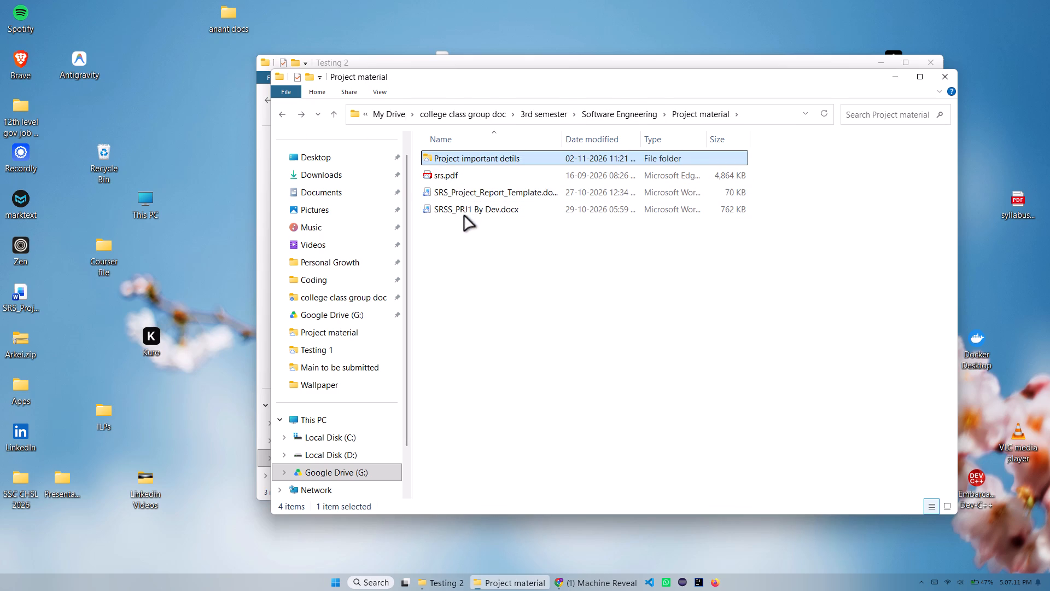
double_click(468, 178)
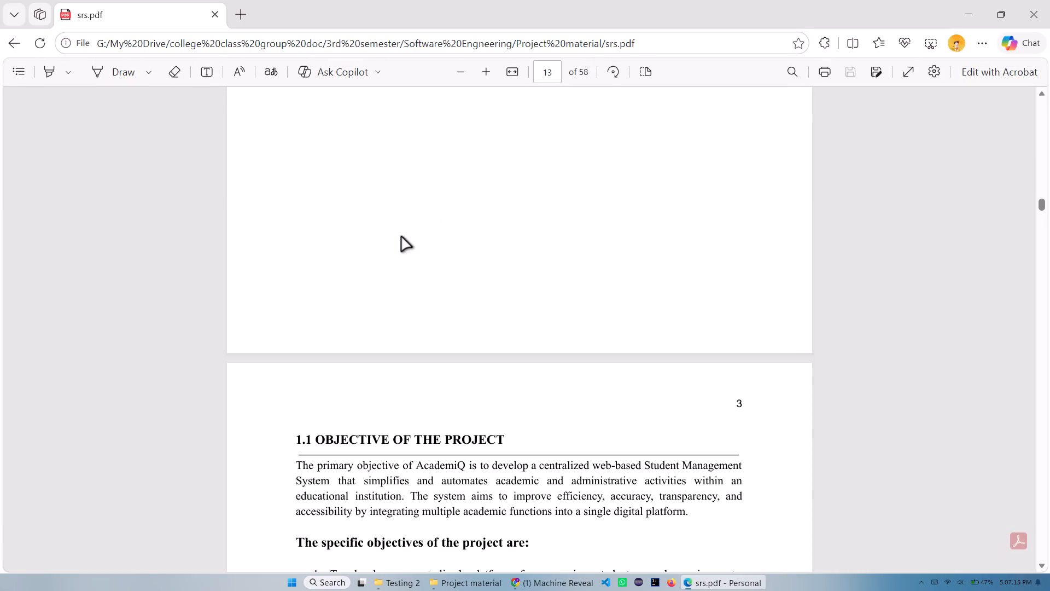
Examine the opening pages of srs.pdf in order, from the title page through the certificates, declaration and examination certificate.
scroll(401, 237, "up", 20)
scroll(401, 237, "up", 20)
scroll(401, 237, "up", 5)
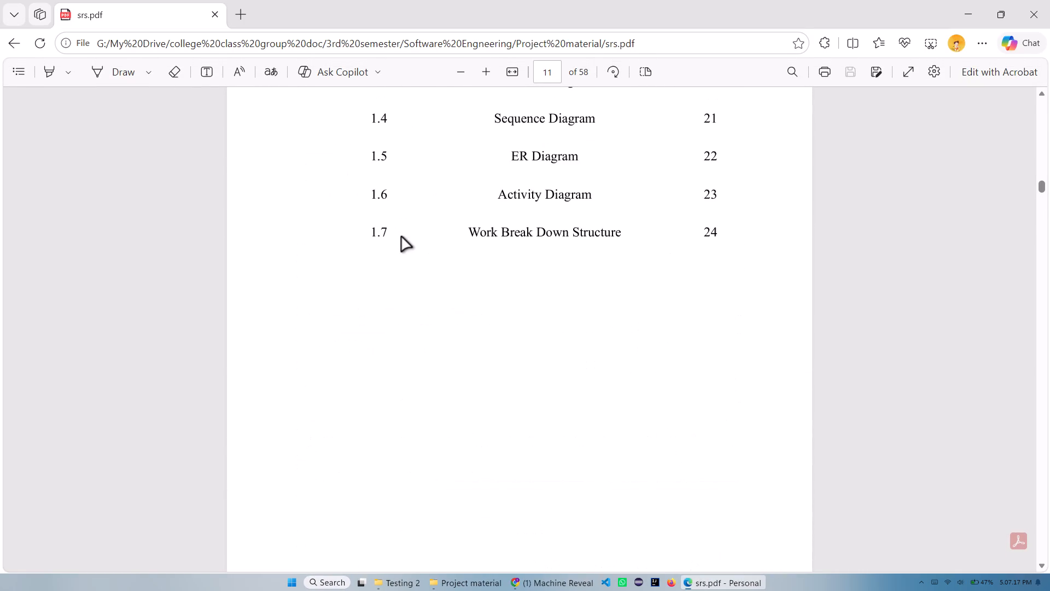
scroll(401, 237, "up", 20)
scroll(401, 237, "up", 20)
scroll(401, 237, "up", 7)
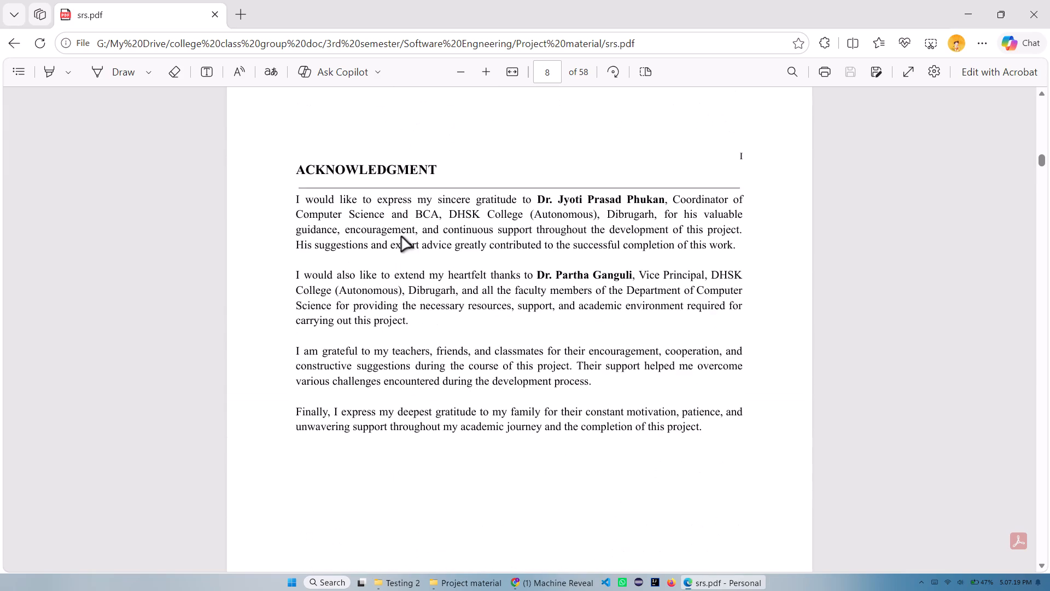
scroll(401, 237, "up", 20)
scroll(401, 237, "up", 20)
scroll(401, 237, "up", 7)
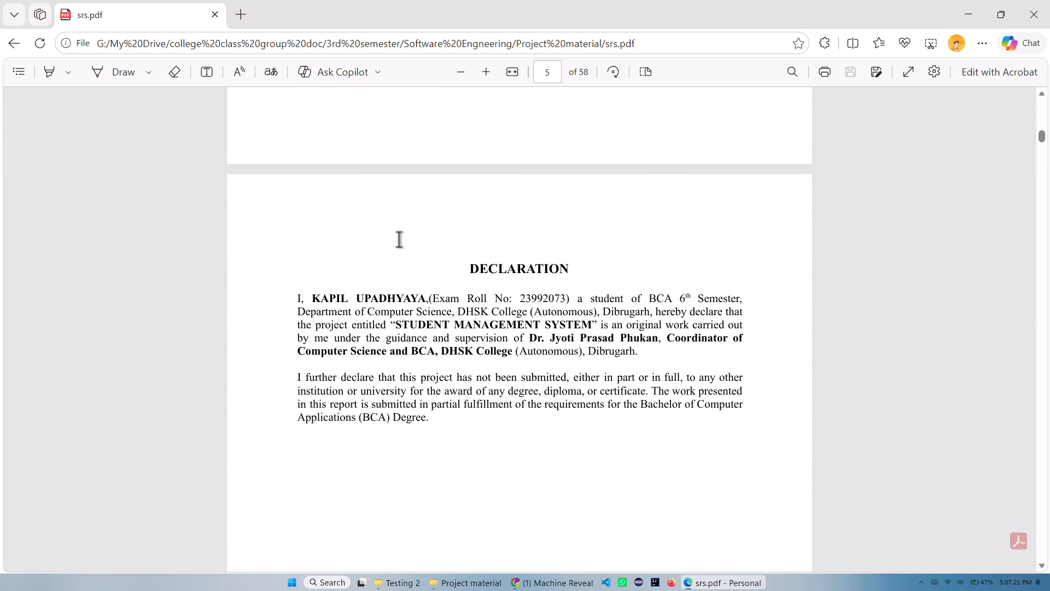
scroll(399, 239, "up", 20)
scroll(399, 239, "up", 20)
scroll(399, 239, "up", 3)
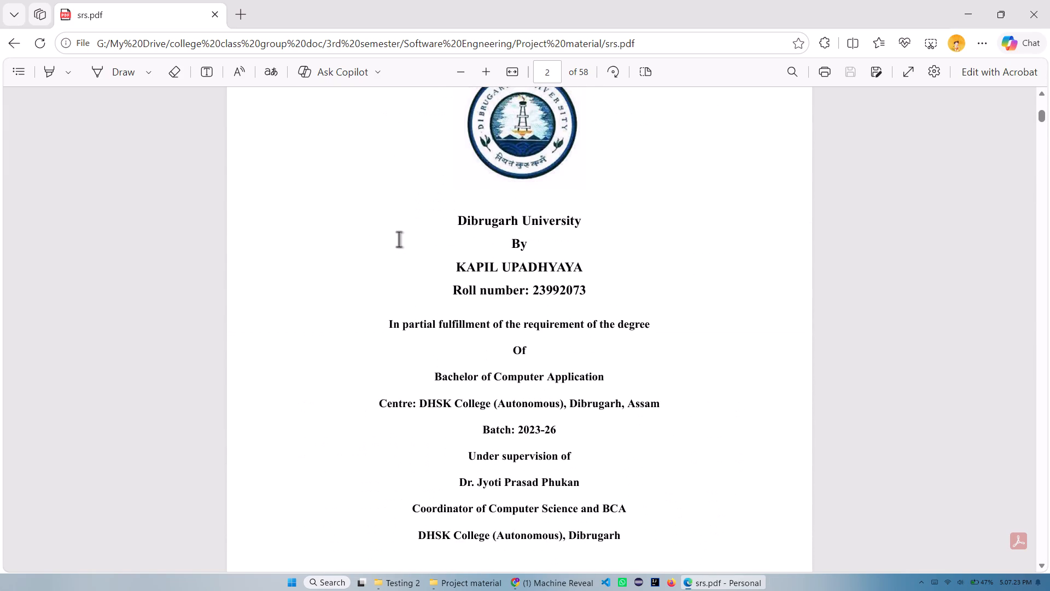
scroll(577, 216, "up", 9)
scroll(590, 194, "up", 18)
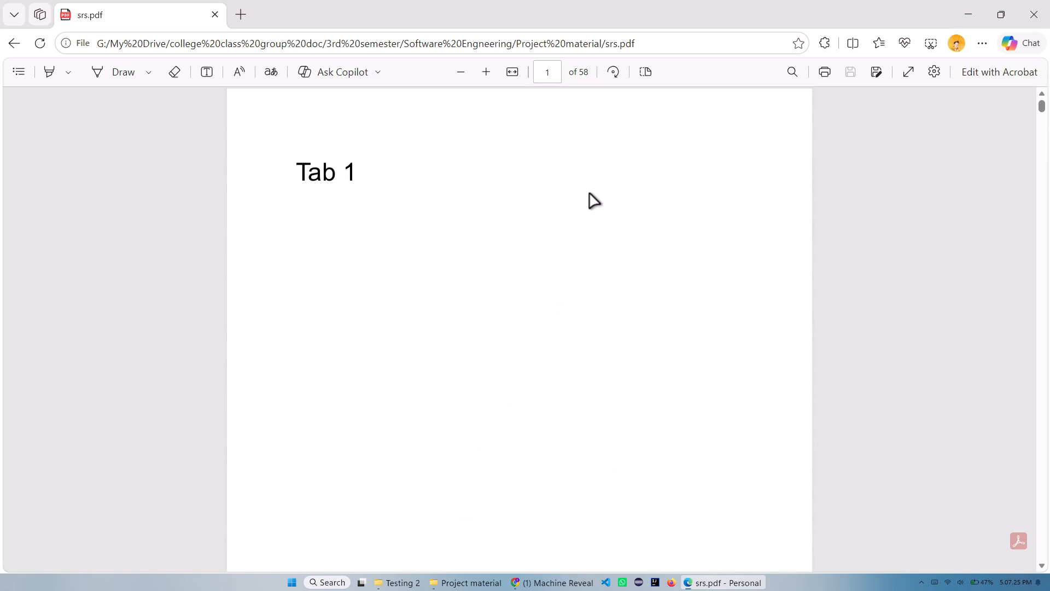
scroll(590, 194, "up", 5)
scroll(552, 196, "down", 18)
scroll(426, 233, "down", 9)
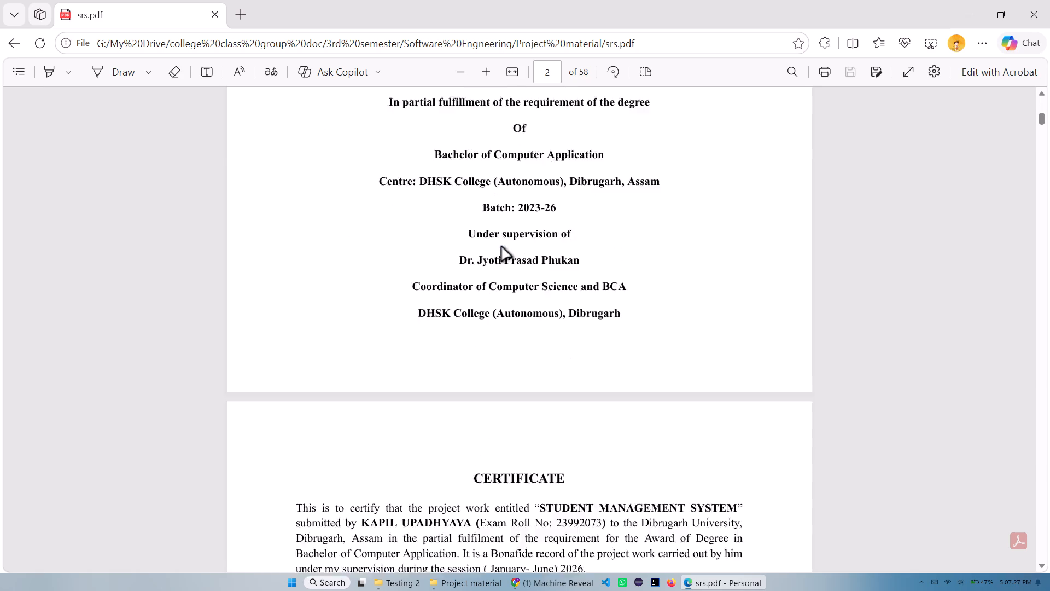
scroll(598, 239, "down", 8)
scroll(474, 207, "down", 6)
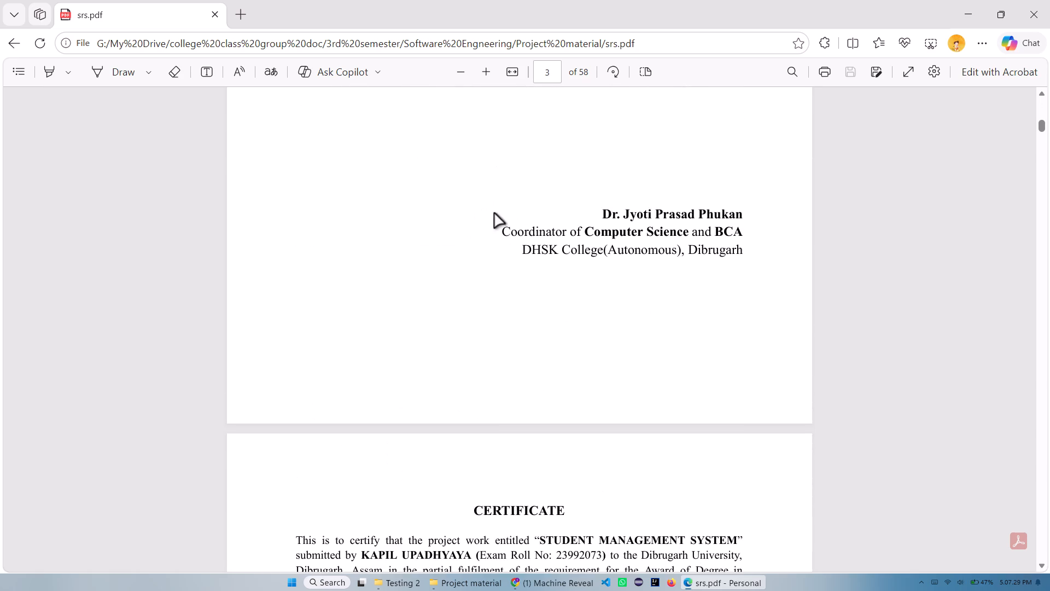
scroll(505, 218, "down", 16)
scroll(510, 230, "down", 9)
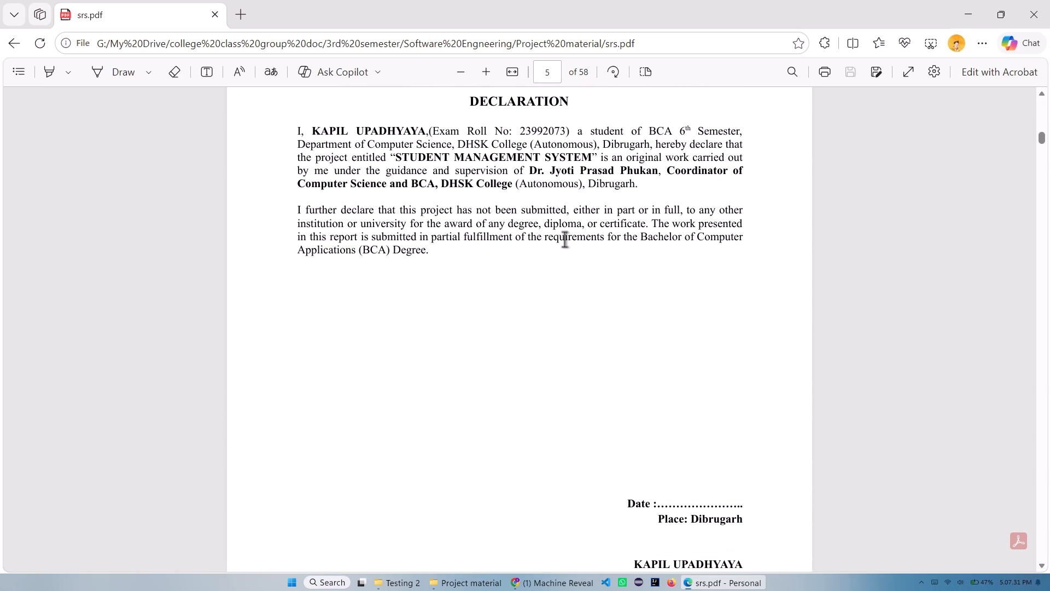
scroll(378, 287, "down", 5)
scroll(568, 242, "down", 7)
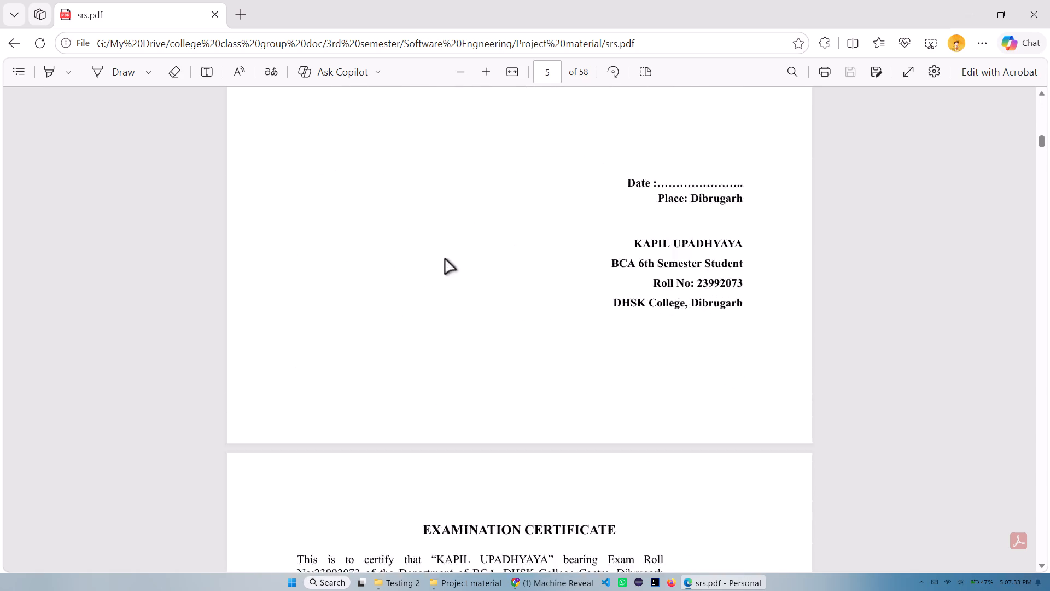
scroll(445, 259, "down", 1)
scroll(498, 220, "down", 2)
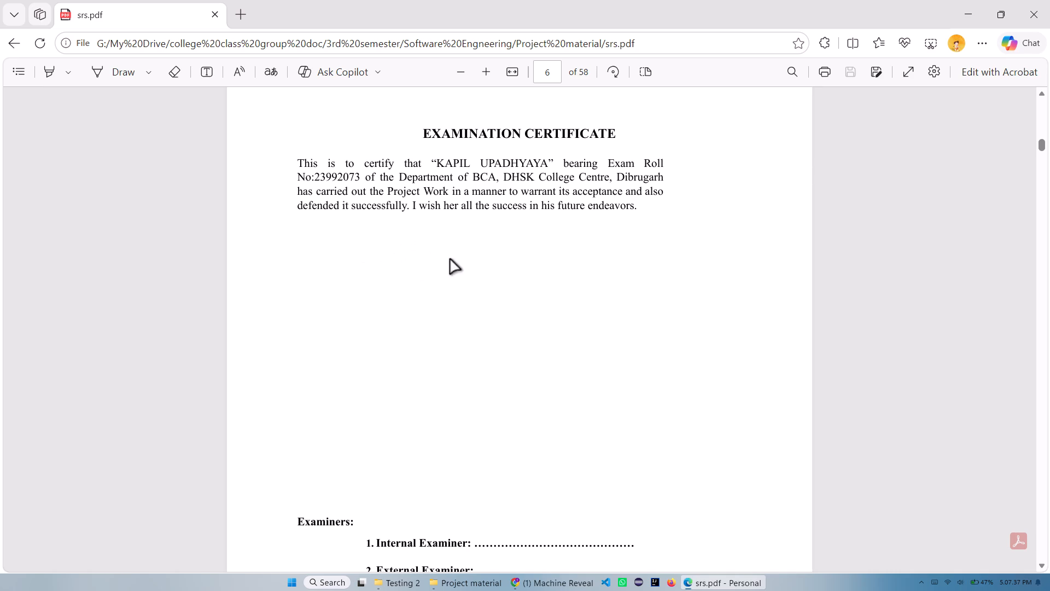
scroll(425, 304, "down", 6)
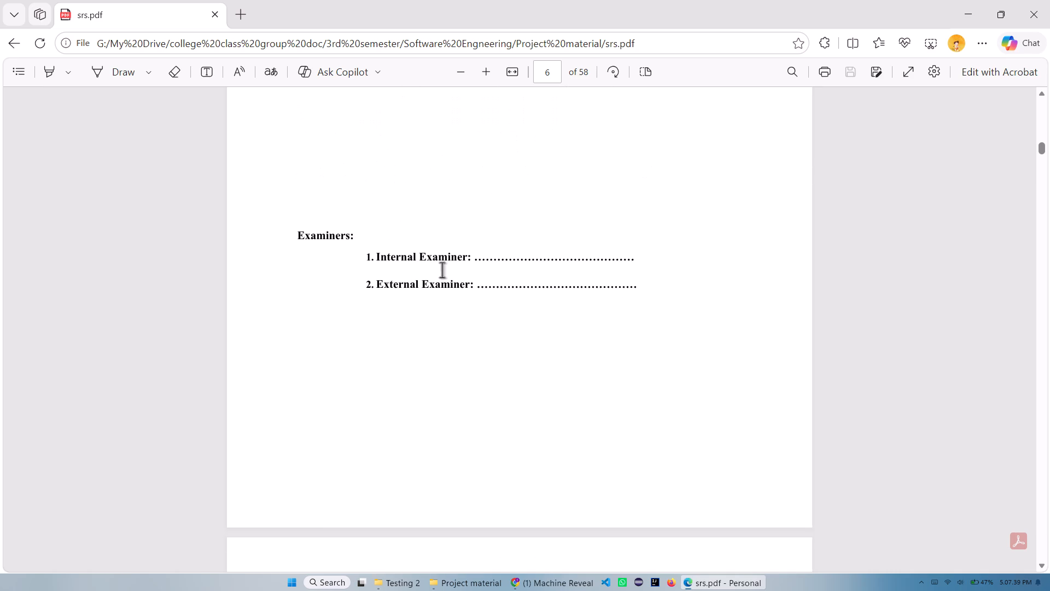
Examine the table of contents in srs.pdf for the order of the front sections and chapters.
scroll(611, 268, "down", 7)
scroll(520, 244, "down", 6)
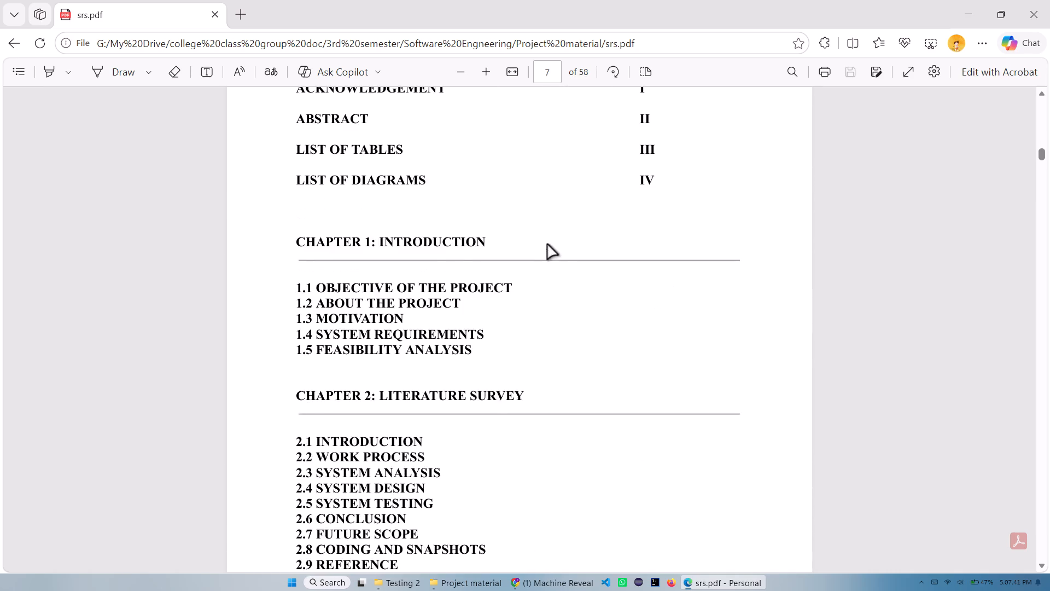
scroll(527, 265, "down", 7)
scroll(476, 248, "up", 5)
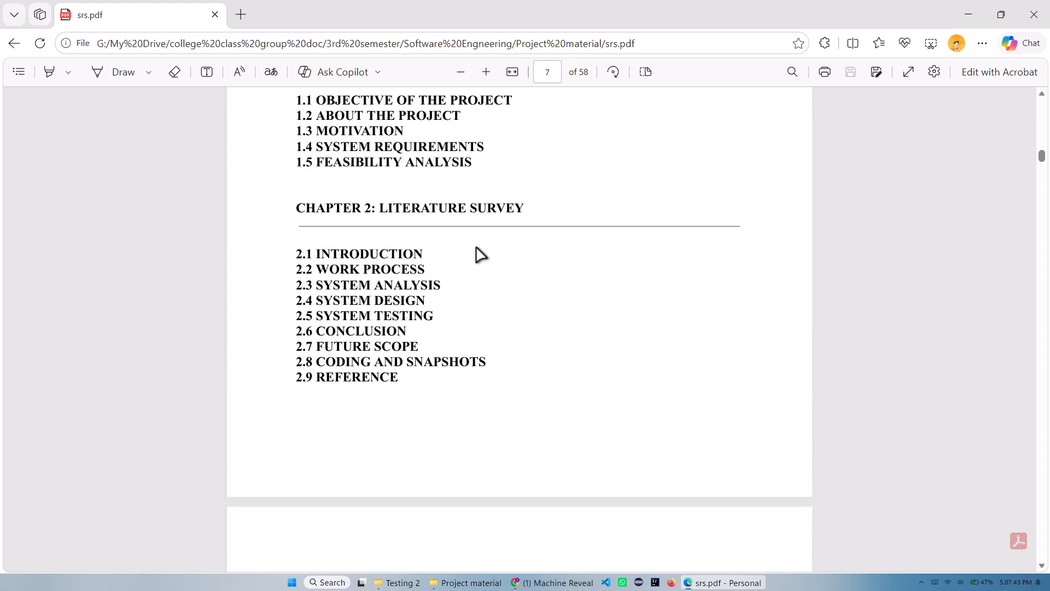
scroll(476, 248, "up", 2)
scroll(627, 237, "up", 8)
scroll(377, 293, "down", 8)
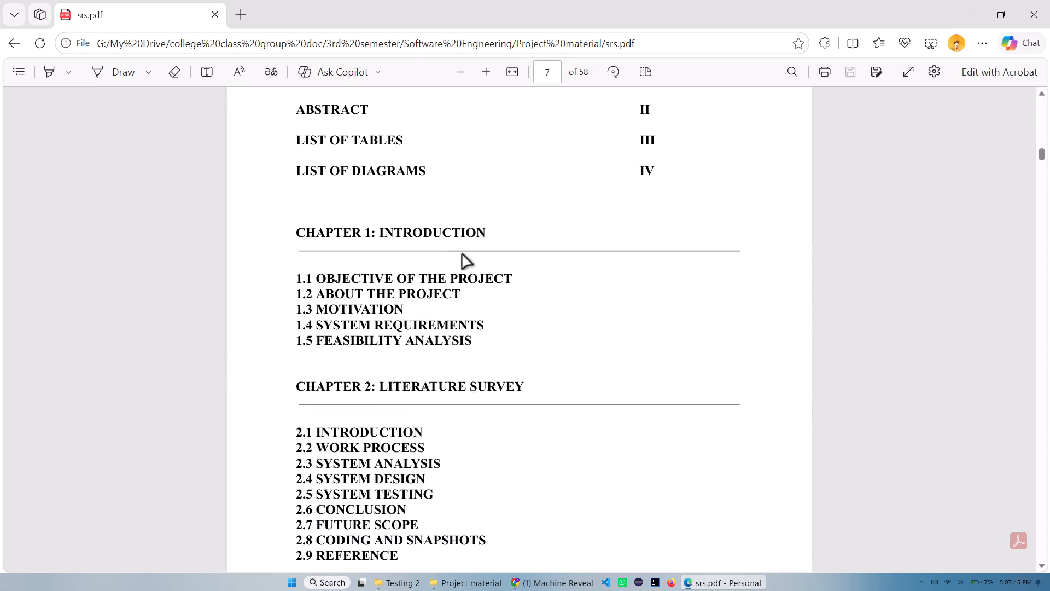
Examine the front sections of srs.pdf in order: acknowledgment, abstract, list of tables and list of diagrams.
scroll(464, 252, "down", 9)
scroll(520, 245, "down", 2)
scroll(392, 282, "down", 4)
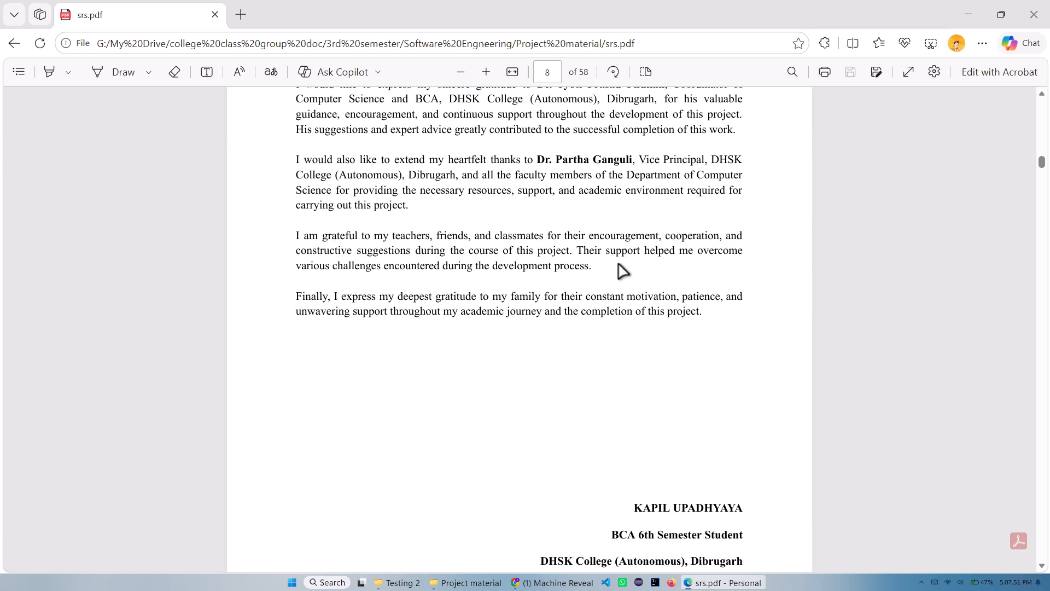
scroll(622, 260, "down", 3)
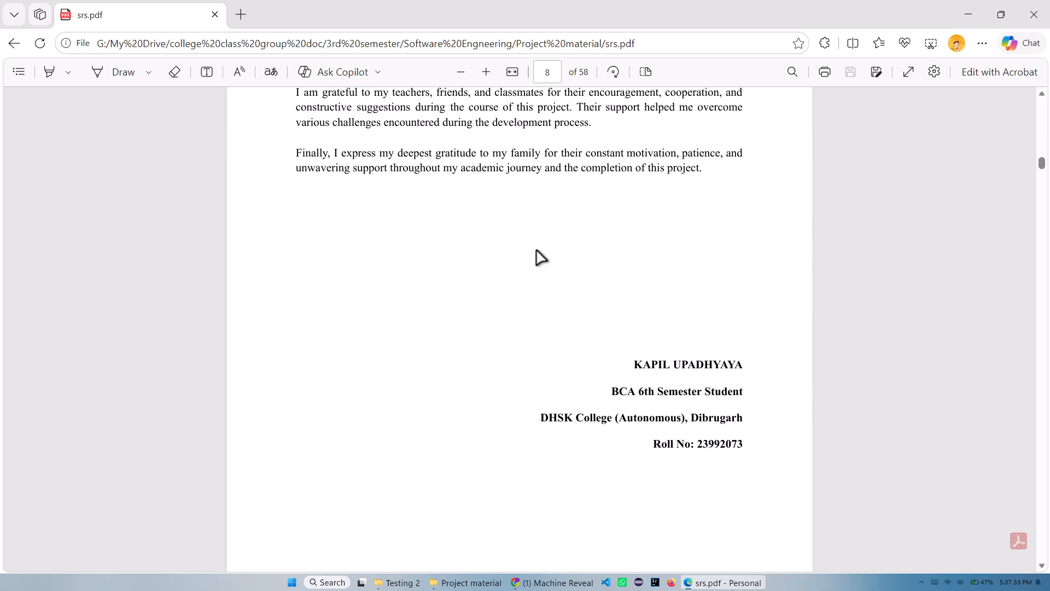
scroll(539, 251, "down", 5)
scroll(540, 254, "up", 11)
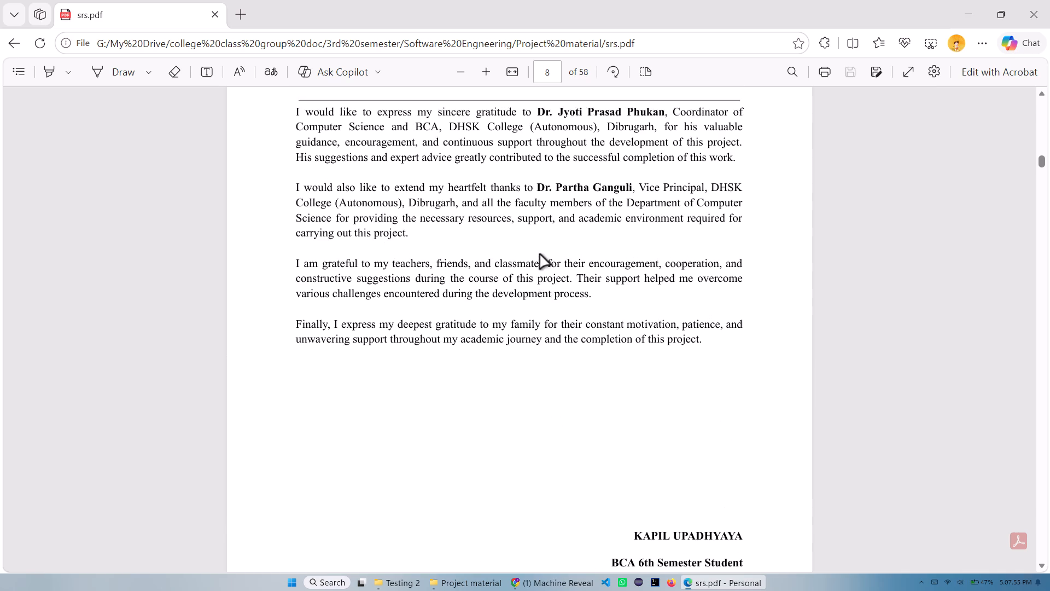
scroll(540, 254, "up", 3)
scroll(376, 283, "down", 8)
scroll(595, 213, "down", 6)
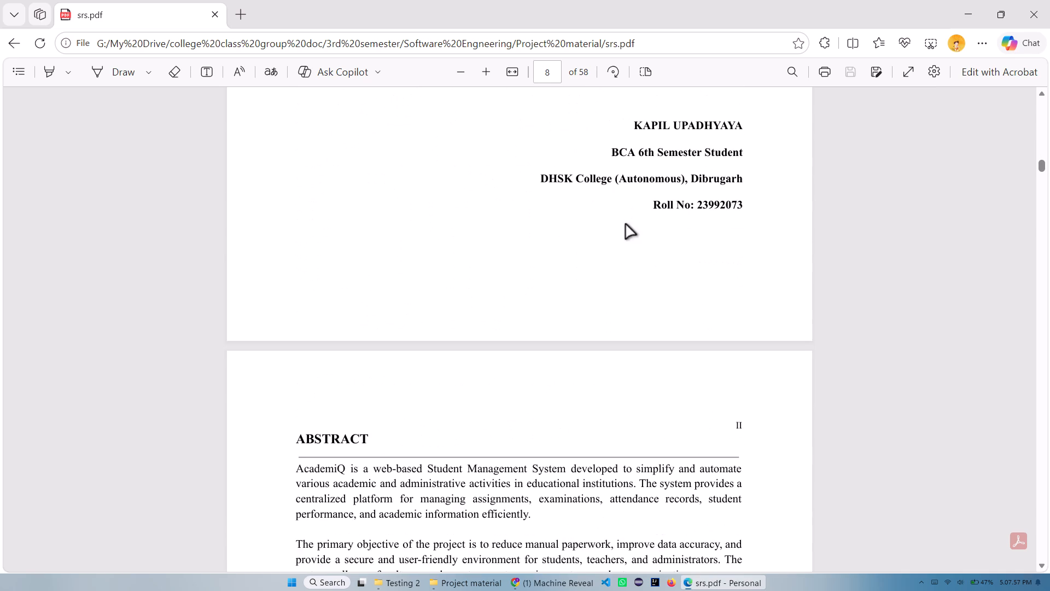
scroll(460, 261, "down", 1)
scroll(527, 345, "down", 1)
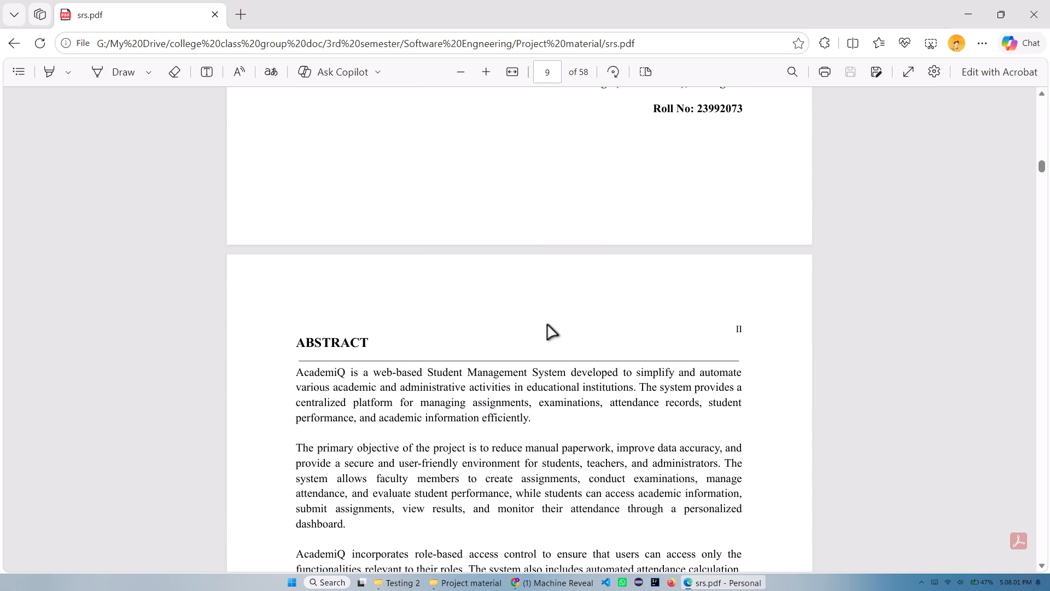
scroll(560, 318, "down", 5)
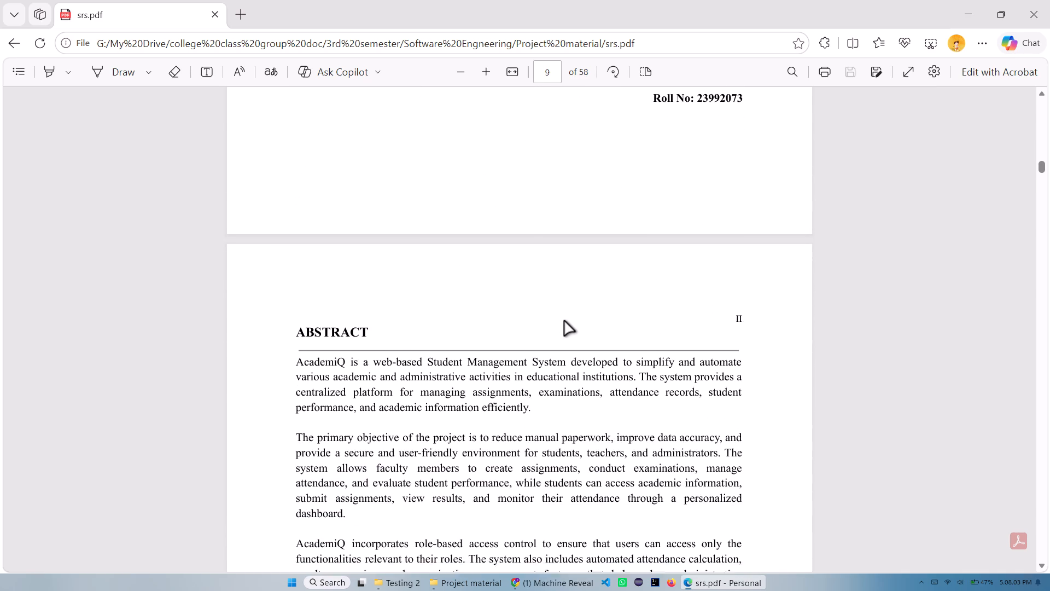
scroll(564, 321, "down", 11)
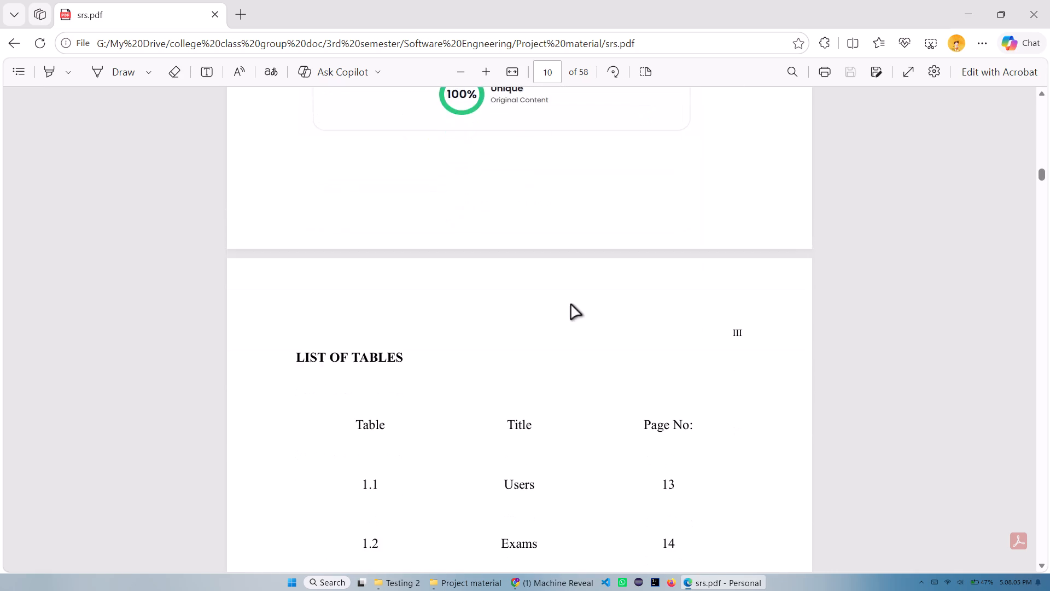
scroll(571, 306, "down", 14)
scroll(571, 310, "down", 8)
scroll(564, 297, "up", 1)
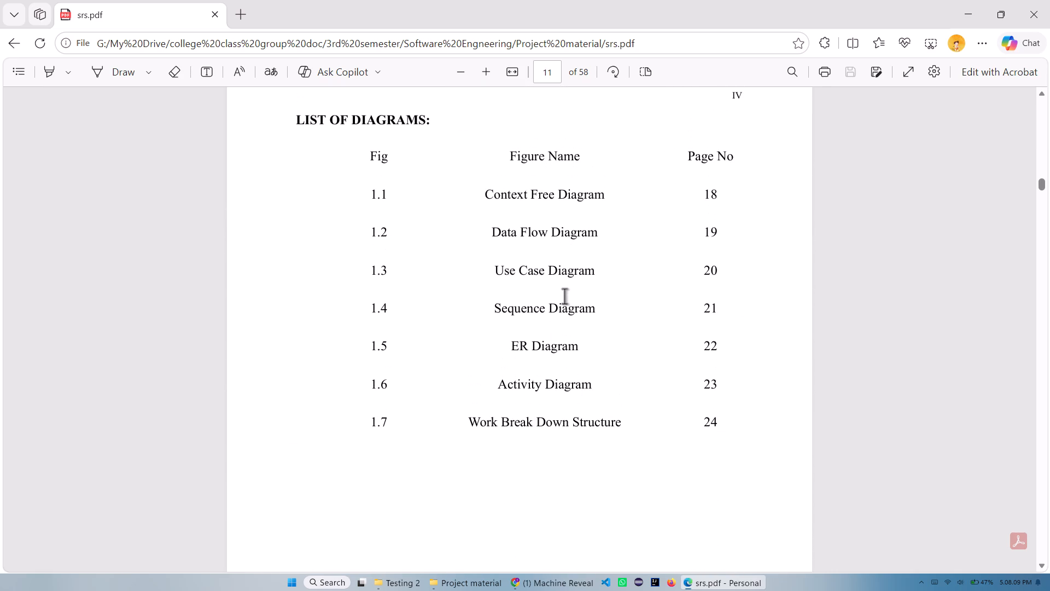
Examine how Chapter 1 is laid out in srs.pdf, from the introduction through feasibility analysis and into the start of Chapter 2.
scroll(561, 311, "down", 16)
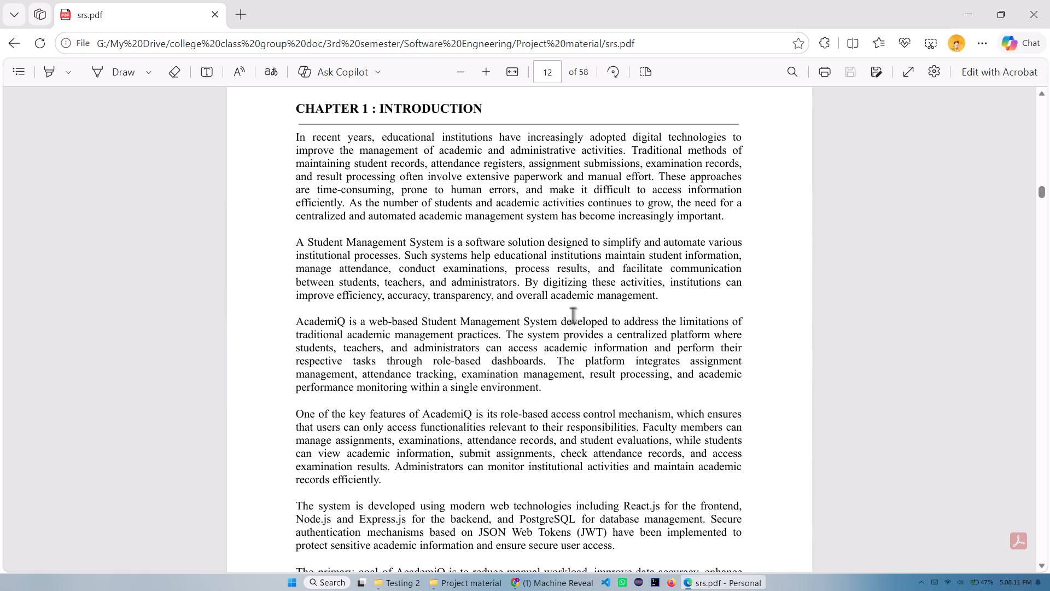
scroll(575, 326, "down", 4)
scroll(450, 331, "down", 8)
scroll(620, 328, "down", 7)
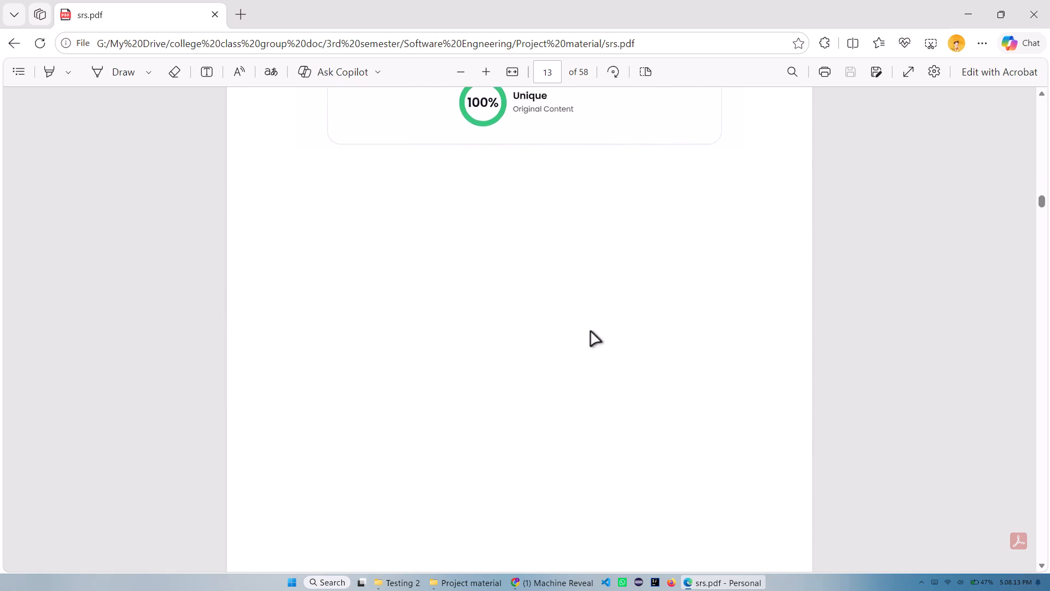
scroll(538, 314, "down", 8)
scroll(412, 360, "down", 7)
scroll(528, 285, "down", 3)
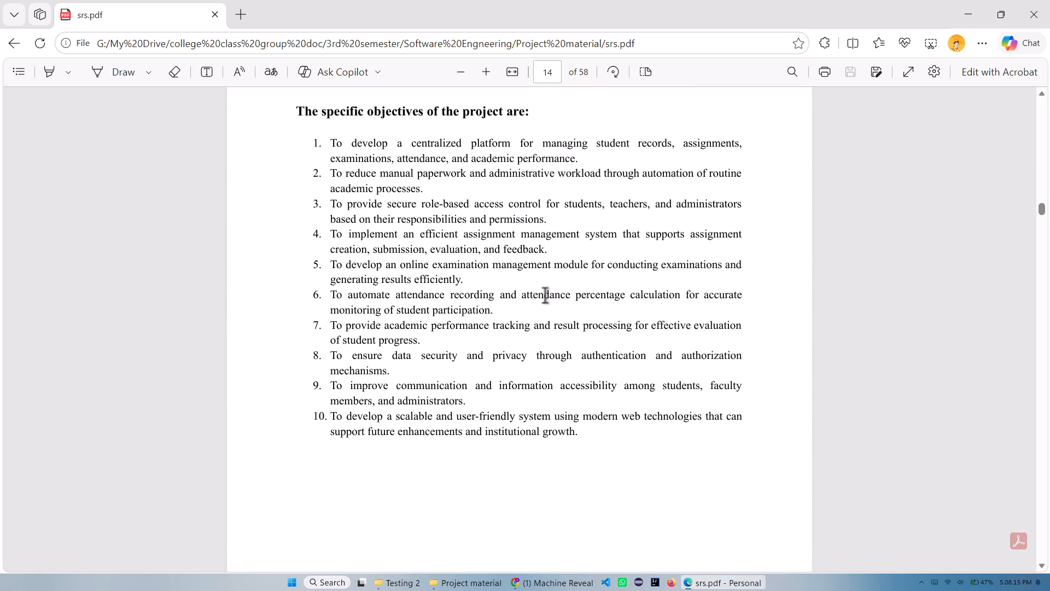
scroll(545, 295, "down", 5)
scroll(476, 289, "down", 9)
scroll(539, 286, "down", 9)
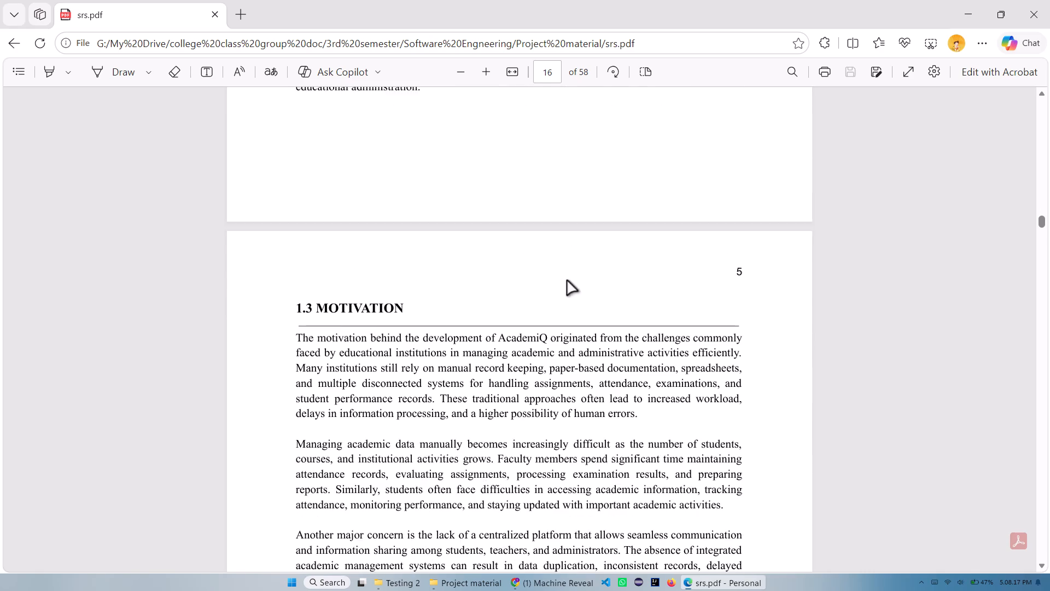
scroll(567, 281, "down", 6)
scroll(565, 277, "up", 6)
scroll(361, 288, "down", 9)
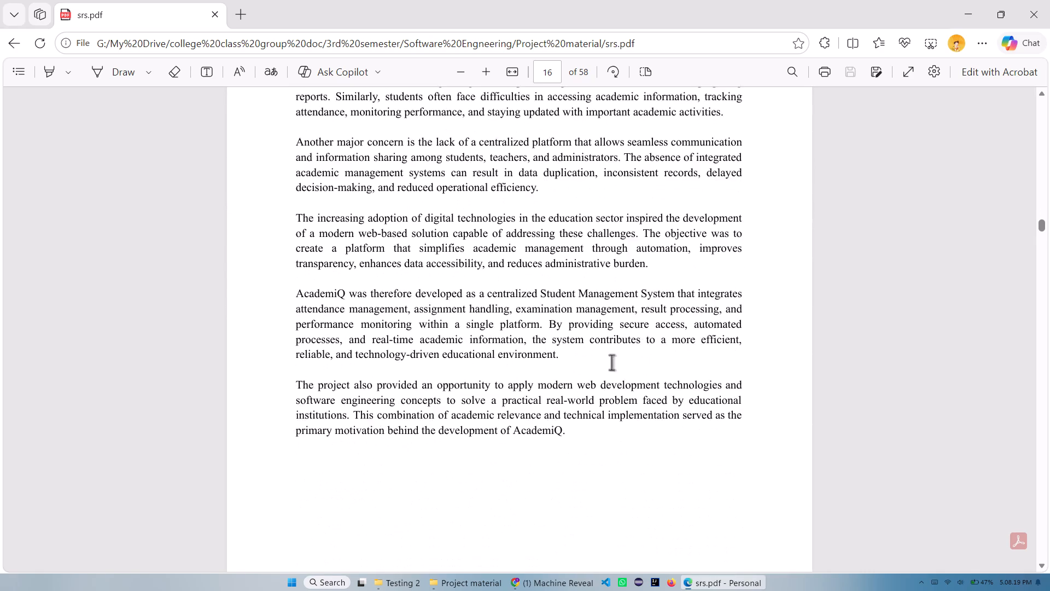
scroll(611, 362, "down", 10)
scroll(429, 250, "down", 13)
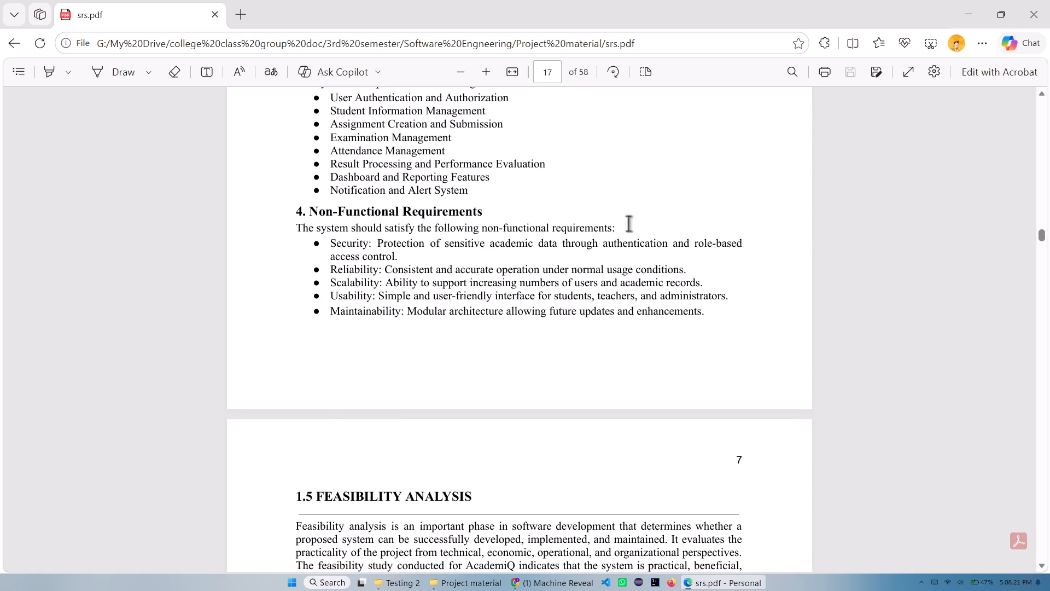
scroll(628, 223, "down", 4)
scroll(478, 216, "down", 15)
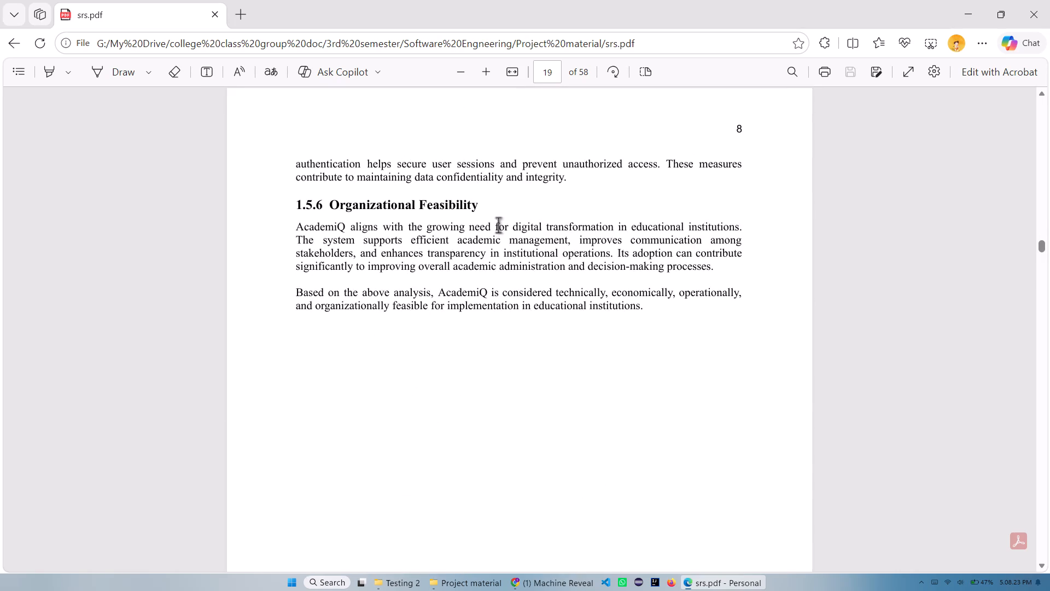
scroll(533, 240, "down", 8)
scroll(590, 238, "down", 9)
scroll(452, 252, "down", 8)
scroll(525, 249, "down", 7)
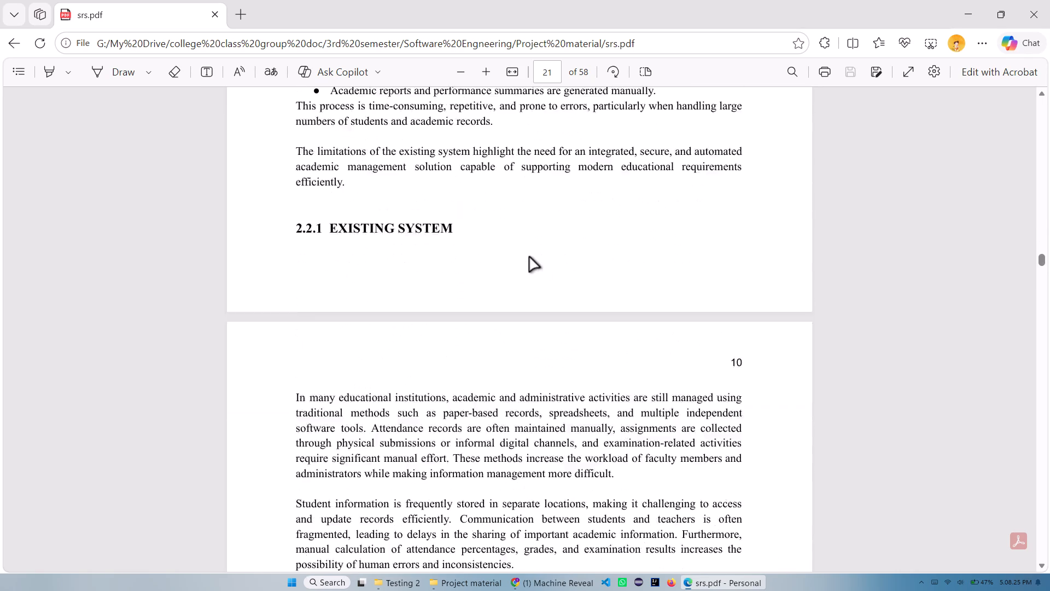
scroll(529, 257, "down", 1)
Go back through srs.pdf from Chapter 2 to the contents page, rechecking the lists of diagrams and tables, abstract and acknowledgment.
scroll(529, 257, "up", 20)
scroll(529, 257, "up", 16)
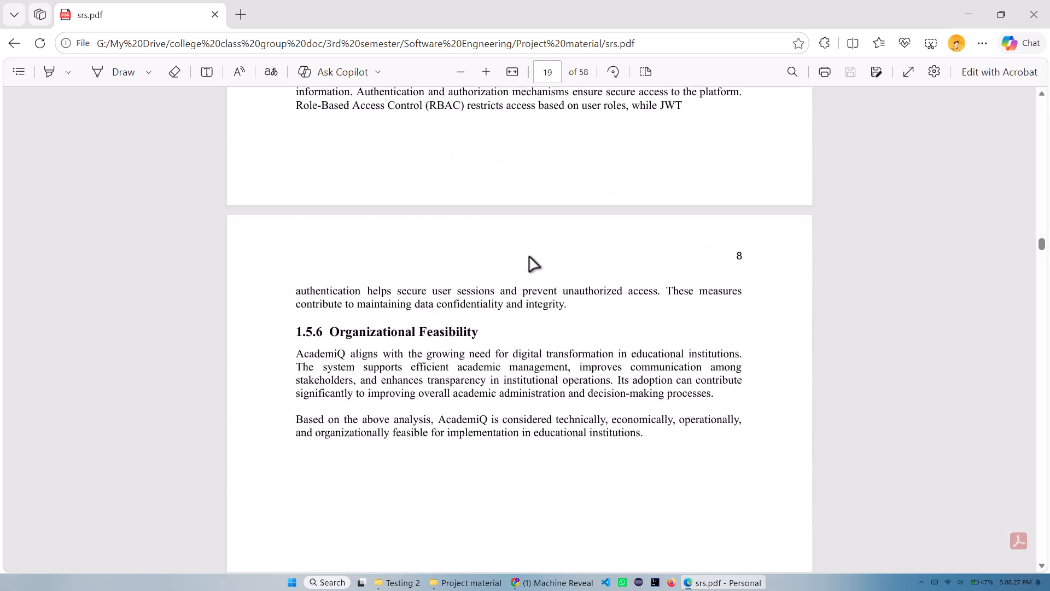
scroll(529, 257, "up", 20)
scroll(529, 257, "up", 20)
scroll(529, 257, "up", 1)
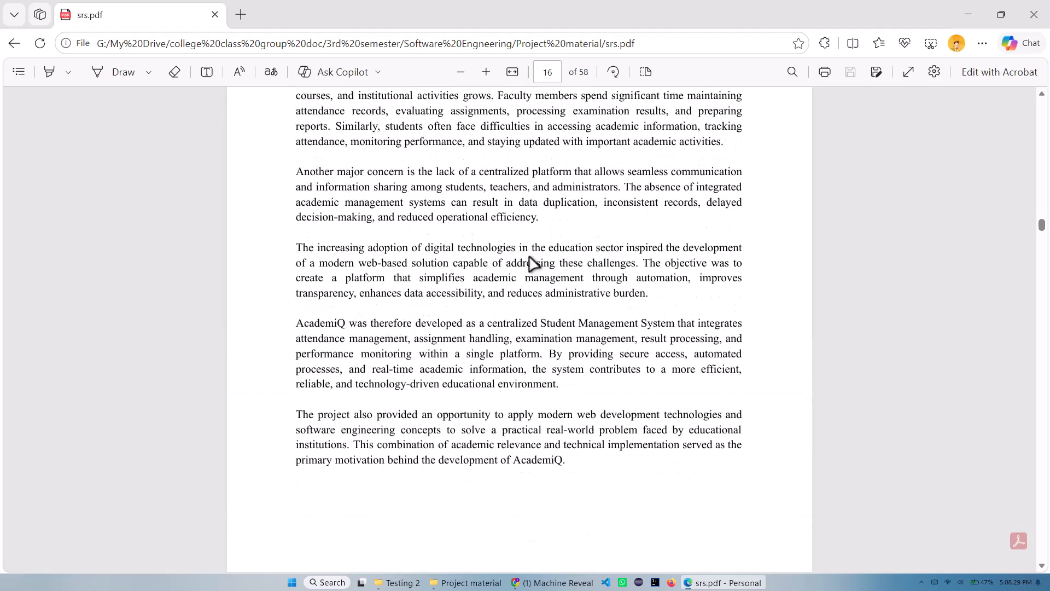
scroll(529, 257, "up", 20)
scroll(529, 257, "up", 8)
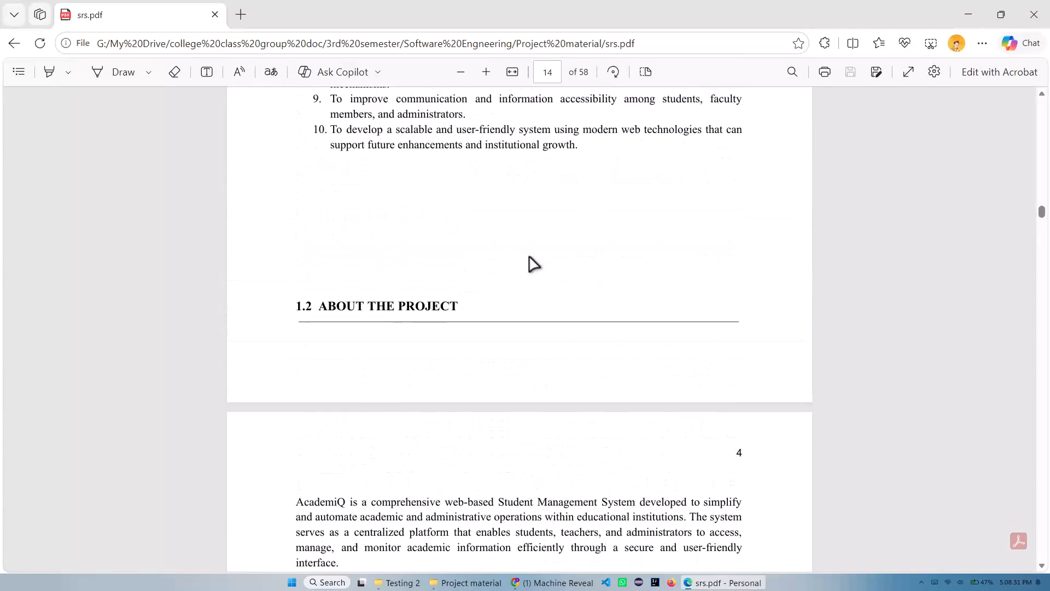
scroll(529, 257, "up", 12)
scroll(529, 257, "up", 18)
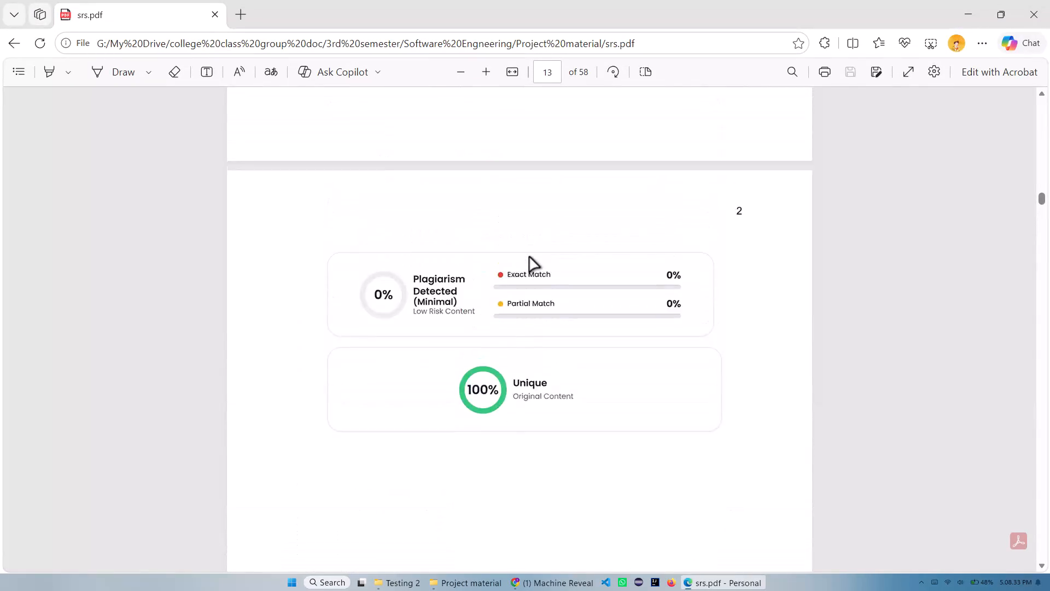
scroll(529, 257, "up", 19)
scroll(529, 257, "up", 9)
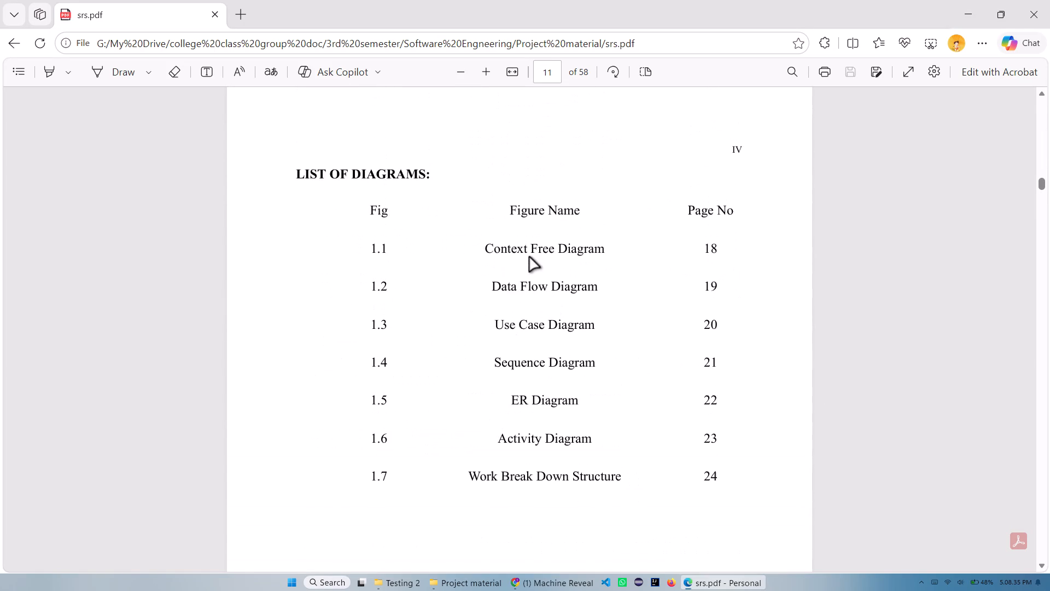
scroll(529, 257, "up", 20)
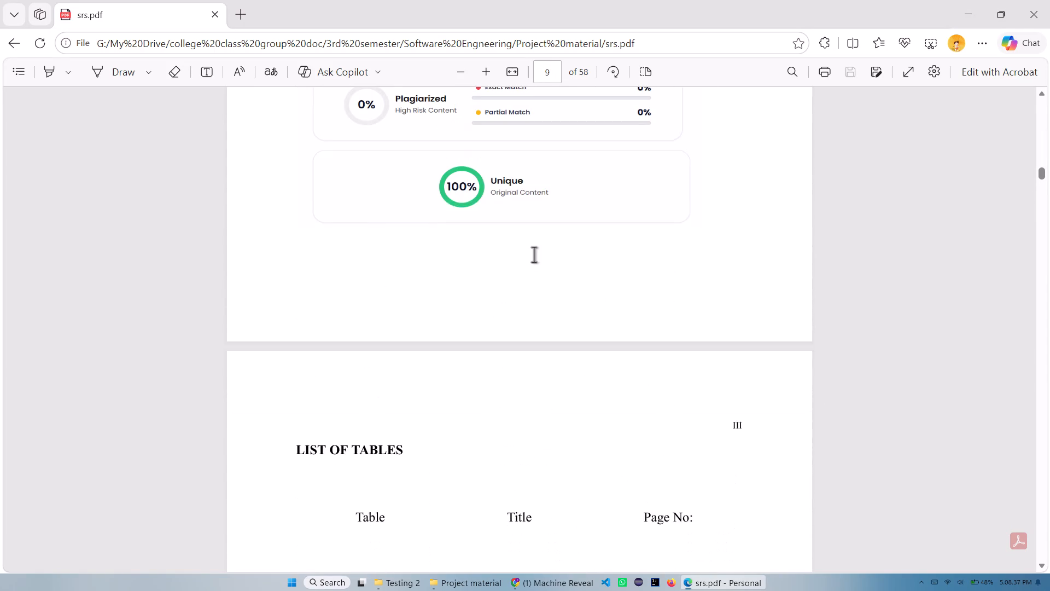
scroll(534, 254, "up", 1)
scroll(534, 254, "down", 8)
scroll(547, 242, "up", 8)
scroll(596, 223, "up", 2)
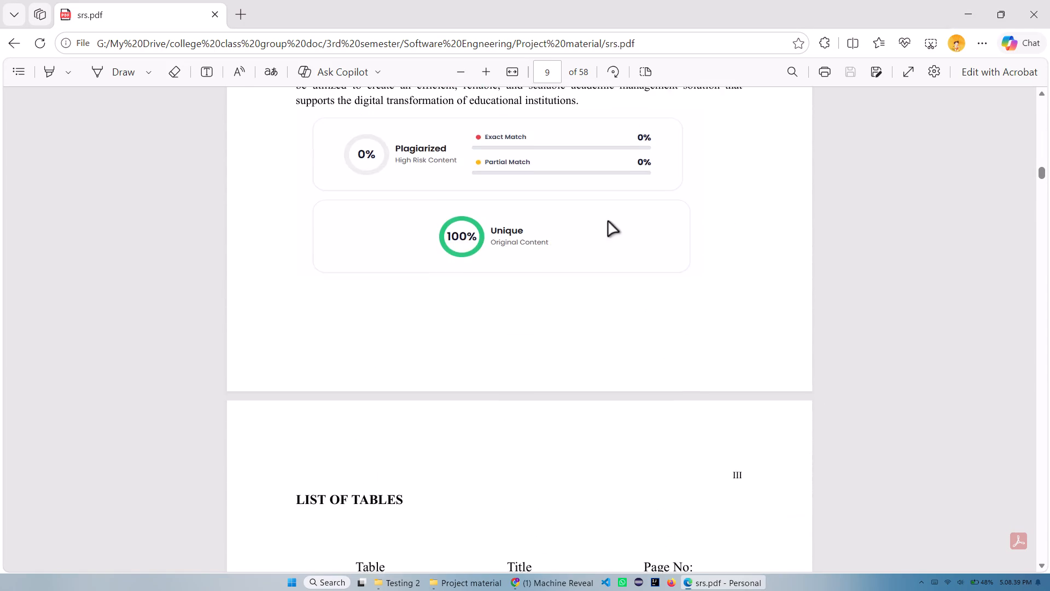
scroll(608, 222, "up", 14)
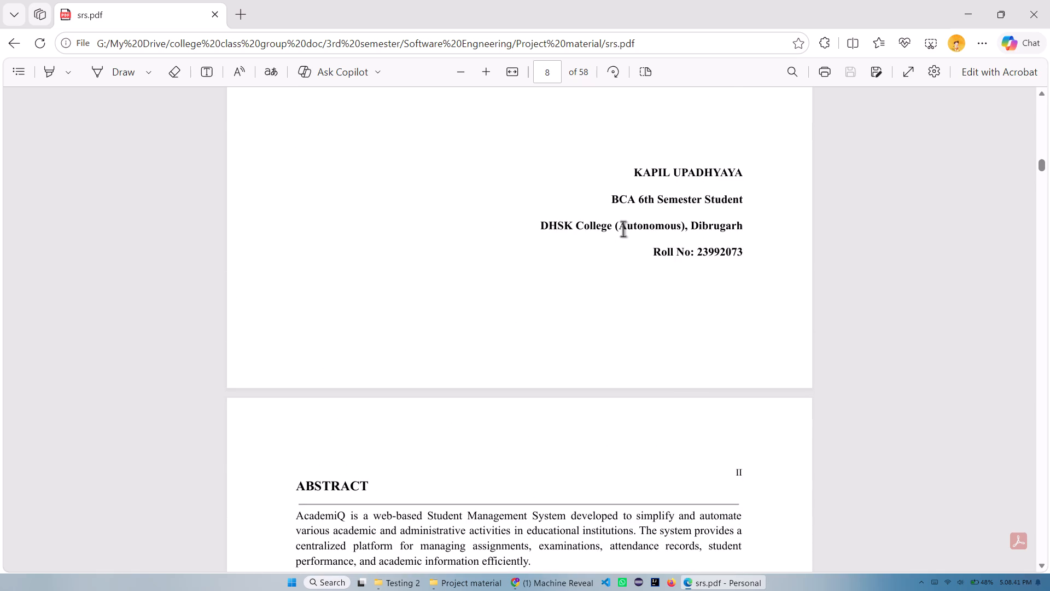
scroll(614, 248, "down", 6)
scroll(536, 241, "down", 16)
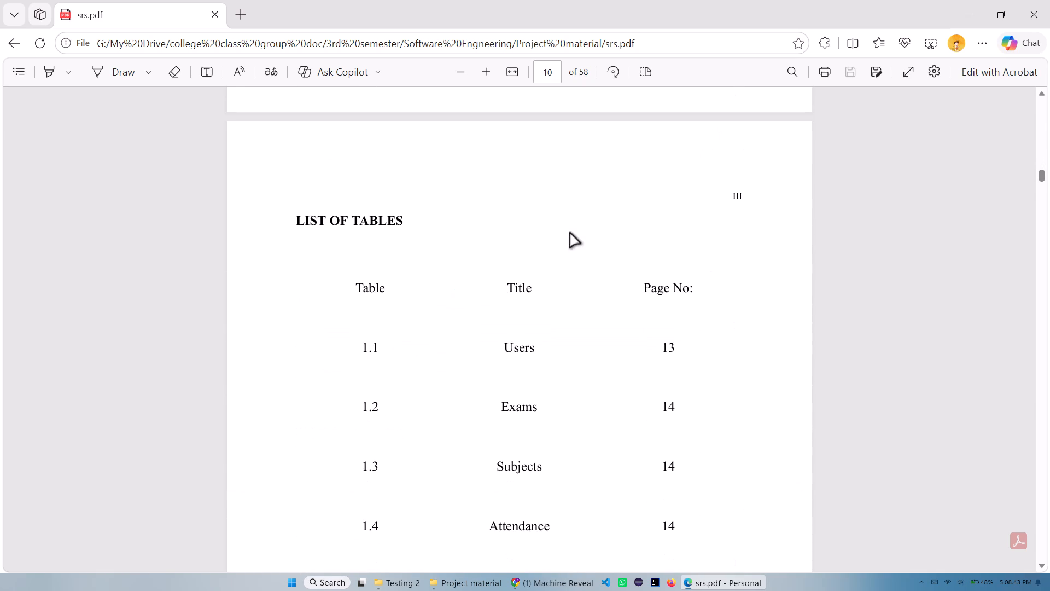
scroll(394, 314, "down", 3)
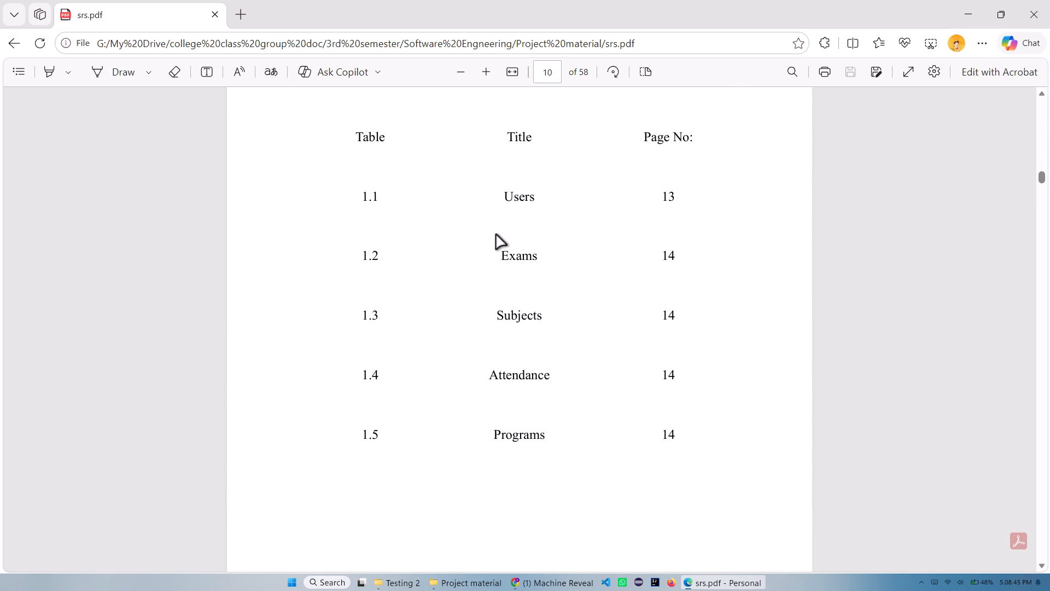
scroll(564, 241, "up", 20)
scroll(564, 241, "up", 15)
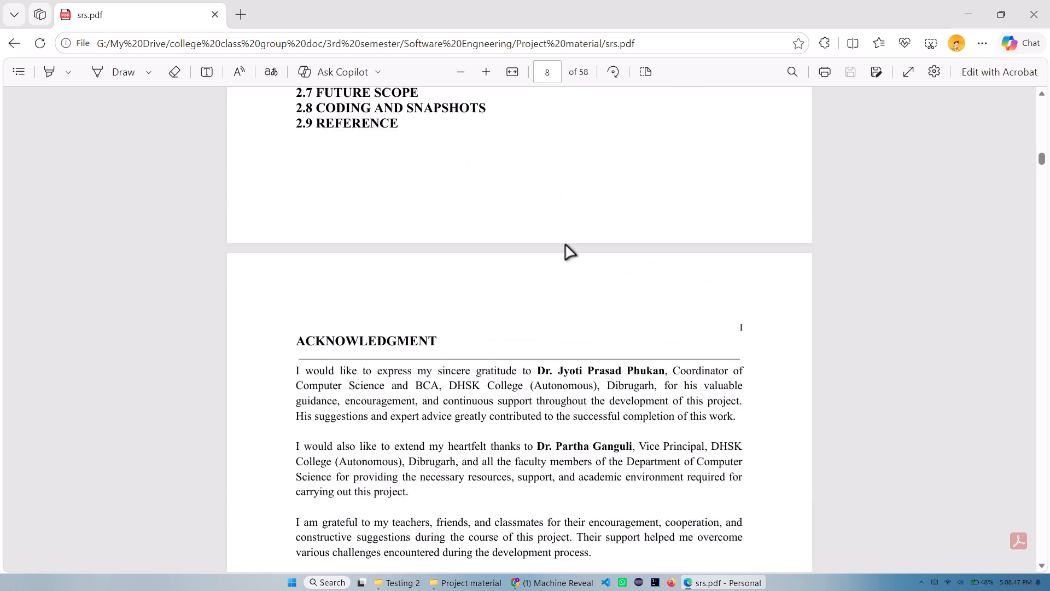
scroll(565, 245, "up", 19)
scroll(421, 310, "down", 5)
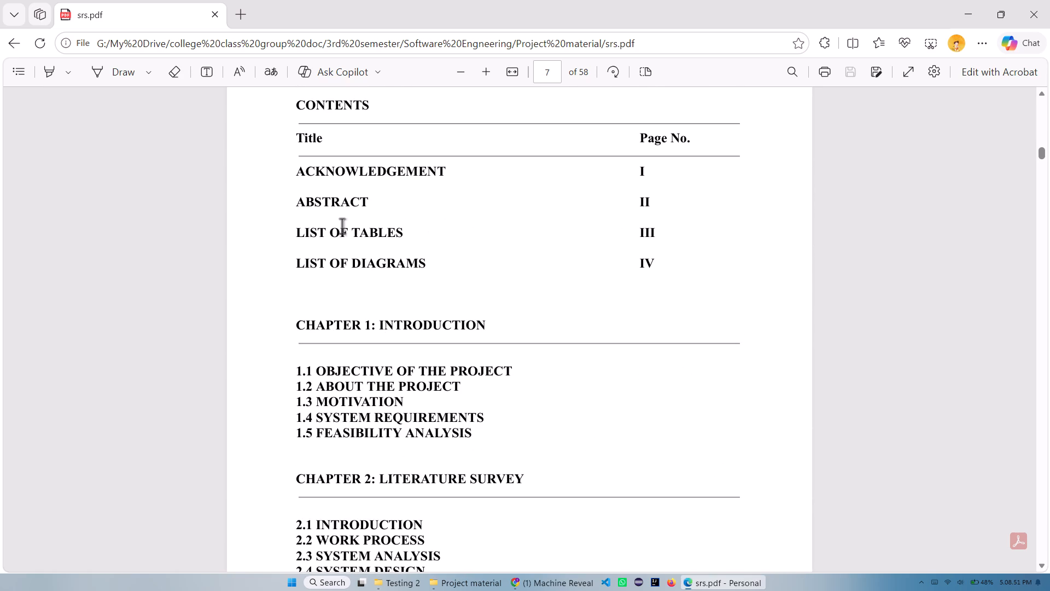
Review the pages preceding the contents in srs.pdf, back through the examination certificate and declaration to the supervisor's certificate.
scroll(547, 263, "up", 7)
scroll(599, 260, "up", 9)
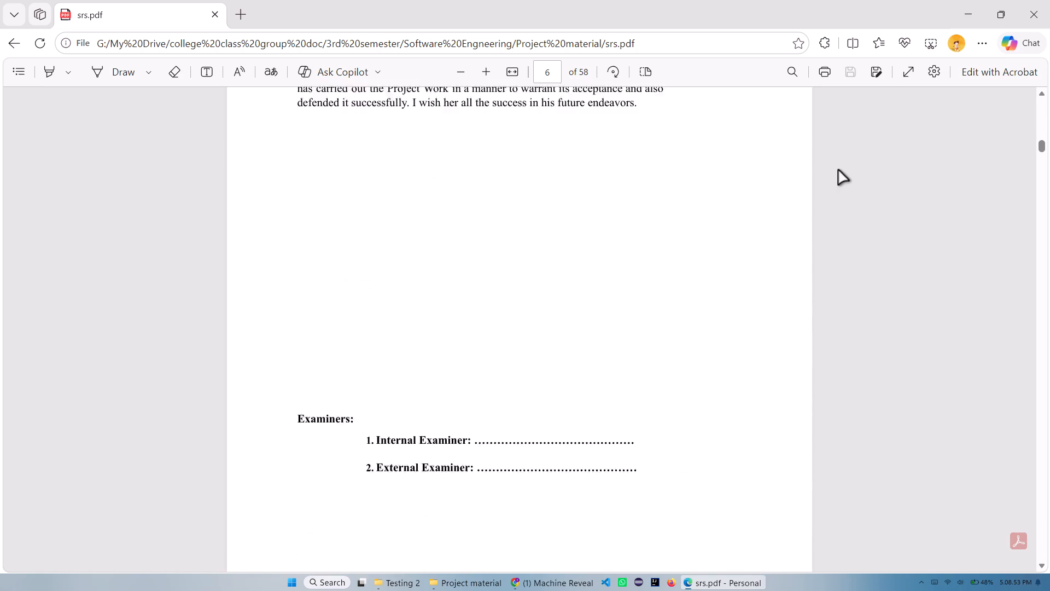
scroll(597, 268, "up", 20)
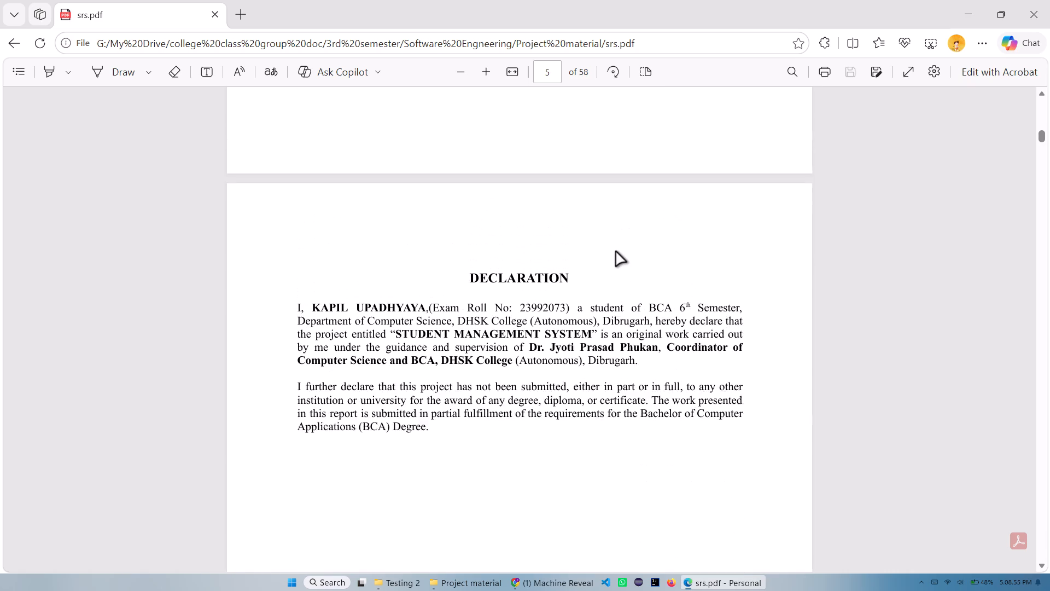
scroll(616, 252, "up", 16)
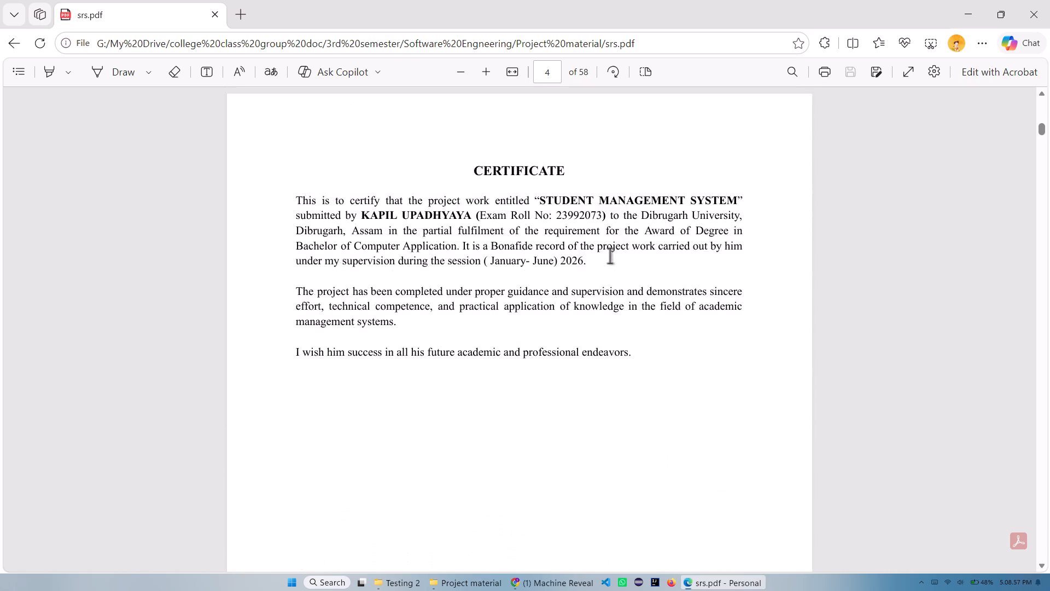
scroll(610, 256, "up", 10)
scroll(604, 268, "down", 9)
scroll(510, 252, "down", 7)
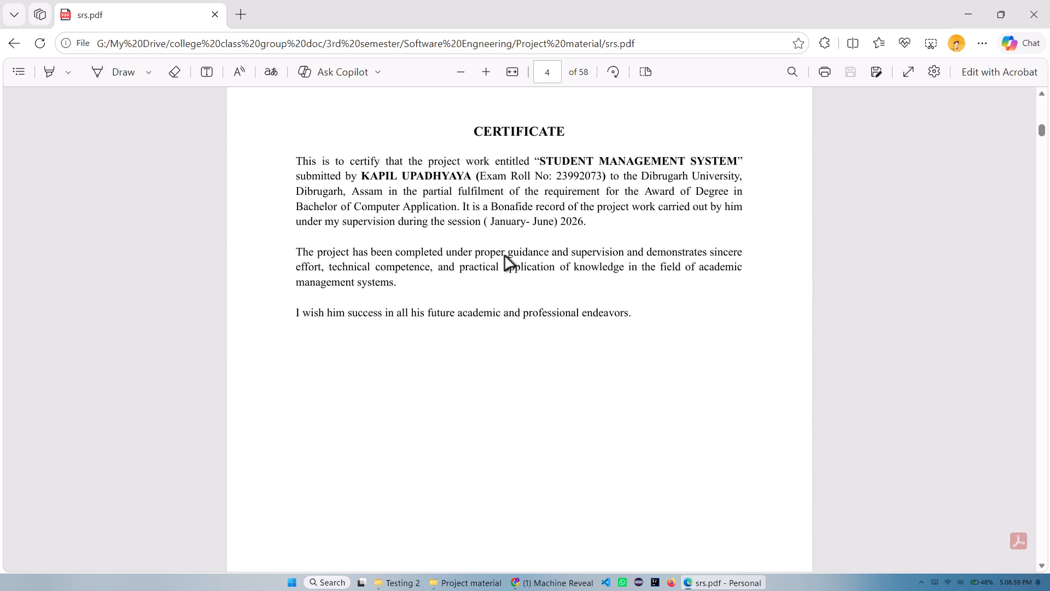
Review the section sequence in srs.pdf once more, from the supervisor's certificate through the front sections to the Chapter 1 introduction.
scroll(524, 242, "down", 7)
scroll(575, 263, "down", 17)
scroll(544, 271, "down", 16)
scroll(501, 266, "down", 17)
scroll(506, 275, "down", 12)
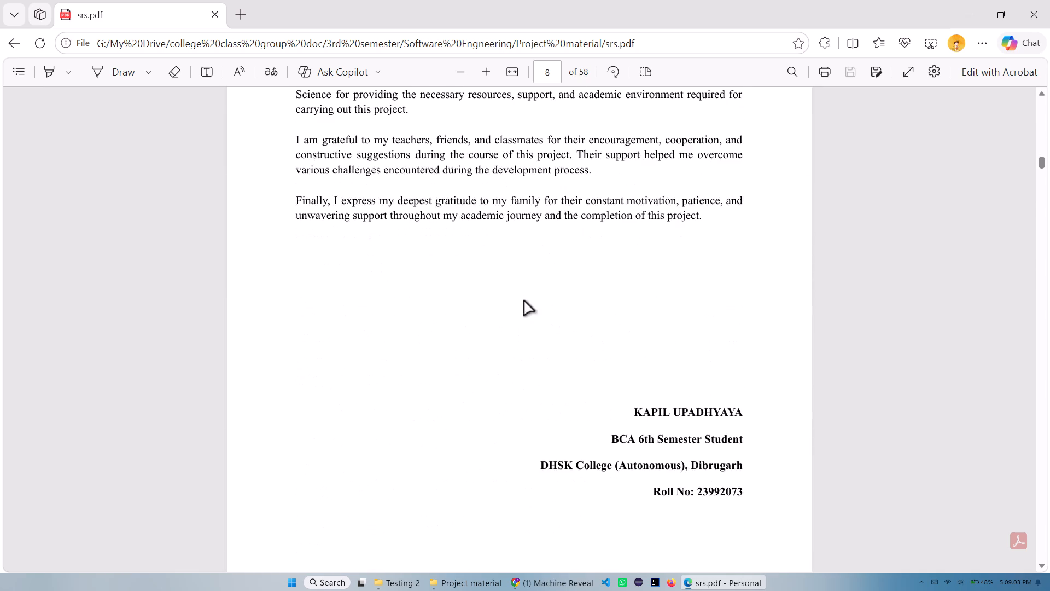
scroll(524, 301, "down", 20)
scroll(533, 280, "down", 18)
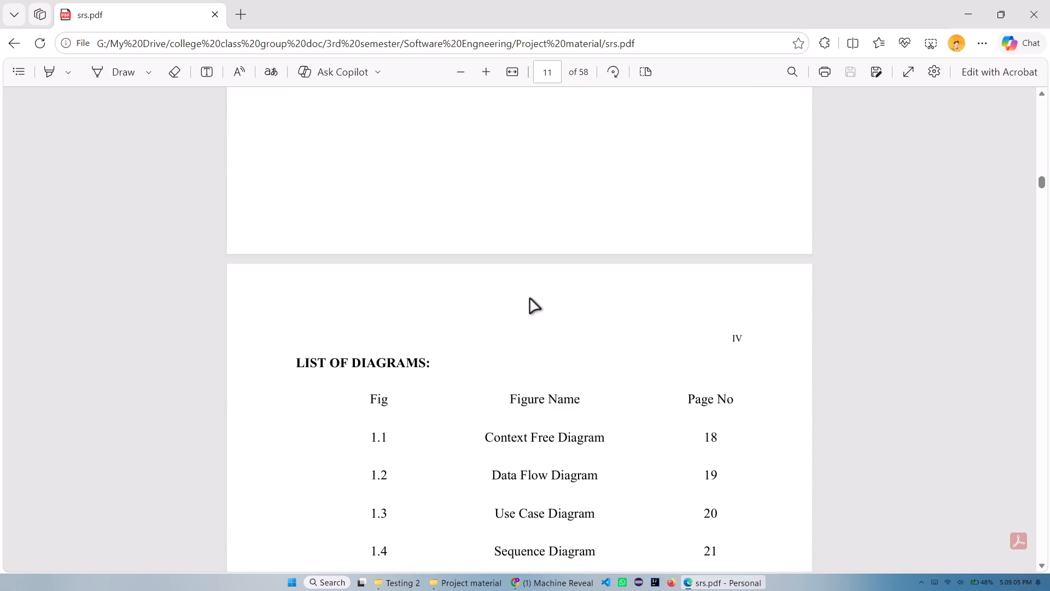
scroll(530, 299, "down", 20)
scroll(559, 285, "down", 8)
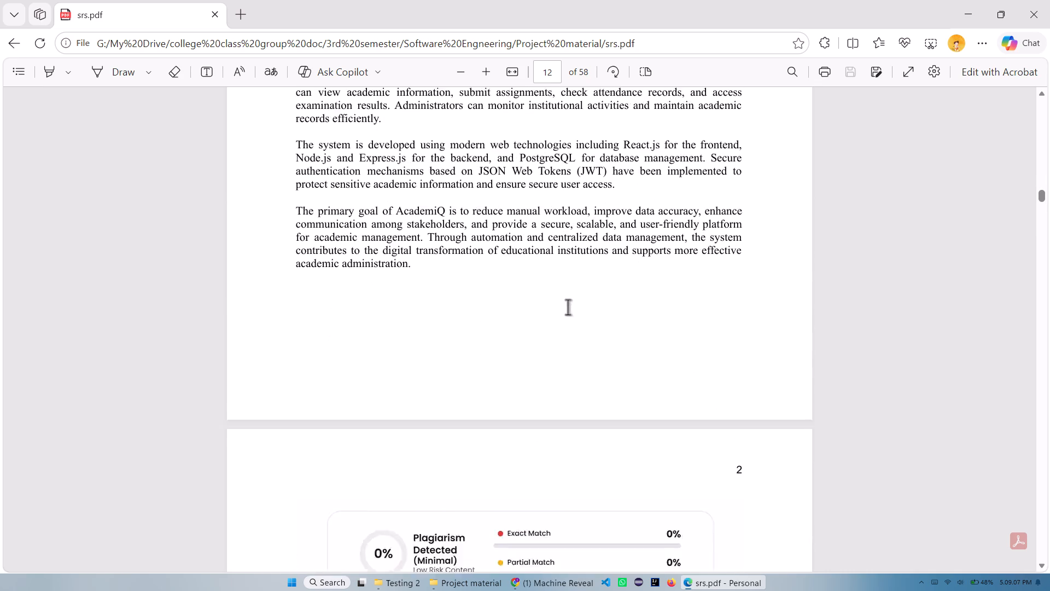
Examine the opening pages of Chapter 1 in srs.pdf, from the introduction through the project's specific objectives.
scroll(567, 301, "down", 17)
scroll(555, 308, "down", 8)
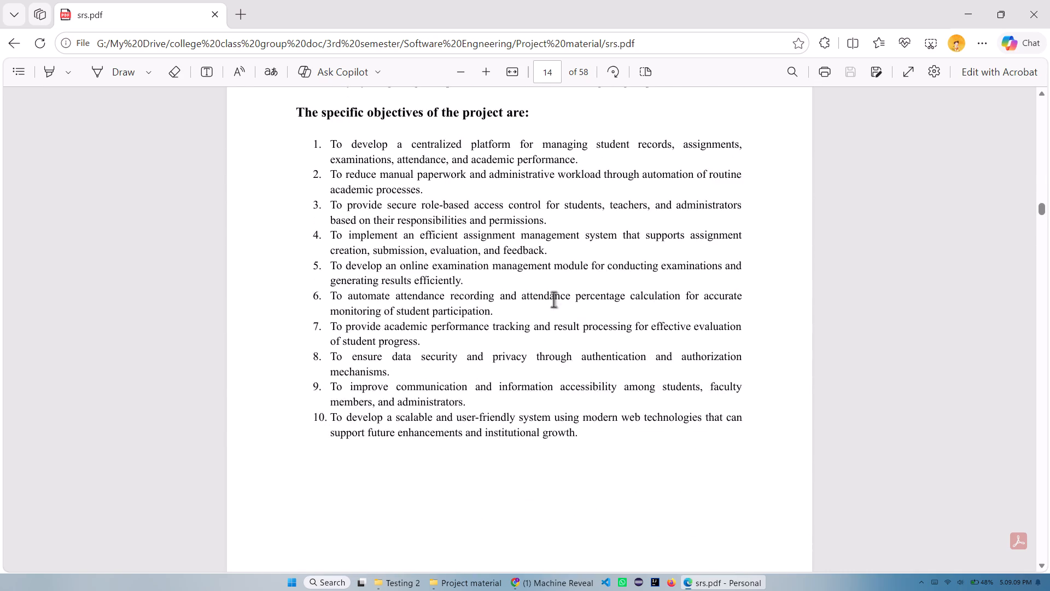
scroll(553, 299, "down", 17)
Minimize srs.pdf and the Project material folder window to return to the Testing 2 folder.
left_click(971, 11)
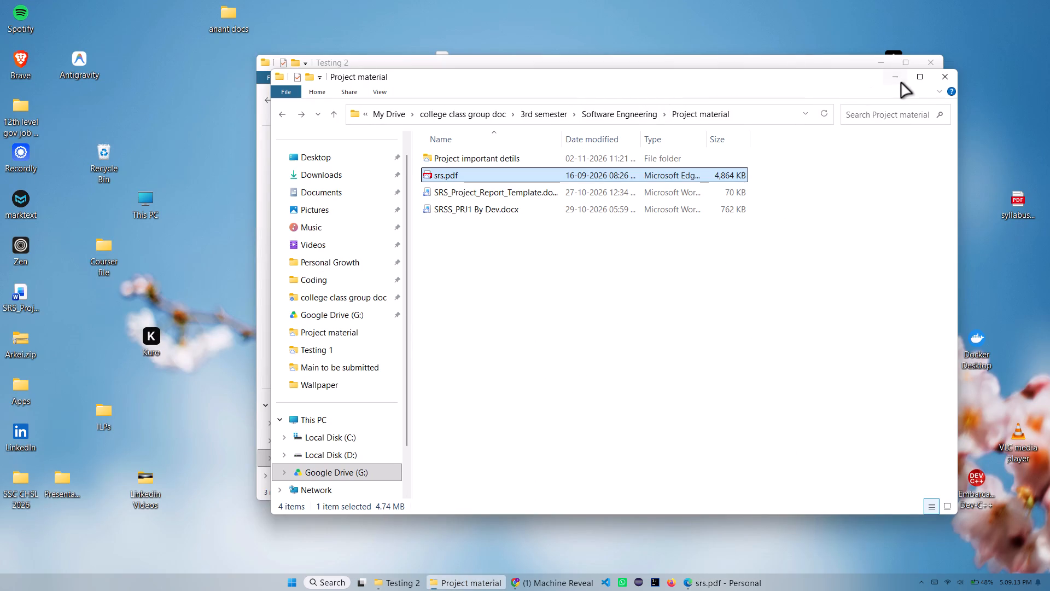
left_click(898, 80)
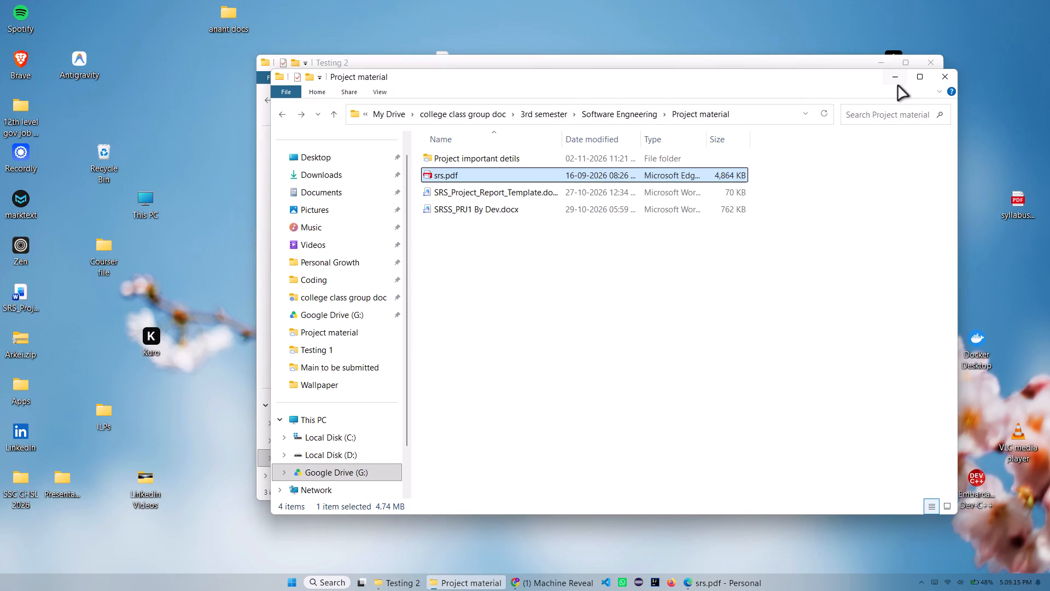
left_click(898, 82)
left_click_drag(1010, 211, 1009, 228)
double_click(900, 80)
double_click(900, 77)
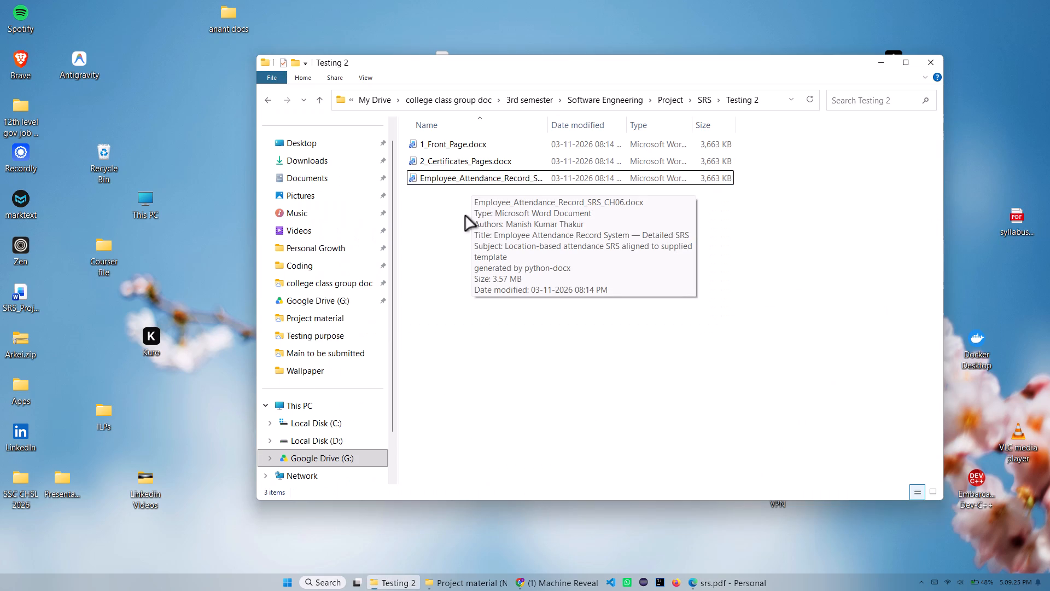
left_click(454, 260)
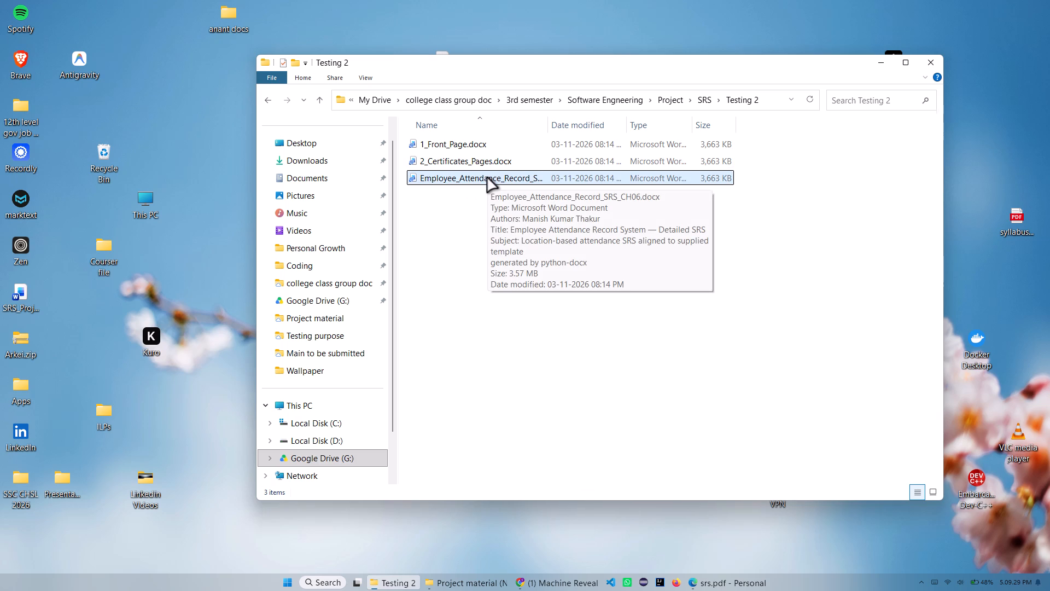
Rename the Employee_Attendance_Record_SRS_CH06 copy in the Testing 2 folder as 3_Content_Pages.
right_click(463, 178)
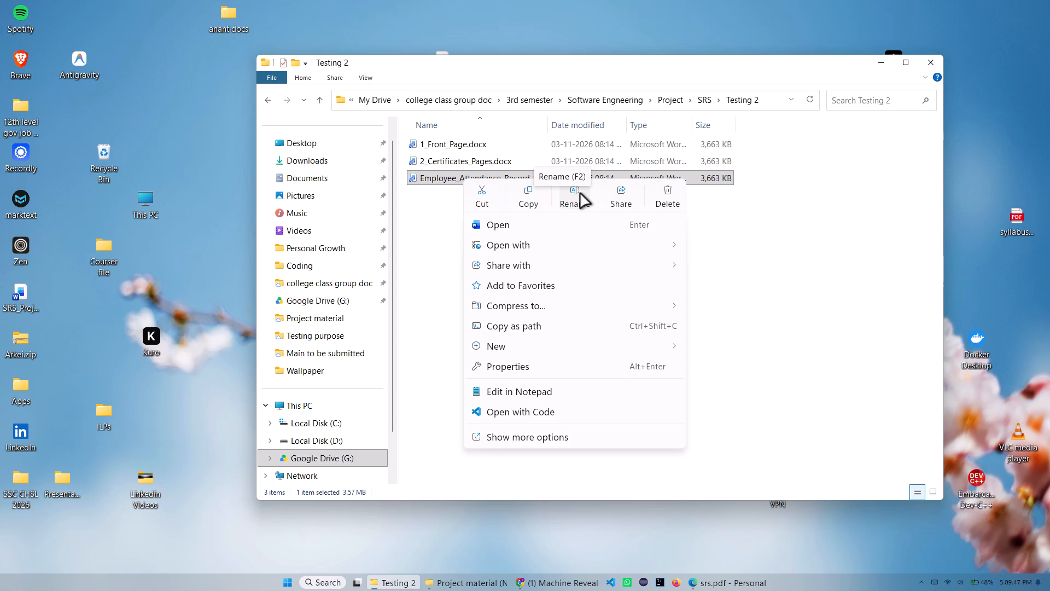
right_click(580, 194)
left_click(580, 194)
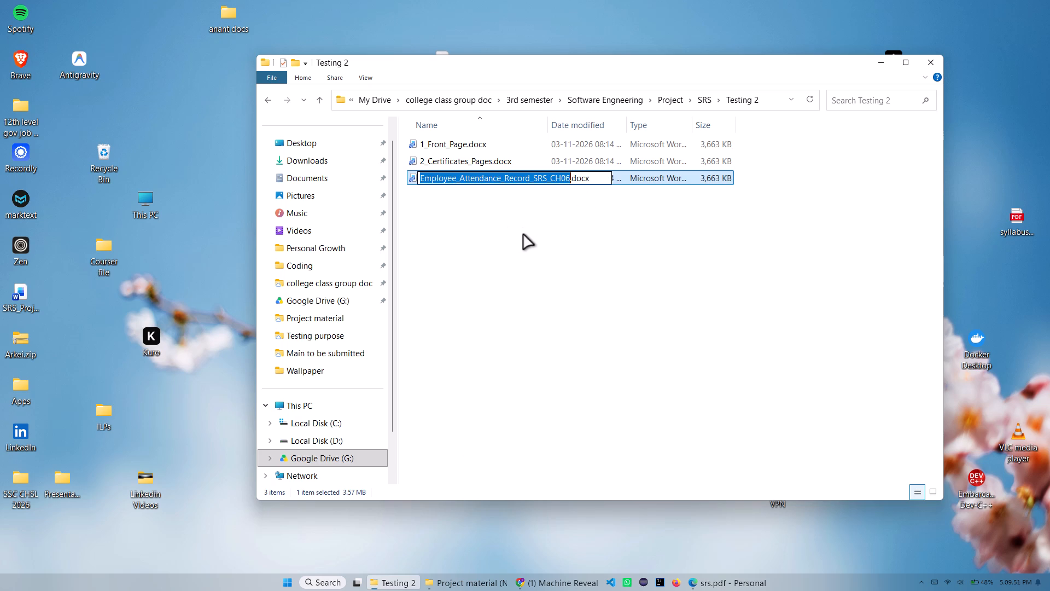
type("Con")
key("BackSpace")
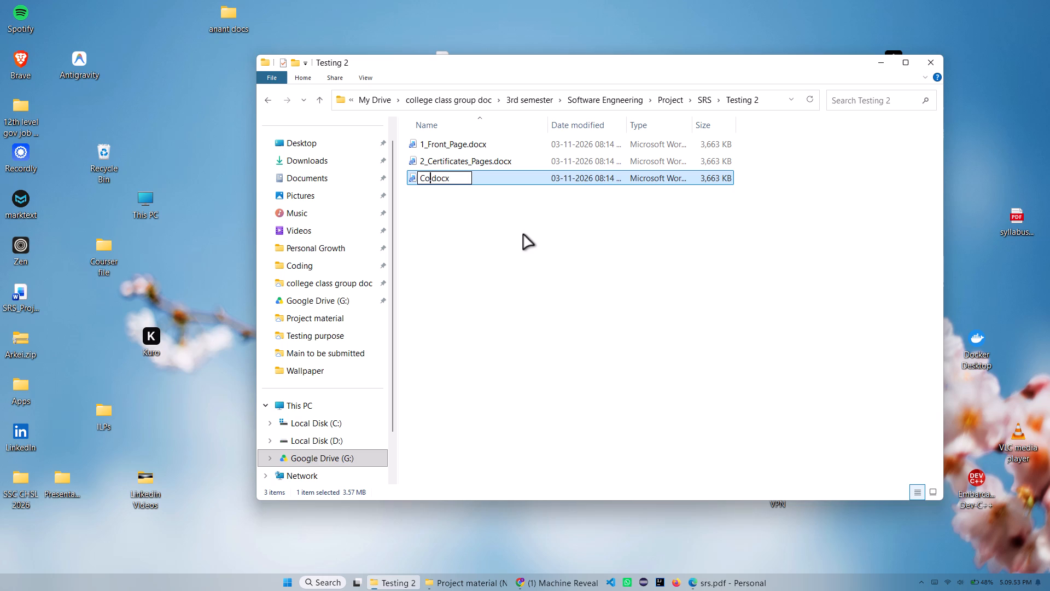
key("BackSpace")
key("BackSpace")
key("shift+numbersign")
key("BackSpace")
type("3_")
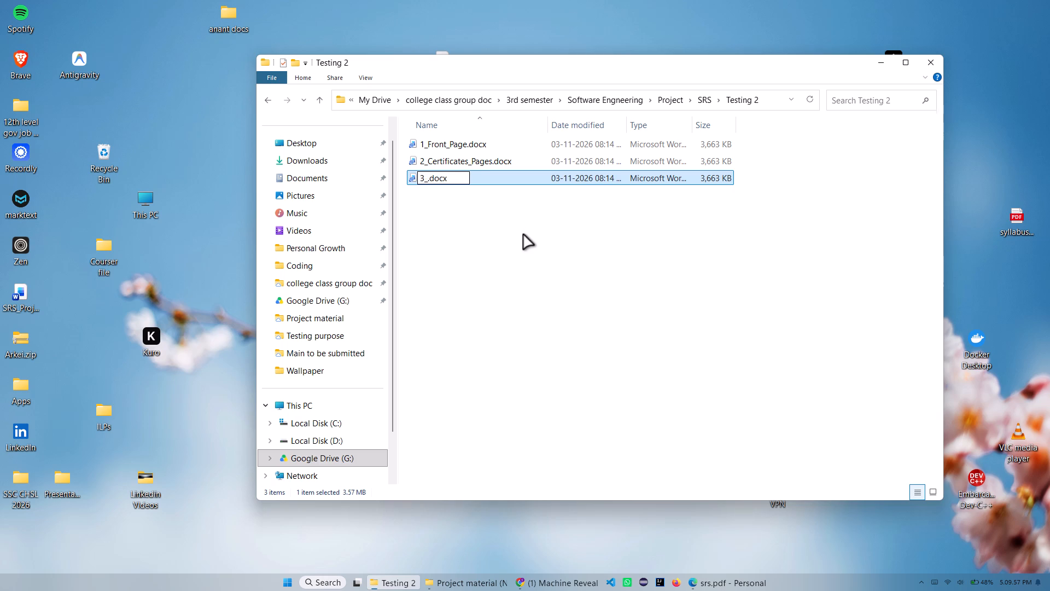
type("Content")
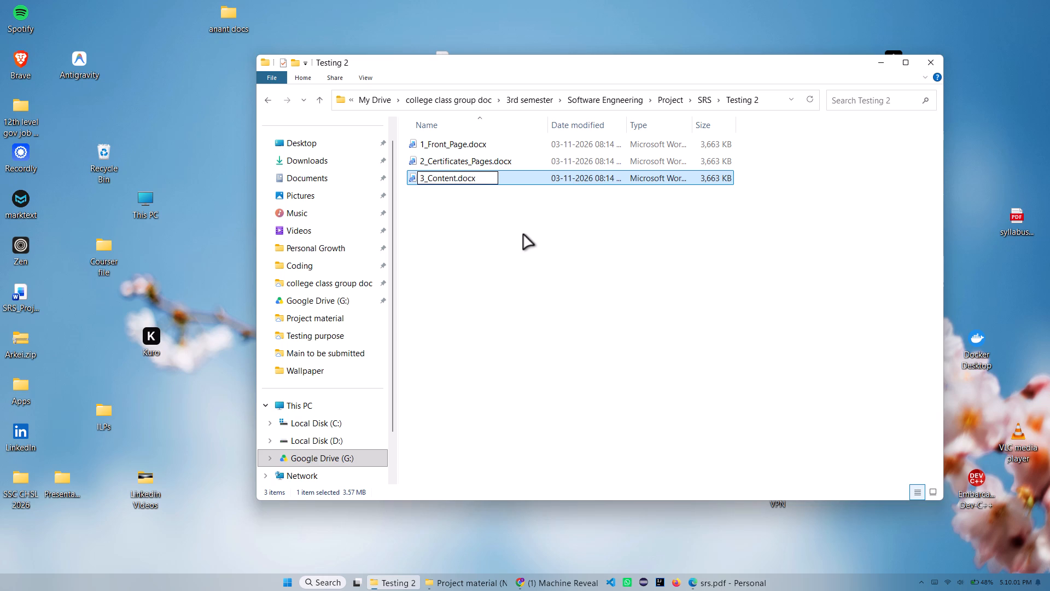
key("shift+underscore")
type("Page")
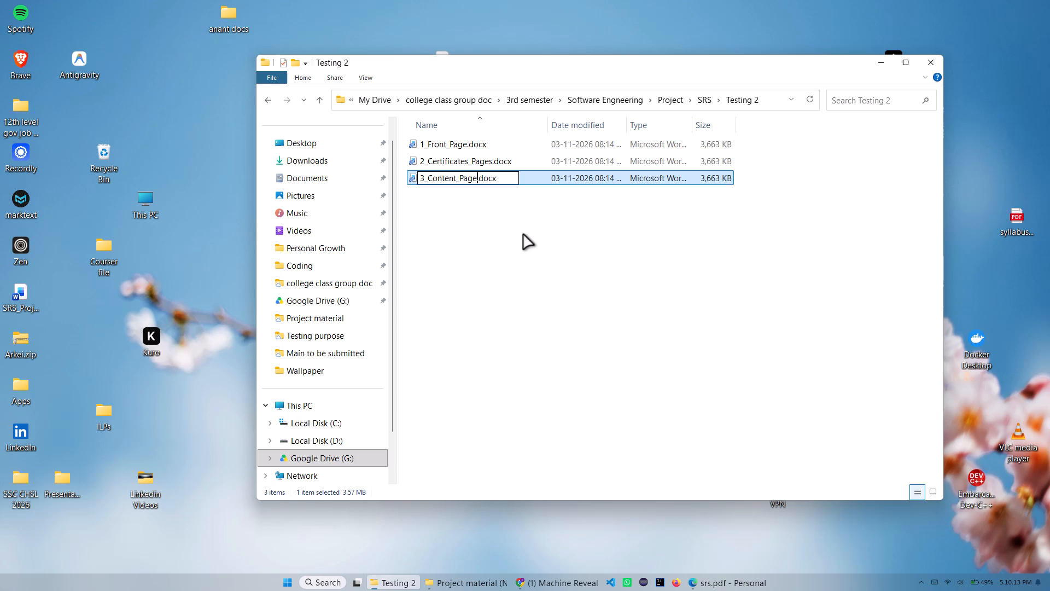
key("s")
key("Return")
Paste another copy of the Employee_Attendance_Record_SRS_CH06 document into the Testing 2 folder.
right_click(506, 240)
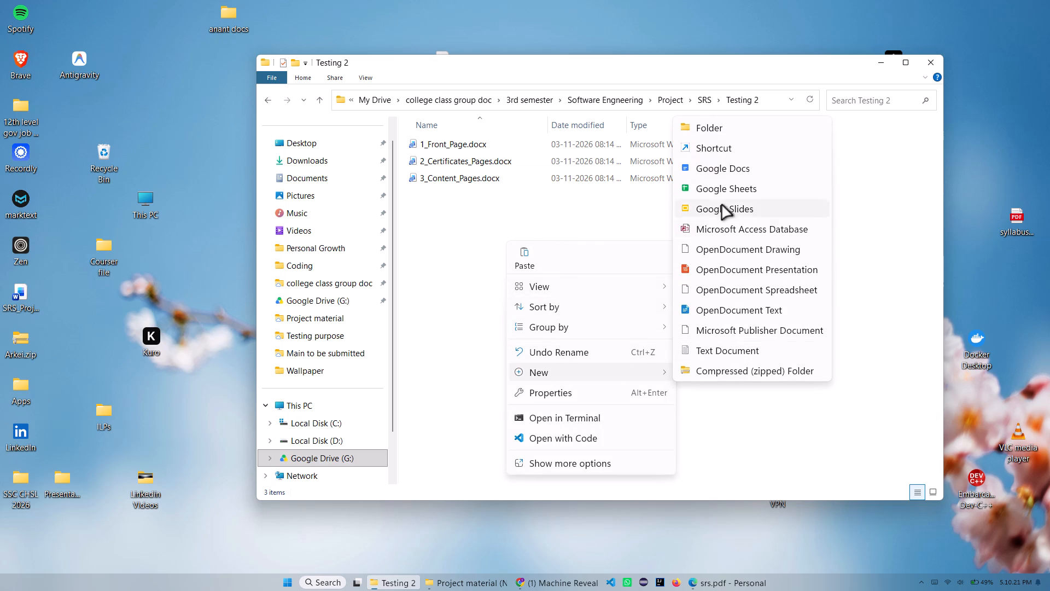
left_click(447, 211)
right_click(446, 211)
left_click(471, 230)
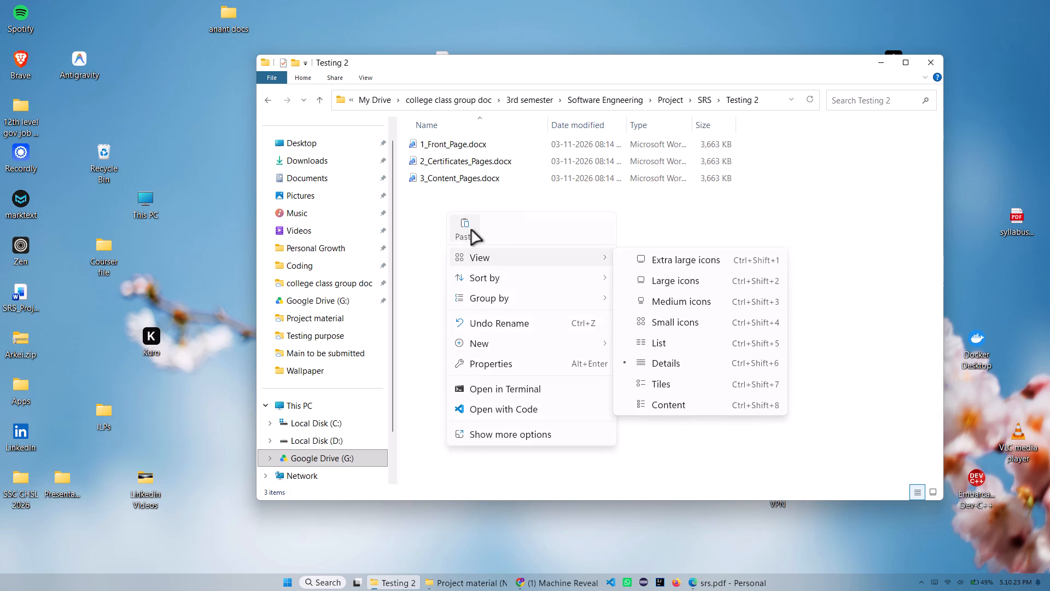
Rename the newly pasted SRS copy as 4_Main_Content.
right_click(495, 194)
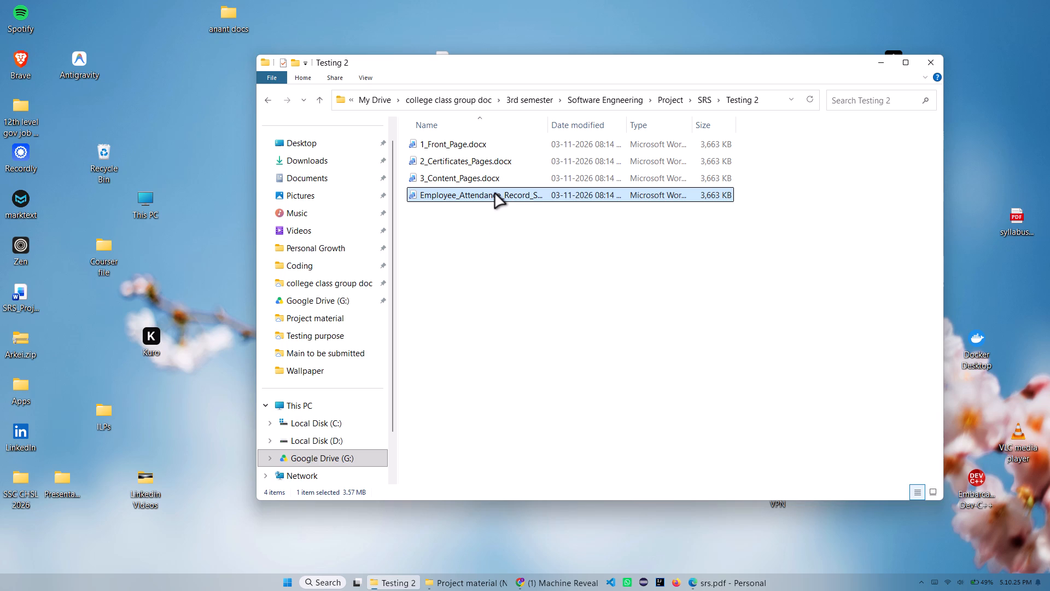
left_click(593, 210)
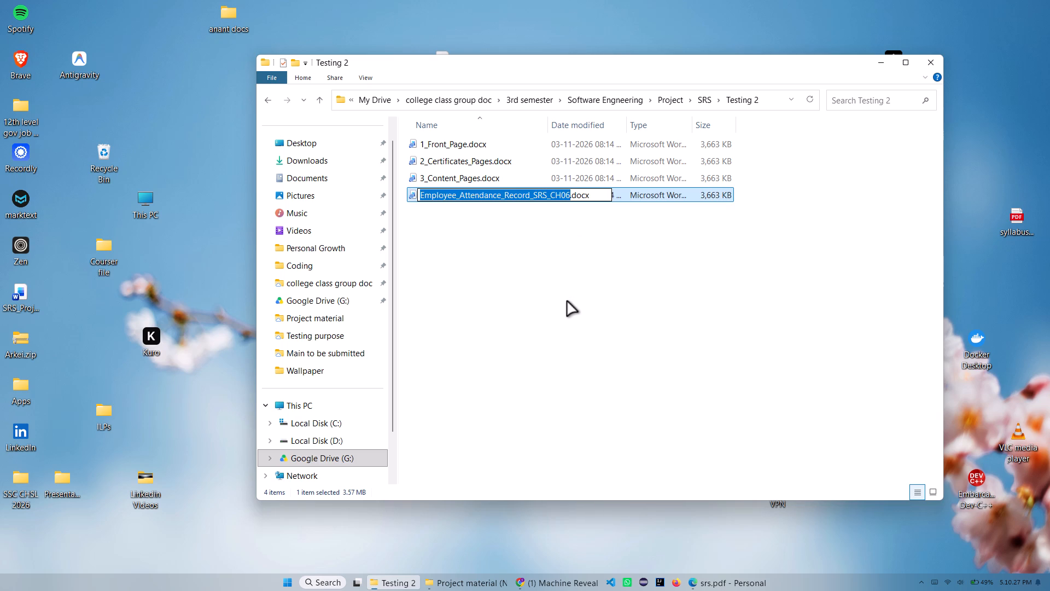
key("4")
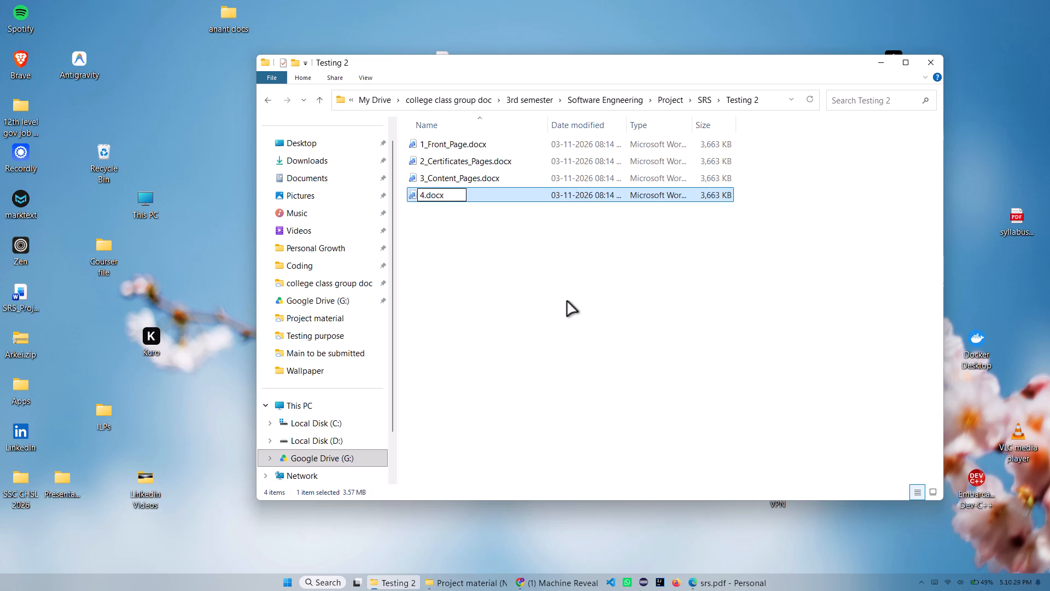
key("shift+underscore")
type("Main")
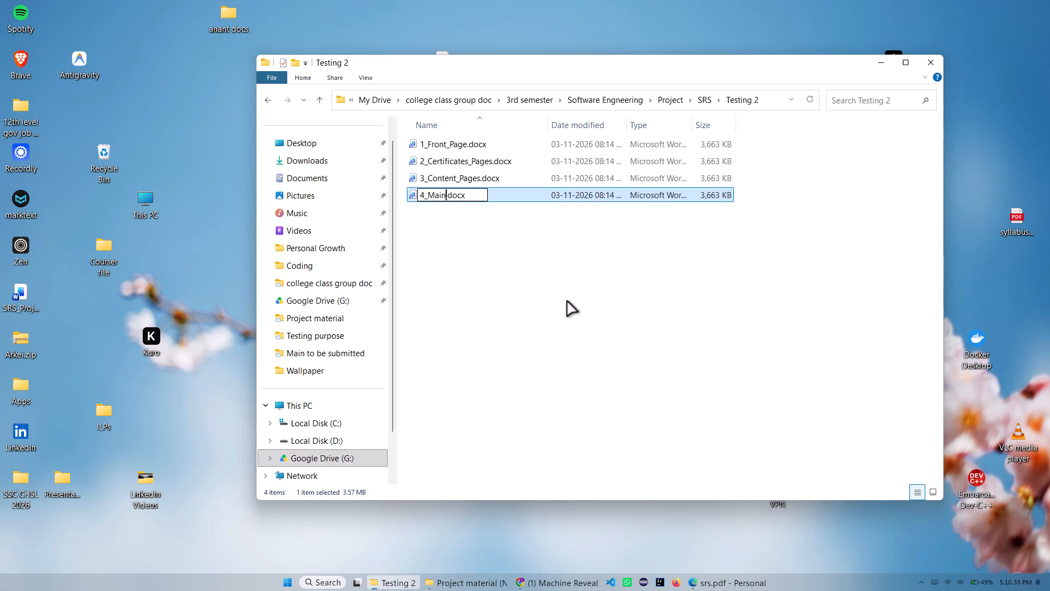
key("shift+underscore")
type("Conta")
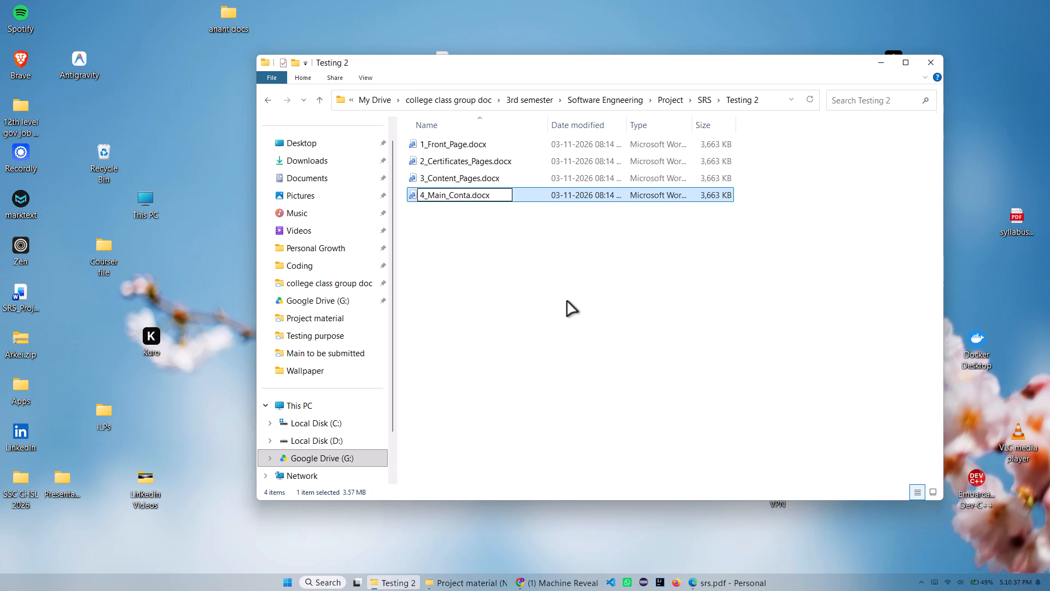
key("BackSpace")
type("ent")
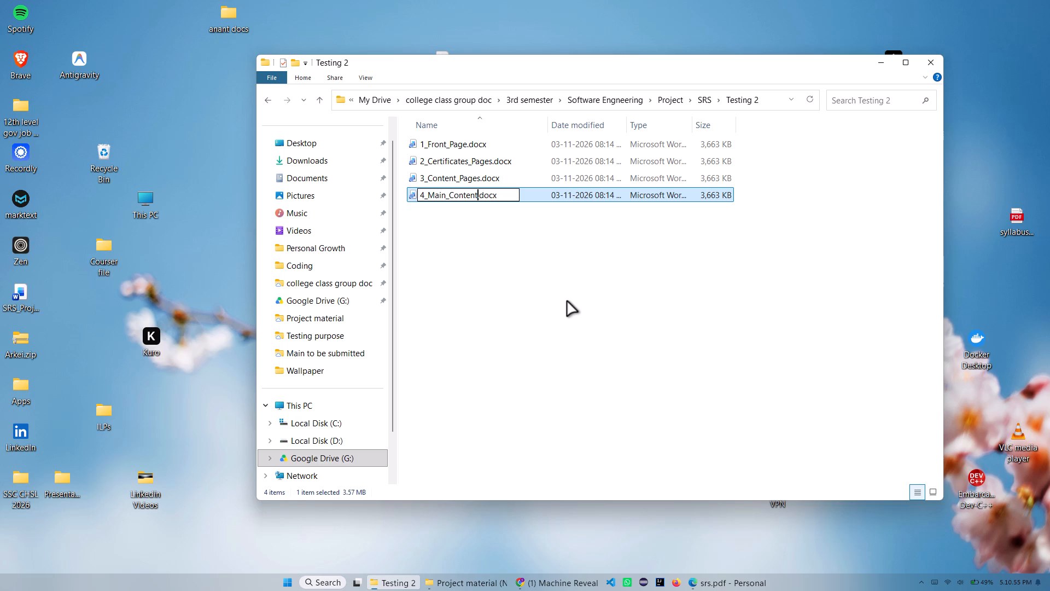
key("Return")
left_click(569, 304)
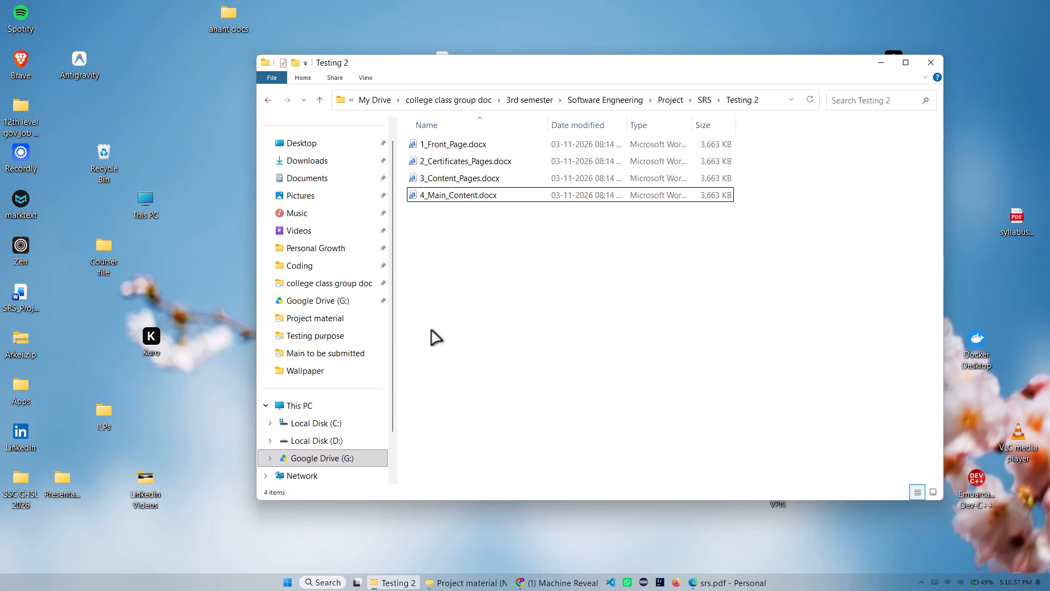
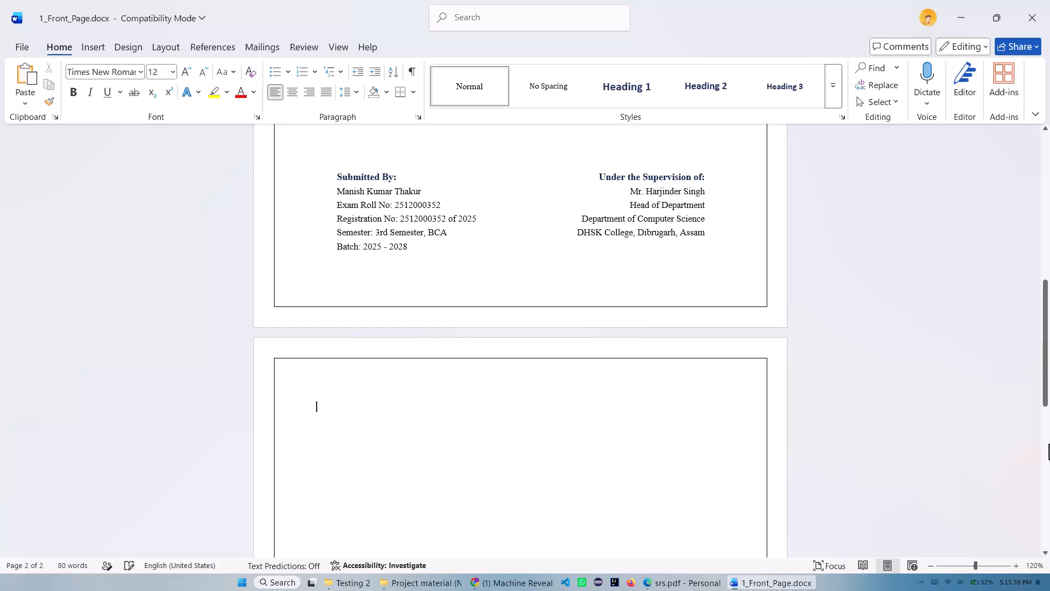
Undo the edits in 1_Front_Page until the deleted content following the front page is back, still selected.
key("ctrl+z")
key("ctrl+z")
key("ctrl+z")
key("ctrl+z")
key("ctrl+z")
key("ctrl+z")
key("ctrl+z")
key("ctrl+z")
key("ctrl+z")
key("ctrl+z")
key("ctrl+z")
key("ctrl+z")
key("ctrl+z")
key("ctrl+z")
key("ctrl+z")
key("ctrl+z")
key("ctrl+z")
key("ctrl+z")
key("ctrl+z")
key("ctrl+z")
key("ctrl+z")
key("ctrl+z")
key("ctrl+z")
key("ctrl+z")
key("ctrl+z")
key("ctrl+z")
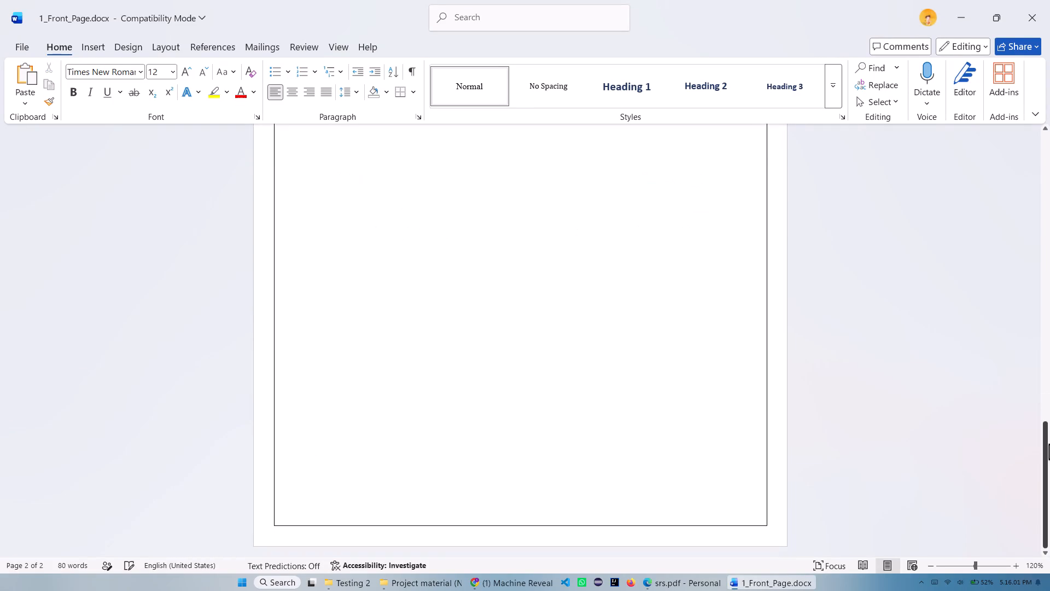
key("ctrl+z")
key("ctrl+z")
key("ctrl+z")
key("ctrl+z")
key("ctrl+z")
key("ctrl+z")
key("ctrl+z")
key("ctrl+z")
key("ctrl+z")
key("ctrl+z")
key("ctrl+z")
key("ctrl+z")
key("ctrl+z")
key("ctrl+z")
key("ctrl+z")
key("ctrl+z")
key("ctrl+z")
key("ctrl+z")
key("ctrl+z")
key("ctrl+z")
key("ctrl+z")
key("ctrl+z")
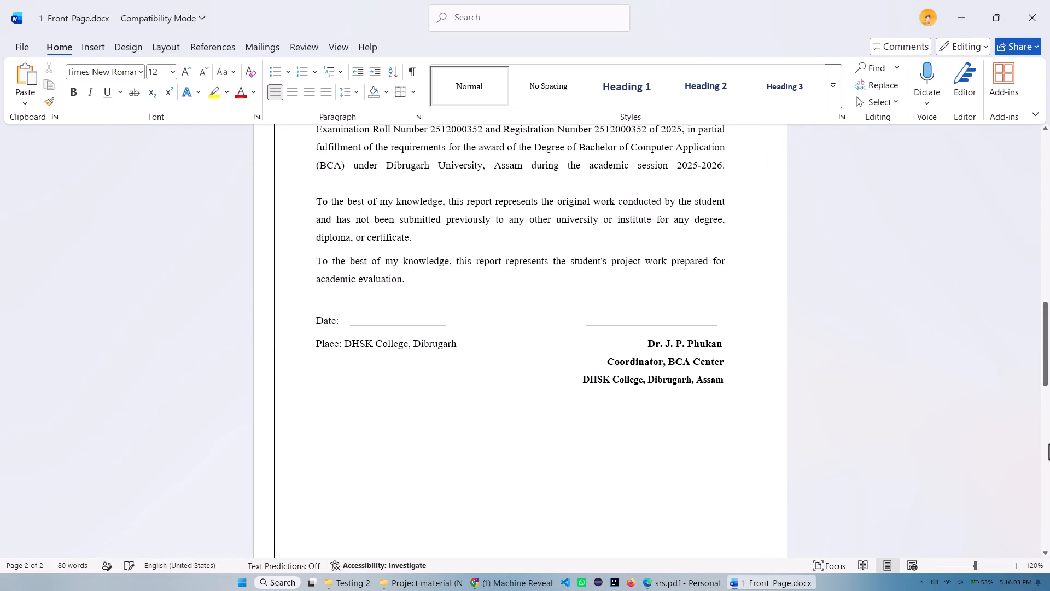
Delete the Appendices section, from its heading through the closing note, at the end of 1_Front_Page.
scroll(553, 427, "up", 20)
scroll(553, 427, "up", 2)
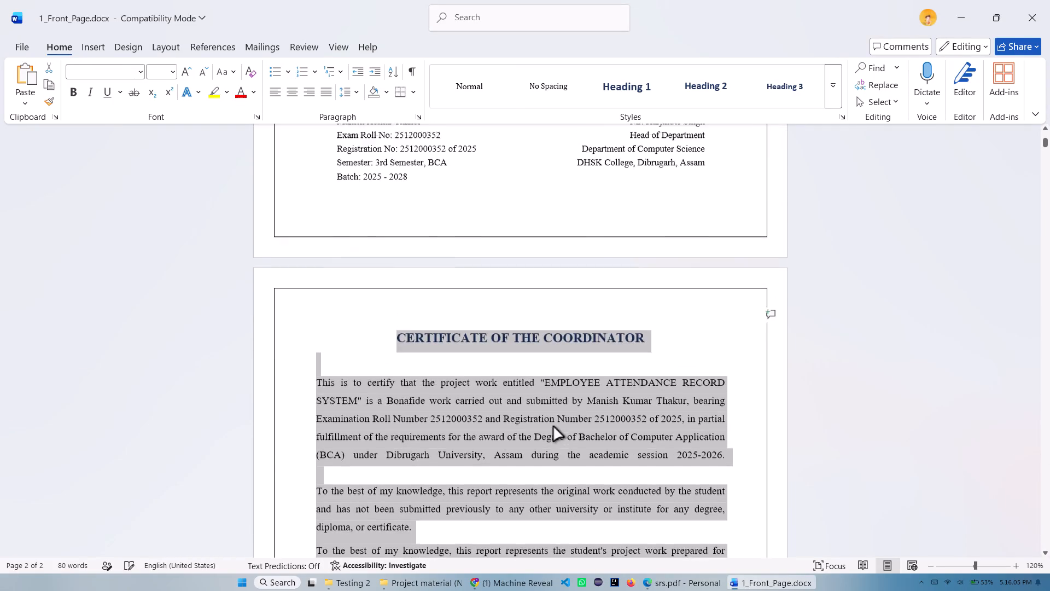
scroll(553, 427, "up", 11)
scroll(544, 416, "down", 14)
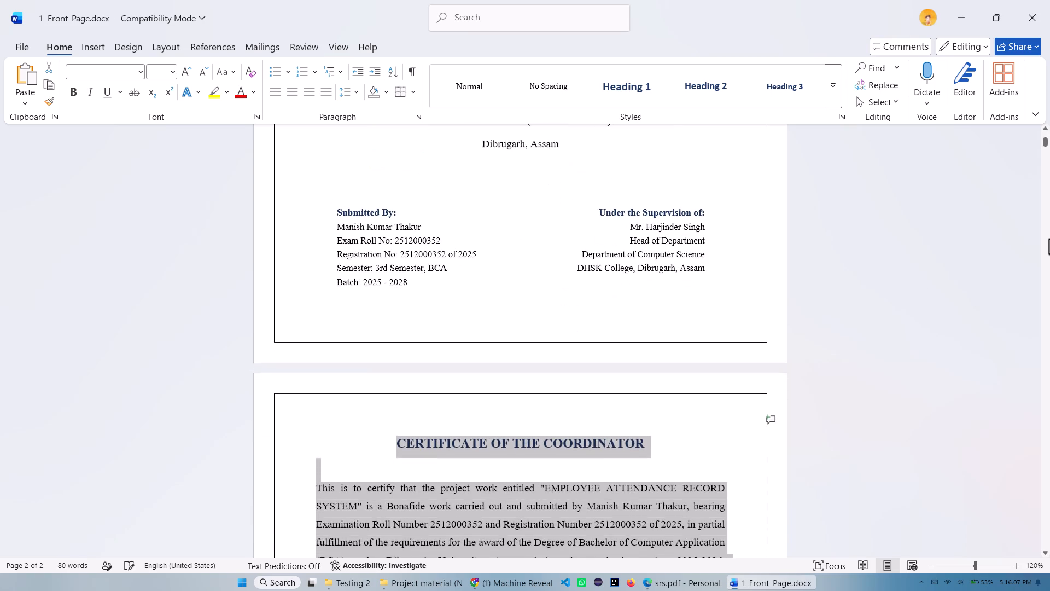
scroll(1049, 236, "down", 5)
left_click_drag(1042, 144, 1049, 590)
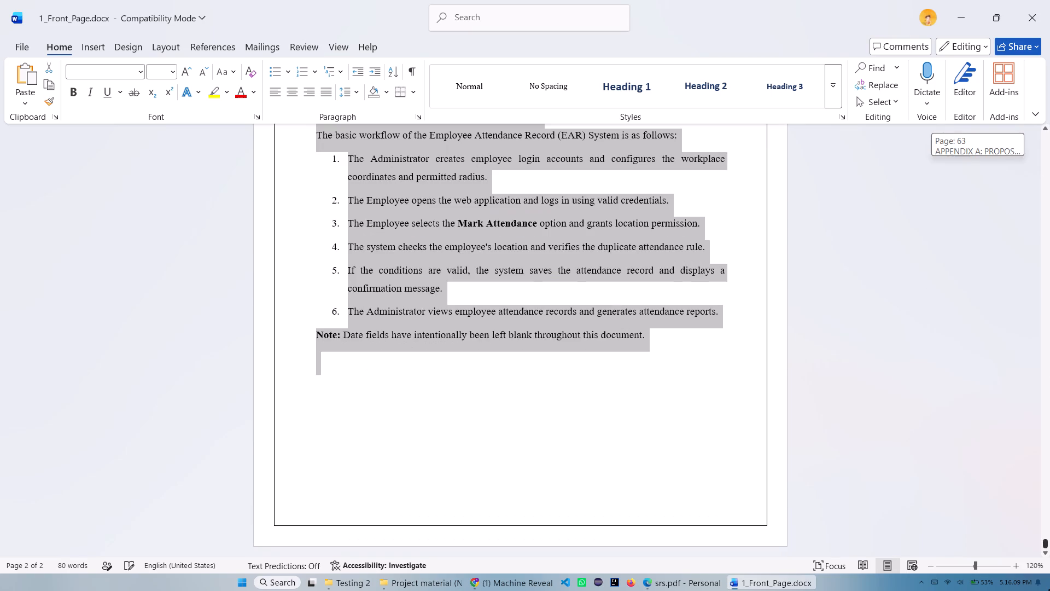
left_click_drag(1049, 590, 1042, 583)
left_click(323, 372)
left_click_drag(329, 373, 307, 351)
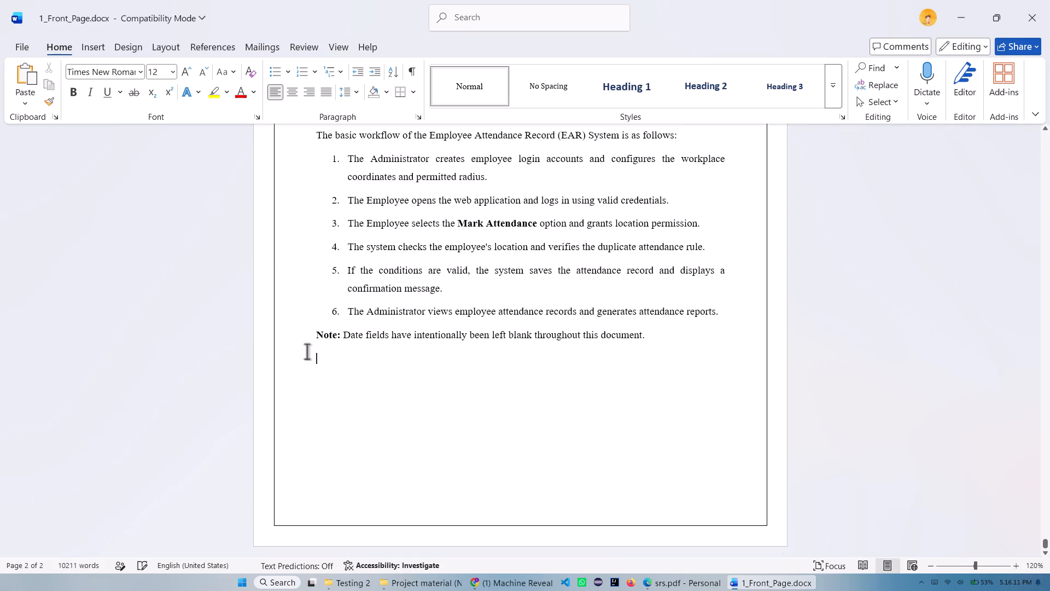
left_click_drag(307, 351, 251, 153)
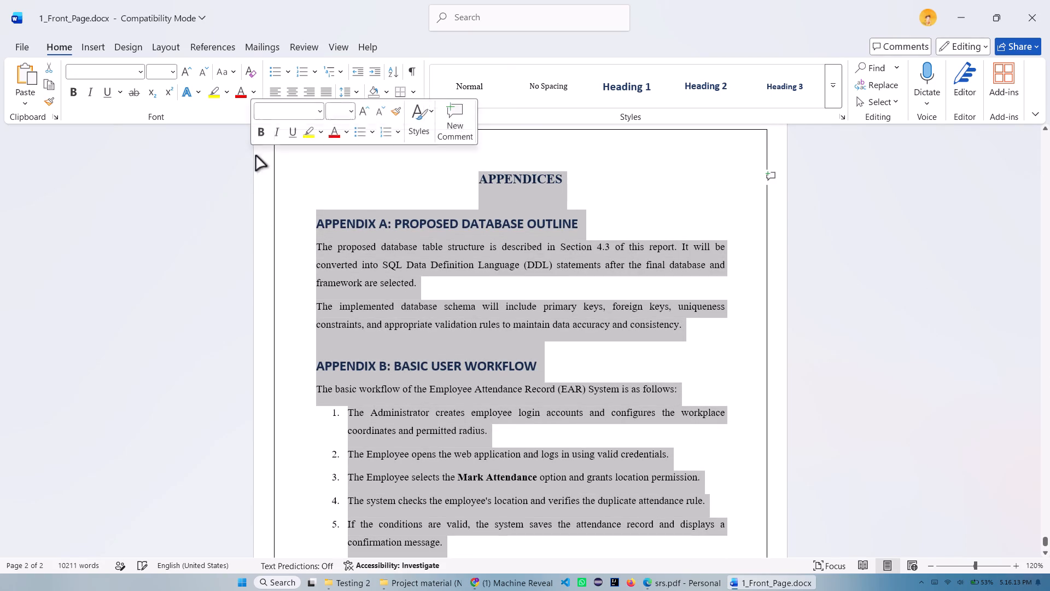
key("BackSpace")
key("BackSpace")
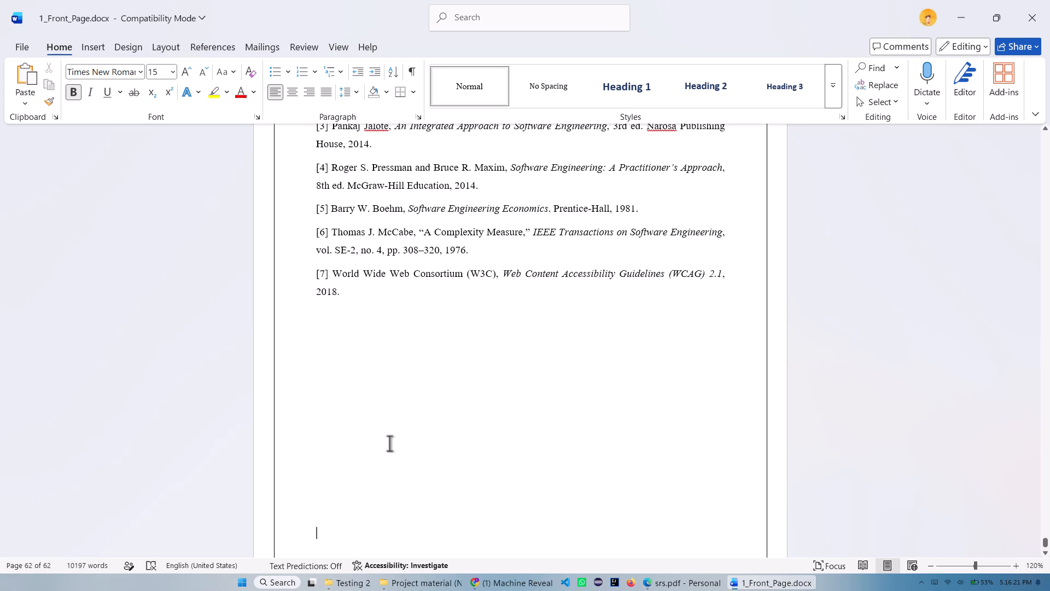
Delete the References / Bibliography section, including its heading and the blank lines after it, from the end of the document.
key("ctrl+shift+Up")
key("ctrl+shift+Up")
key("ctrl+shift+Up")
key("ctrl+shift+Up")
key("ctrl+shift+Up")
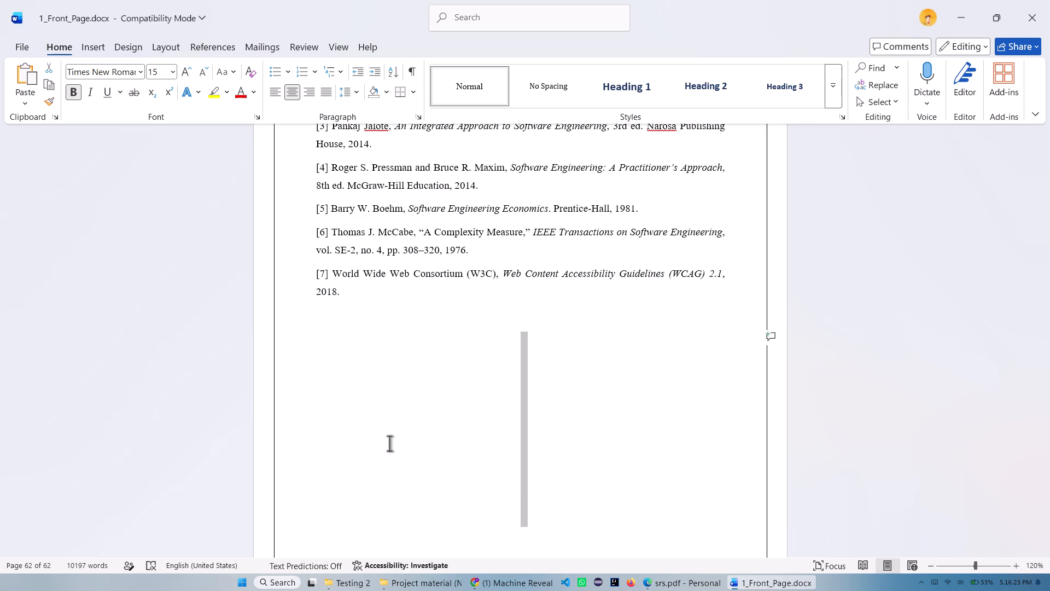
key("ctrl+shift+Up")
key("ctrl+shift+Up")
key("ctrl+shift+Up")
key("ctrl+shift+Up")
key("ctrl+shift+Up")
key("ctrl+shift+Up")
key("ctrl+shift+Up")
key("ctrl+shift+Up")
key("ctrl+shift+Up")
key("ctrl+shift+Up")
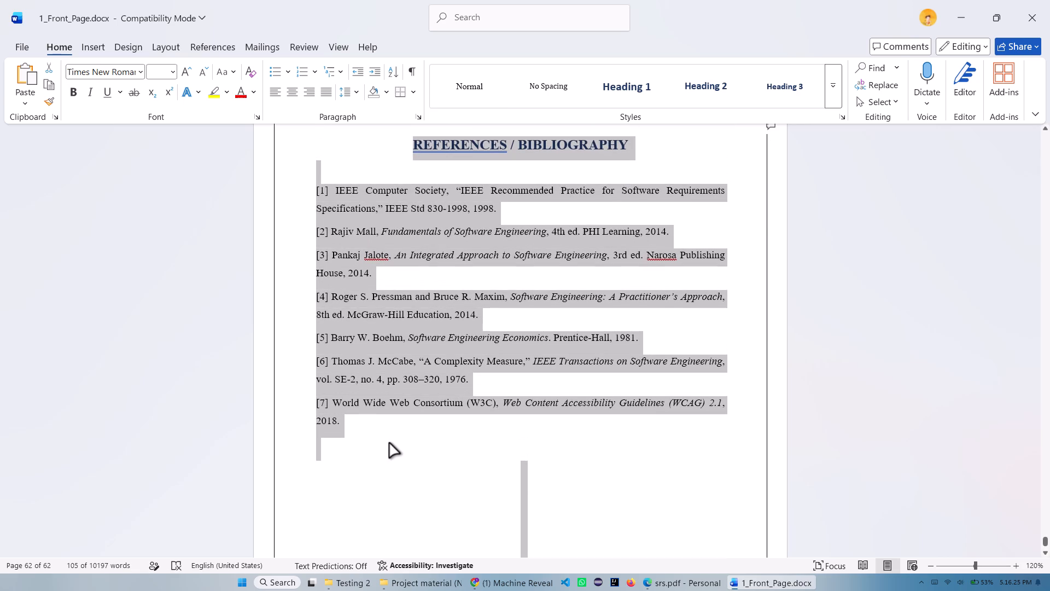
key("BackSpace")
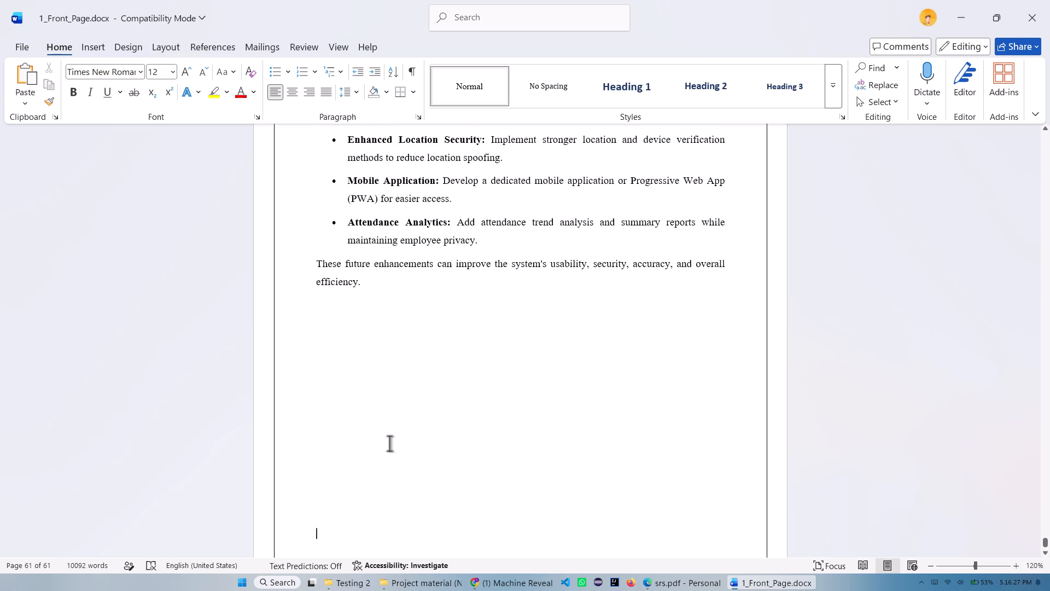
Select the content from the end of 1_Front_Page backward through Chapter 8 and the testing sections into the verification and validation strategy table.
key("ctrl+shift+Up")
key("ctrl+shift+Up")
key("ctrl+shift+Up")
key("ctrl+shift+Up")
key("ctrl+shift+Up")
key("ctrl+shift+Up")
key("ctrl+shift+Up")
key("ctrl+shift+Up")
key("ctrl+shift+Up")
key("ctrl+shift+Up")
key("ctrl+shift+Up")
key("ctrl+shift+Up")
key("ctrl+shift+Up")
key("ctrl+shift+Up")
key("ctrl+shift+Up")
key("ctrl+shift+Up")
key("ctrl+shift+Up")
key("ctrl+shift+Up")
key("ctrl+shift+Up")
key("ctrl+shift+Up")
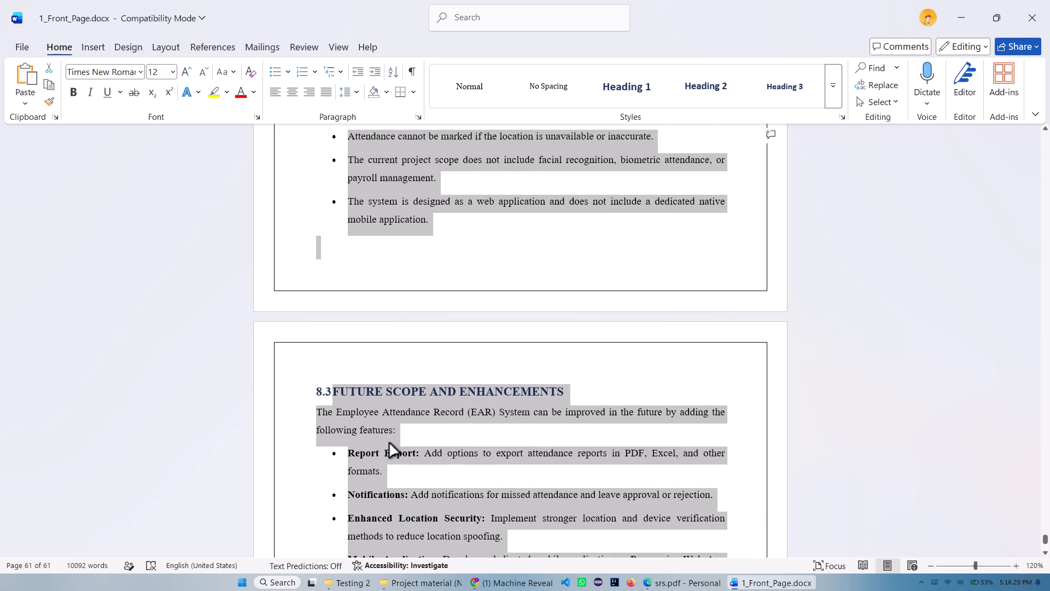
key("ctrl+shift+Up")
key("ctrl+shift+Up")
key("ctrl+shift+Up")
key("ctrl+shift+Up")
key("ctrl+shift+Up")
key("ctrl+shift+Up")
key("ctrl+shift+Up")
key("ctrl+shift+Up")
key("ctrl+shift+Up")
key("ctrl+shift+Up")
key("ctrl+shift+Up")
key("ctrl+shift+Up")
key("ctrl+shift+Up")
key("ctrl+shift+Up")
key("ctrl+shift+Up")
key("ctrl+shift+Up")
key("ctrl+shift+Up")
key("ctrl+shift+Up")
key("ctrl+shift+Up")
key("ctrl+shift+Up")
key("ctrl+shift+Up")
key("ctrl+shift+Up")
key("ctrl+shift+Up")
key("ctrl+shift+Up")
key("ctrl+shift+Up")
key("ctrl+shift+Up")
key("ctrl+shift+Up")
key("ctrl+shift+Up")
key("ctrl+shift+Up")
key("ctrl+shift+Up")
key("ctrl+shift+Up")
key("ctrl+shift+Up")
key("ctrl+shift+Up")
key("ctrl+shift+Up")
key("ctrl+shift+Up")
key("ctrl+shift+Up")
key("ctrl+shift+Up")
key("ctrl+shift+Up")
key("ctrl+shift+Up")
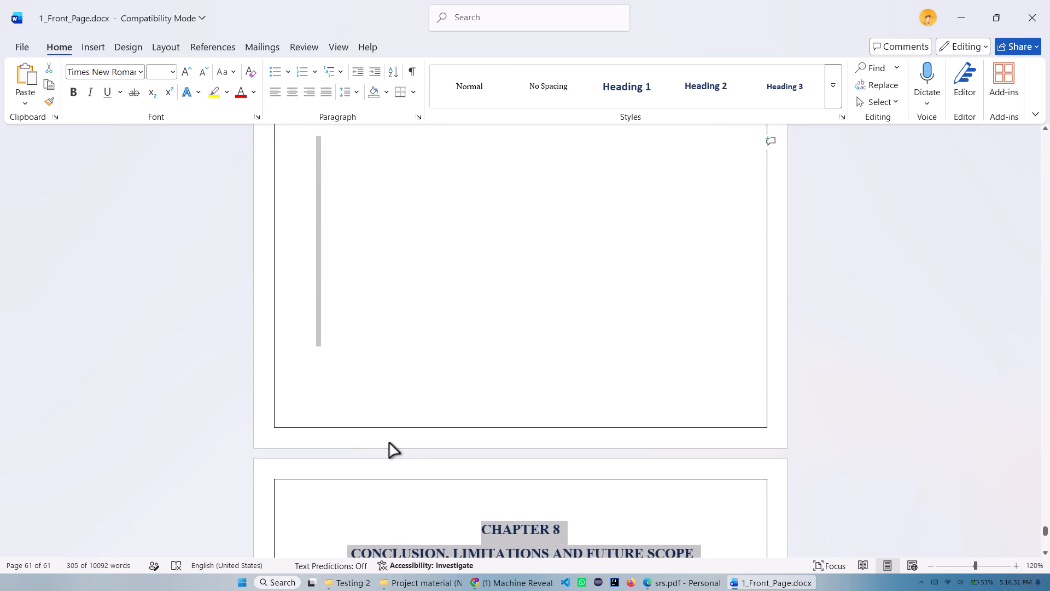
key("ctrl+shift+Up")
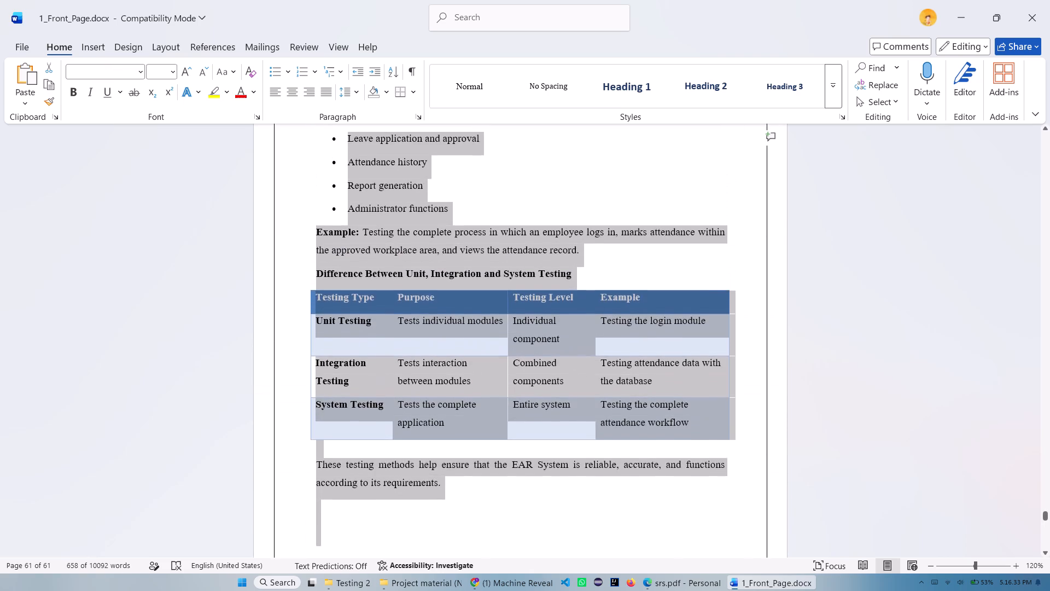
key("ctrl+shift+Up")
key("ctrl+shift+Up")
key("ctrl+shift+Up")
key("ctrl+shift+Up")
key("ctrl+shift+Up")
key("ctrl+shift+Up")
key("ctrl+shift+Up")
key("ctrl+shift+Up")
key("ctrl+shift+Up")
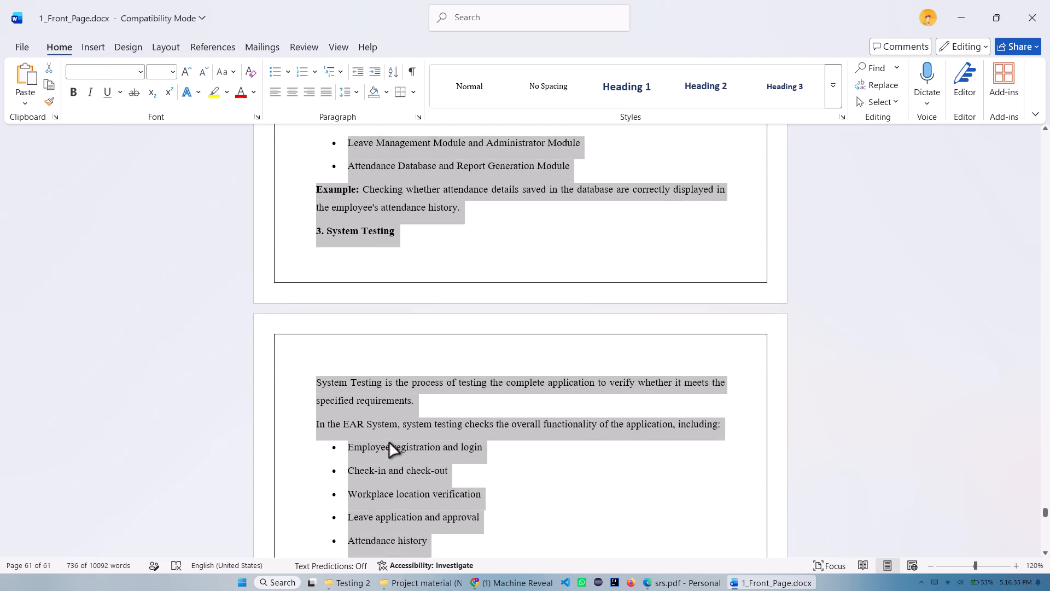
key("ctrl+shift+Up")
key("ctrl+shift+Up")
key("ctrl+shift+Up")
key("ctrl+shift+Up")
key("ctrl+shift+Up")
key("ctrl+shift+Up")
key("ctrl+shift+Up")
key("ctrl+shift+Up")
key("ctrl+shift+Up")
key("ctrl+shift+Up")
key("ctrl+shift+Up")
key("ctrl+shift+Up")
key("ctrl+shift+Up")
key("ctrl+shift+Up")
key("ctrl+shift+Up")
key("ctrl+shift+Up")
key("ctrl+shift+Up")
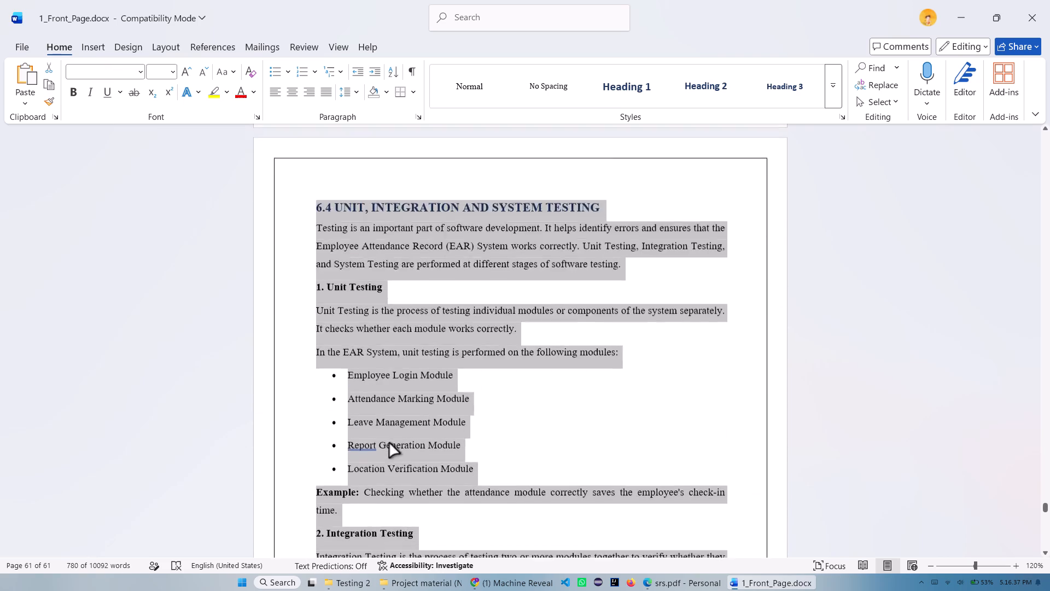
key("ctrl+shift+Up")
key("ctrl+shift+Up")
key("ctrl+shift+Up")
key("ctrl+shift+Up")
key("ctrl+shift+Up")
key("ctrl+shift+Up")
key("ctrl+shift+Up")
key("ctrl+shift+Up")
key("ctrl+shift+Up")
key("ctrl+shift+Up")
key("ctrl+shift+Up")
key("ctrl+shift+Up")
key("ctrl+shift+Up")
key("ctrl+shift+Up")
key("ctrl+shift+Up")
key("ctrl+shift+Up")
key("ctrl+shift+Up")
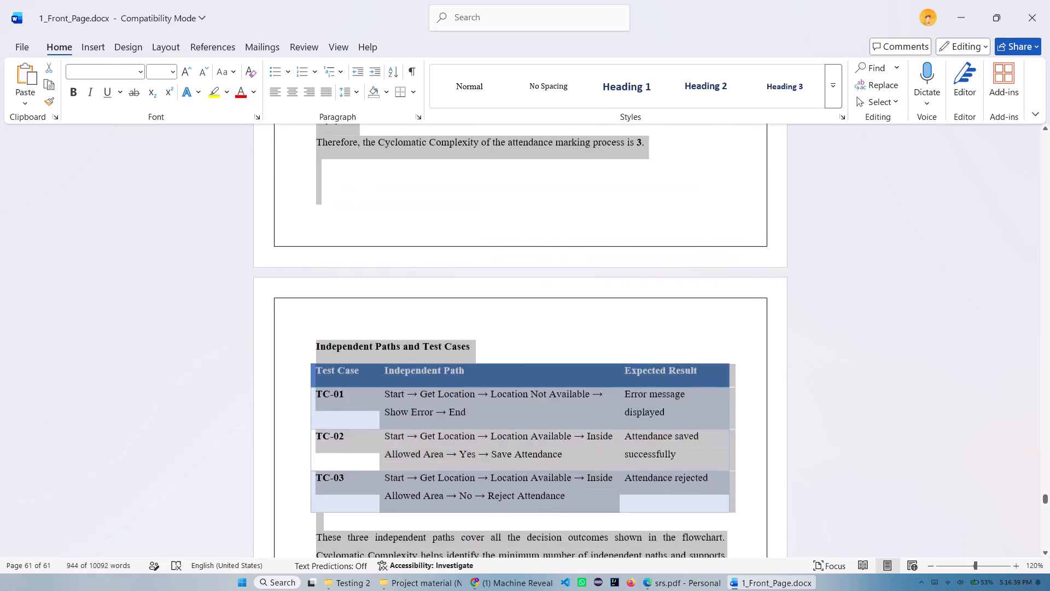
key("ctrl+shift+Up")
key("ctrl+shift+Up")
key("ctrl+shift+Up")
key("ctrl+shift+Up")
key("ctrl+shift+Up")
key("ctrl+shift+Up")
key("ctrl+shift+Up")
key("ctrl+shift+Up")
key("ctrl+shift+Up")
key("ctrl+shift+Up")
key("ctrl+shift+Up")
key("ctrl+shift+Up")
key("ctrl+shift+Up")
key("ctrl+shift+Up")
key("ctrl+shift+Up")
key("ctrl+shift+Up")
key("ctrl+shift+Up")
key("ctrl+shift+Up")
key("ctrl+shift+Up")
key("ctrl+shift+Up")
key("ctrl+shift+Up")
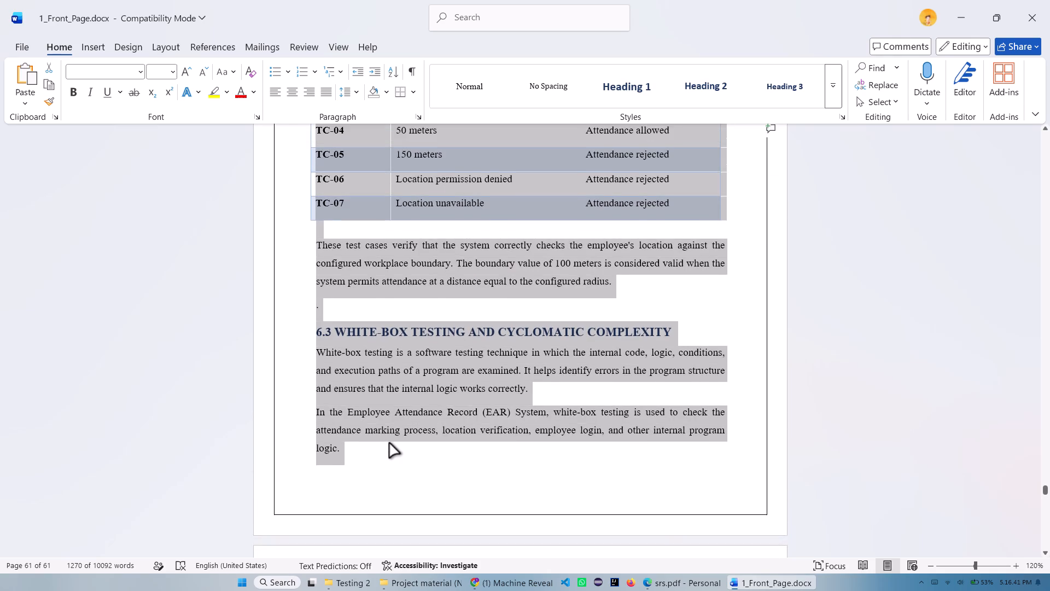
key("ctrl+shift+Up")
key("ctrl+shift+Up")
key("ctrl+shift+Up")
key("ctrl+shift+Up")
key("ctrl+shift+Up")
key("ctrl+shift+Up")
key("ctrl+shift+Up")
key("ctrl+shift+Up")
key("ctrl+shift+Up")
key("ctrl+shift+Up")
key("ctrl+shift+Up")
key("ctrl+shift+Up")
key("ctrl+shift+Up")
key("ctrl+shift+Up")
key("ctrl+shift+Up")
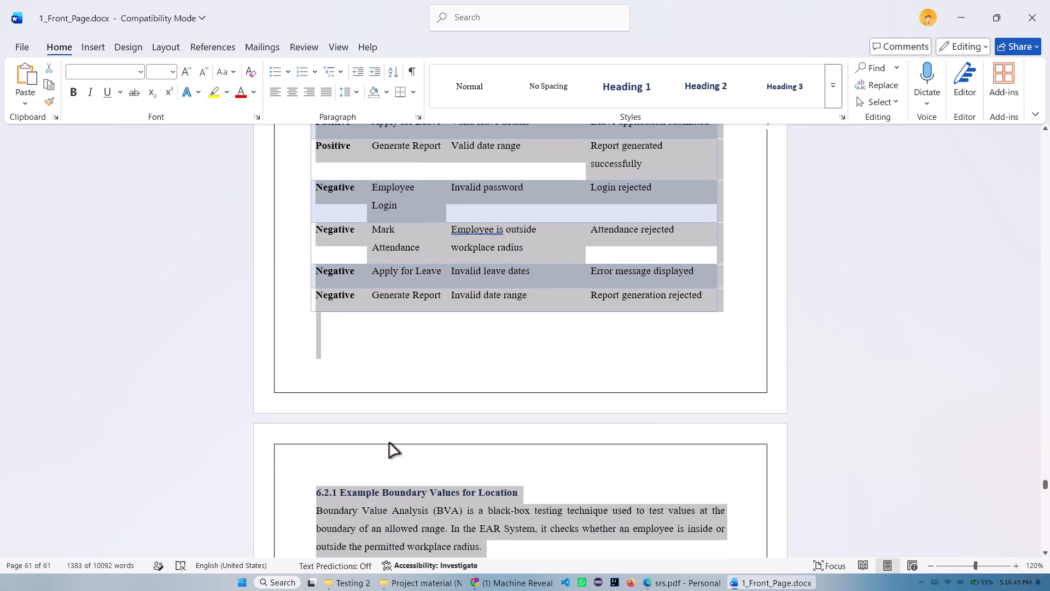
key("ctrl+shift+Up")
key("ctrl+shift+Up")
key("ctrl+shift+Up")
key("ctrl+shift+Up")
key("ctrl+shift+Up")
key("ctrl+shift+Up")
key("ctrl+shift+Up")
key("ctrl+shift+Up")
key("ctrl+shift+Up")
key("ctrl+shift+Up")
key("ctrl+shift+Up")
key("ctrl+shift+Up")
key("ctrl+shift+Up")
key("ctrl+shift+Up")
key("ctrl+shift+Up")
key("ctrl+shift+Up")
key("ctrl+shift+Up")
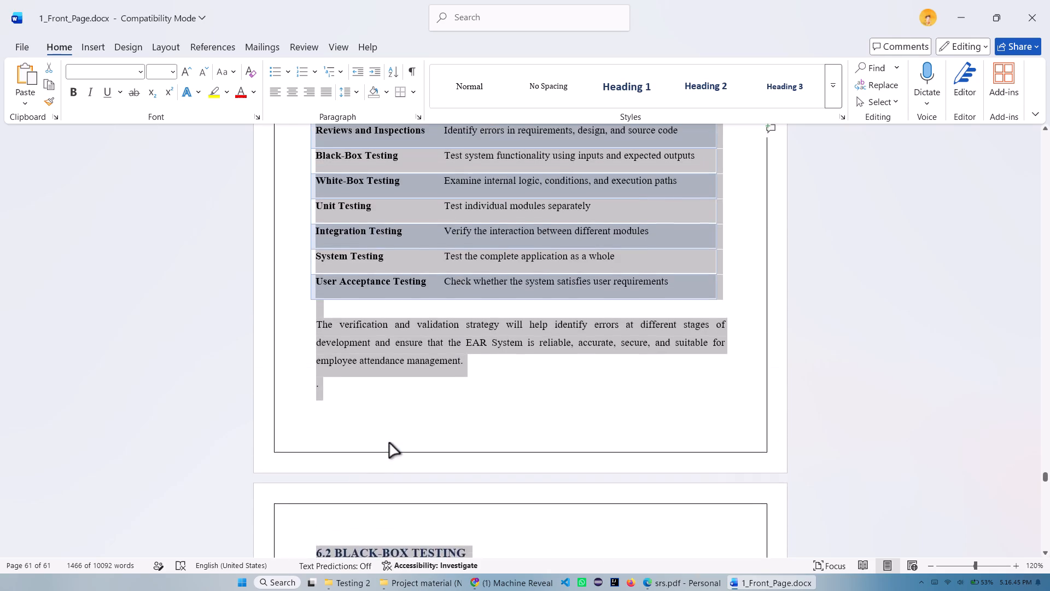
Extend the selection back to the start of the Software Verification, Validation and Testing chapter and delete it through the document's end.
key("ctrl+shift+Up")
key("ctrl+shift+Up")
key("ctrl+shift+Up")
key("ctrl+shift+Up")
key("ctrl+shift+Up")
key("ctrl+shift+Up")
key("ctrl+shift+Up")
key("ctrl+shift+Up")
key("ctrl+shift+Up")
key("ctrl+shift+Up")
key("ctrl+shift+Up")
key("ctrl+shift+Up")
key("ctrl+shift+Up")
key("ctrl+shift+Up")
key("ctrl+shift+Up")
key("ctrl+shift+Up")
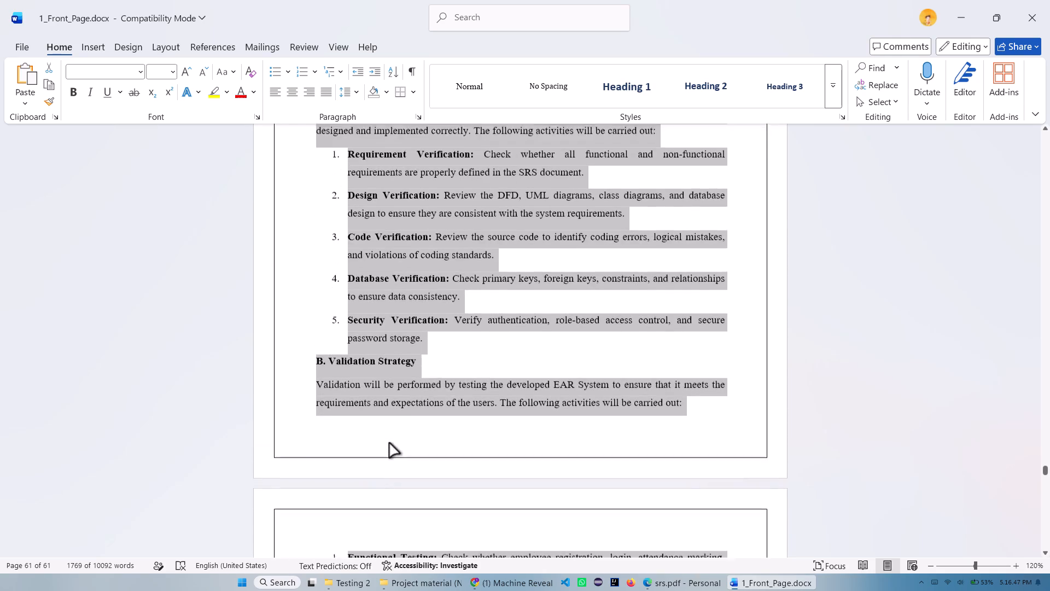
key("ctrl+shift+Up")
key("ctrl+shift+Up")
key("ctrl+shift+Up")
key("ctrl+shift+Up")
key("ctrl+shift+Up")
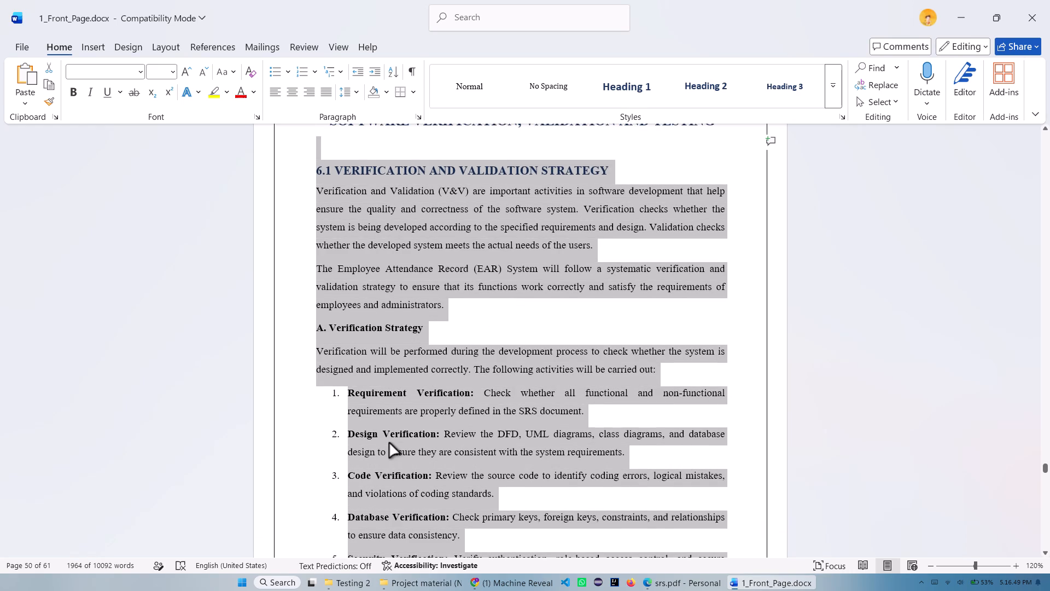
key("ctrl+shift+Up")
key("ctrl+shift+Up")
key("ctrl+shift+Down")
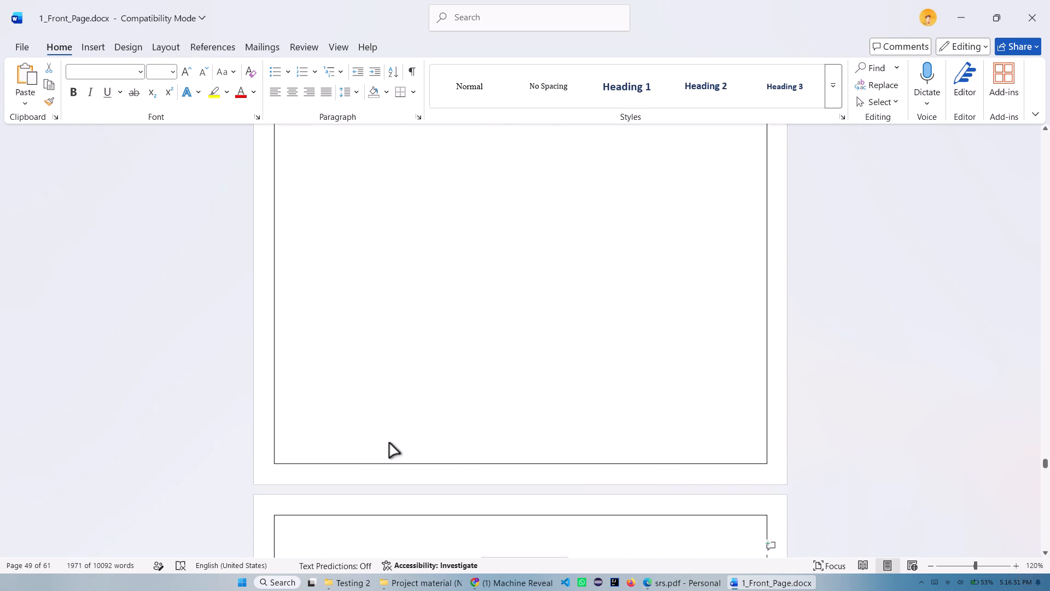
key("BackSpace")
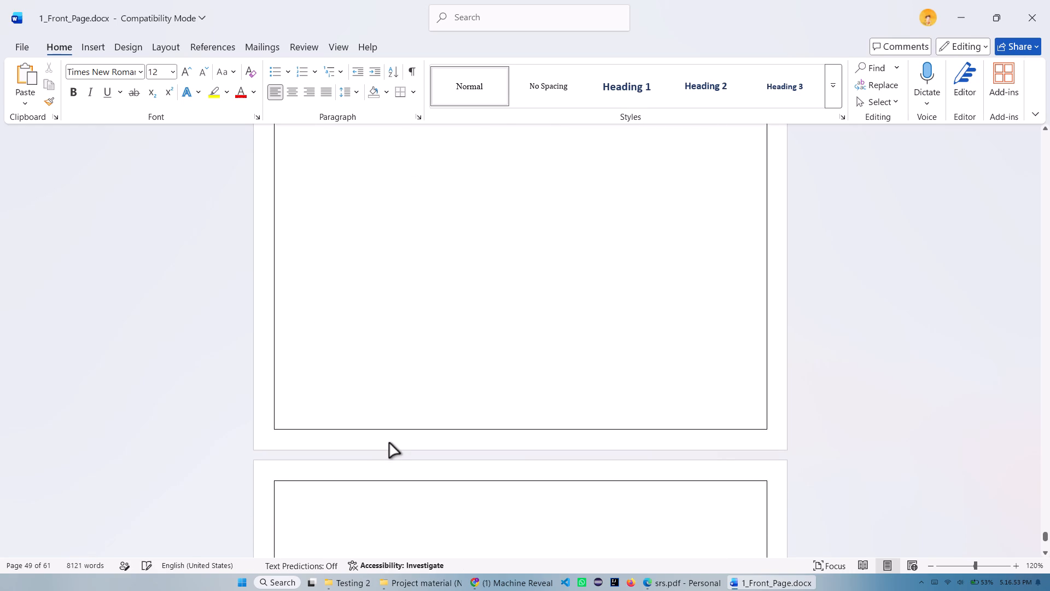
key("BackSpace")
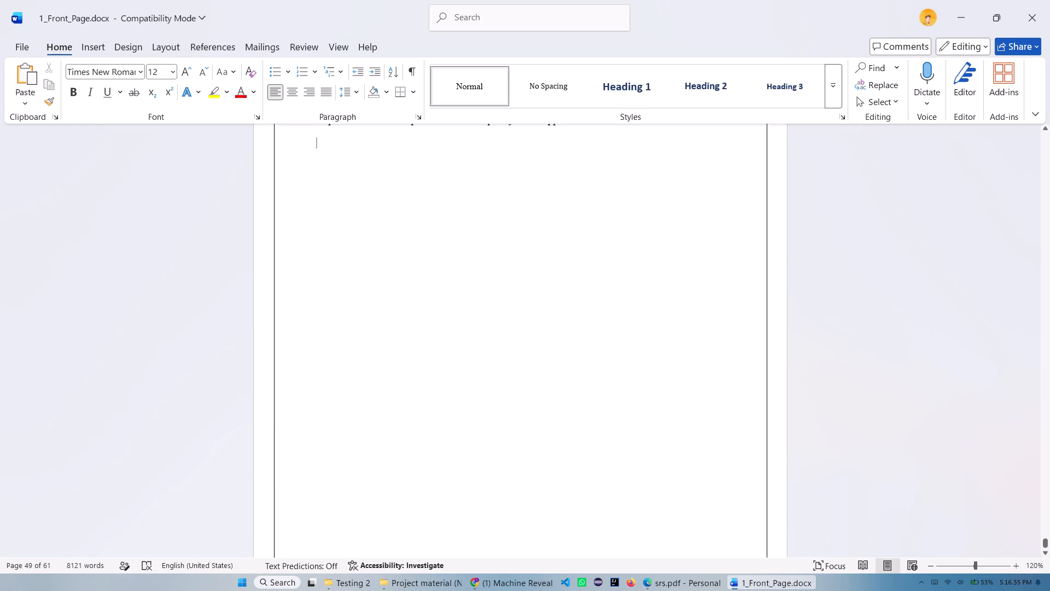
Delete everything after the database integrity rules' closing paragraph, including the Technology Stack table, coding standards, and modular architecture and directory structure content.
scroll(397, 439, "up", 10)
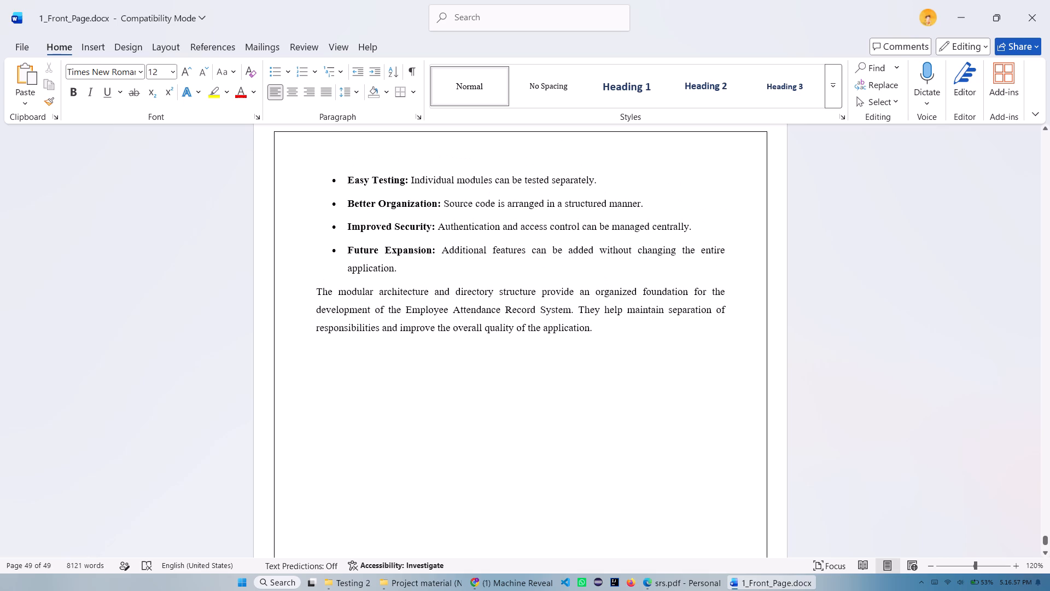
key("ctrl+shift+Up")
key("ctrl+shift+Up")
key("ctrl+shift+Up")
key("ctrl+shift+Up")
key("ctrl+shift+Up")
key("ctrl+shift+Up")
key("ctrl+shift+Up")
key("ctrl+shift+Up")
key("ctrl+shift+Up")
key("ctrl+shift+Up")
key("ctrl+shift+Up")
key("ctrl+shift+Up")
key("ctrl+shift+Up")
key("ctrl+shift+Up")
key("ctrl+shift+Up")
key("ctrl+shift+Up")
key("ctrl+shift+Up")
key("ctrl+shift+Up")
key("ctrl+shift+Up")
key("ctrl+shift+Up")
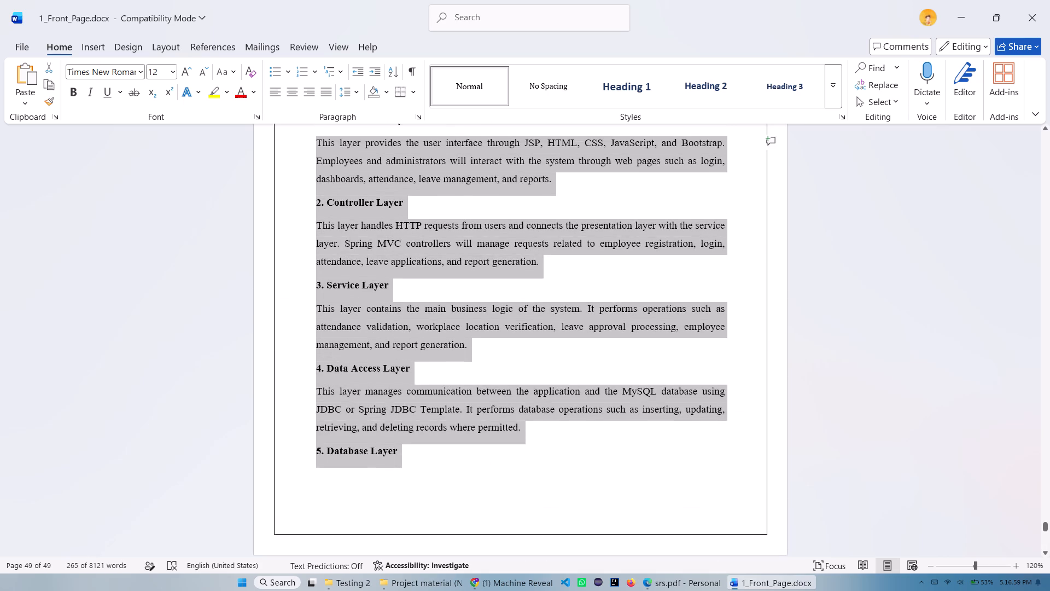
key("ctrl+shift+Up")
key("ctrl+shift+Up")
key("ctrl+shift+Up")
key("ctrl+shift+Up")
key("ctrl+shift+Up")
key("ctrl+shift+Up")
key("ctrl+shift+Up")
key("ctrl+shift+Up")
key("ctrl+shift+Up")
key("ctrl+shift+Up")
key("ctrl+shift+Up")
key("ctrl+shift+Up")
key("ctrl+shift+Up")
key("ctrl+shift+Up")
key("ctrl+shift+Up")
key("ctrl+shift+Up")
key("ctrl+shift+Up")
key("ctrl+shift+Up")
key("ctrl+shift+Up")
key("ctrl+shift+Up")
key("ctrl+shift+Up")
key("ctrl+shift+Up")
key("ctrl+shift+Up")
key("ctrl+shift+Up")
key("ctrl+shift+Up")
key("ctrl+shift+Up")
key("ctrl+shift+Up")
key("ctrl+shift+Up")
key("ctrl+shift+Up")
key("ctrl+shift+Up")
key("ctrl+shift+Up")
key("ctrl+shift+Up")
key("ctrl+shift+Up")
key("ctrl+shift+Up")
key("ctrl+shift+Up")
key("ctrl+shift+Up")
key("ctrl+shift+Up")
key("ctrl+shift+Up")
key("ctrl+shift+Up")
key("ctrl+shift+Up")
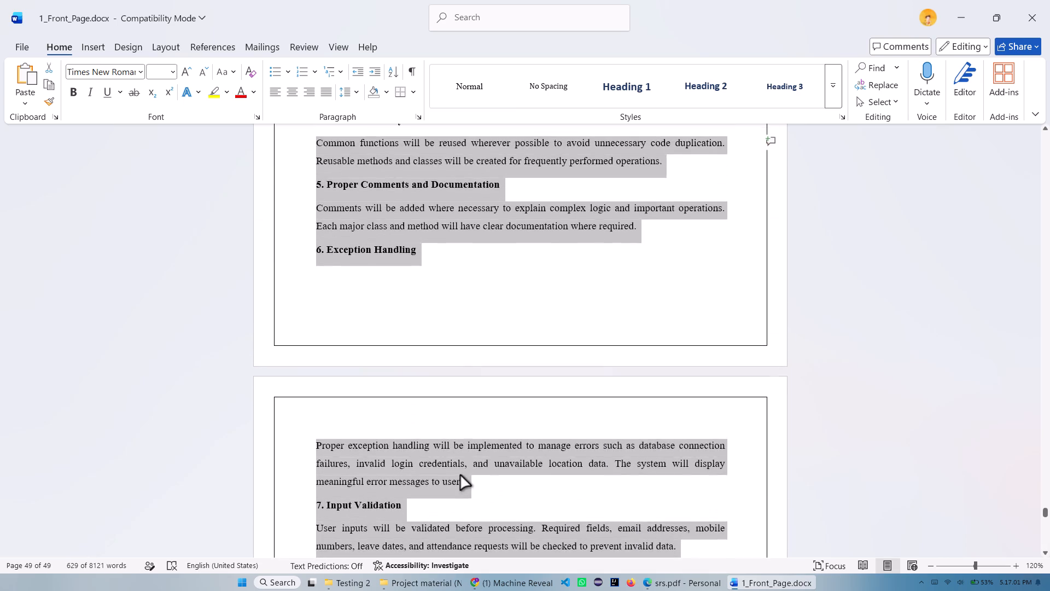
key("ctrl+shift+Up")
key("ctrl+shift+Up")
key("ctrl+shift+Up")
key("ctrl+shift+Up")
key("ctrl+shift+Up")
key("ctrl+shift+Up")
key("ctrl+shift+Up")
key("ctrl+shift+Up")
key("ctrl+shift+Up")
key("ctrl+shift+Up")
key("ctrl+shift+Up")
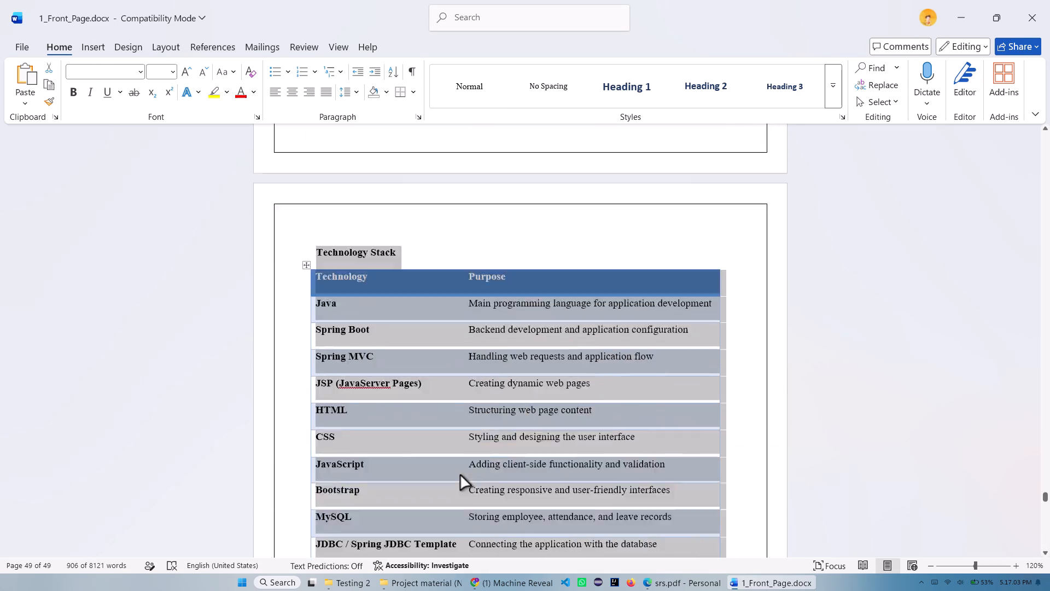
key("ctrl+shift+Up")
key("ctrl+shift+Up")
key("ctrl+shift+Up")
key("ctrl+shift+Up")
key("ctrl+shift+Up")
key("ctrl+shift+Up")
key("ctrl+shift+Up")
key("ctrl+shift+Up")
key("ctrl+shift+Up")
key("ctrl+shift+Up")
key("ctrl+shift+Up")
key("ctrl+shift+Up")
key("ctrl+shift+Up")
key("ctrl+shift+Up")
key("ctrl+shift+Up")
key("ctrl+shift+Up")
key("ctrl+shift+Up")
key("ctrl+shift+Up")
key("ctrl+shift+Up")
key("ctrl+shift+Up")
key("ctrl+shift+Up")
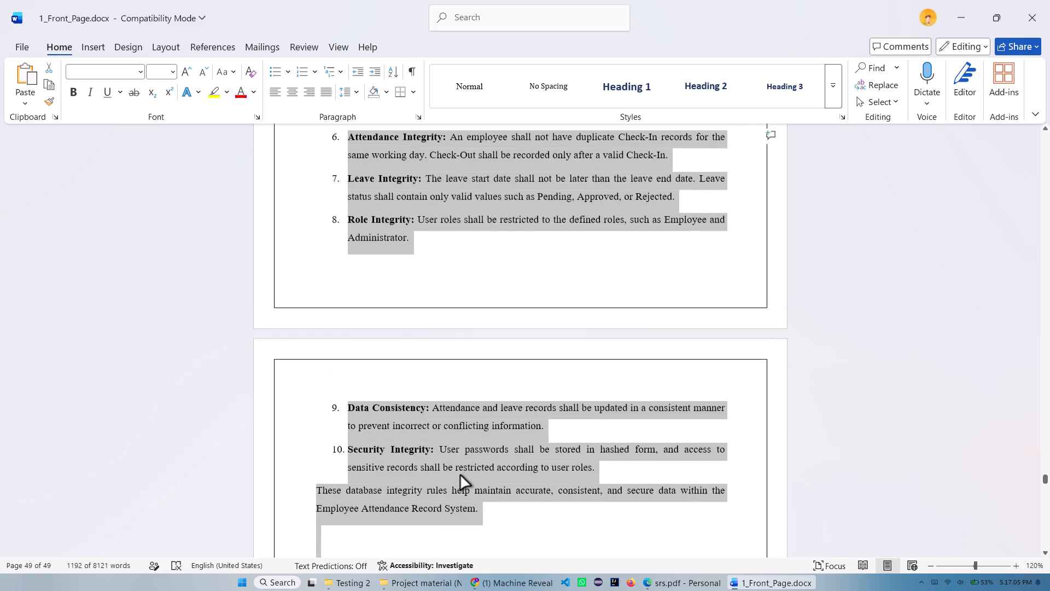
key("ctrl+shift+Down")
key("ctrl+shift+Down")
key("ctrl+shift+Down")
key("ctrl+shift+Down")
key("ctrl+shift+Down")
key("ctrl+shift+Down")
key("ctrl+shift+Down")
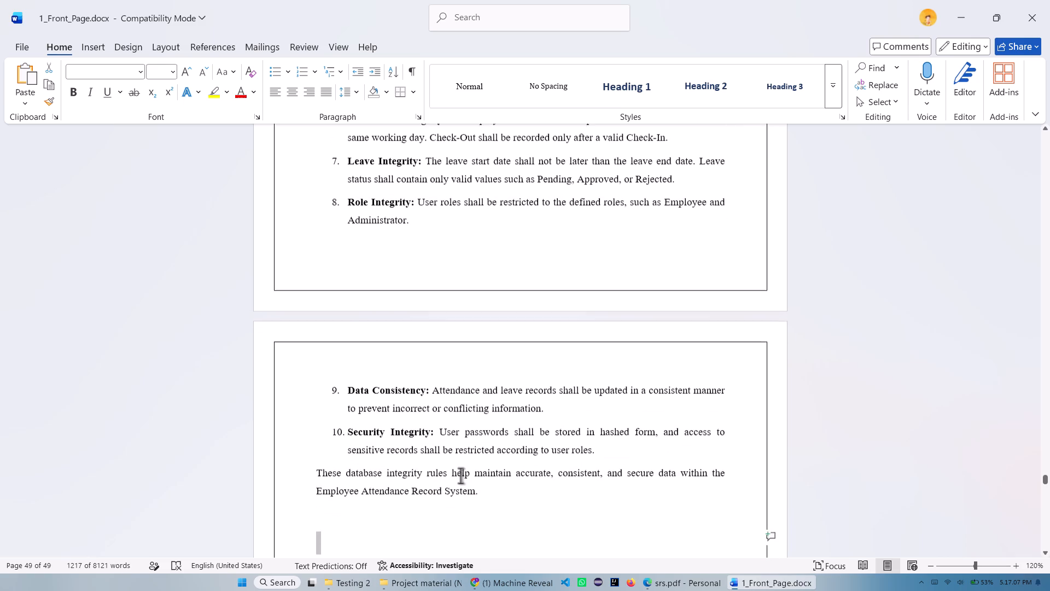
key("ctrl+shift+Down")
key("BackSpace")
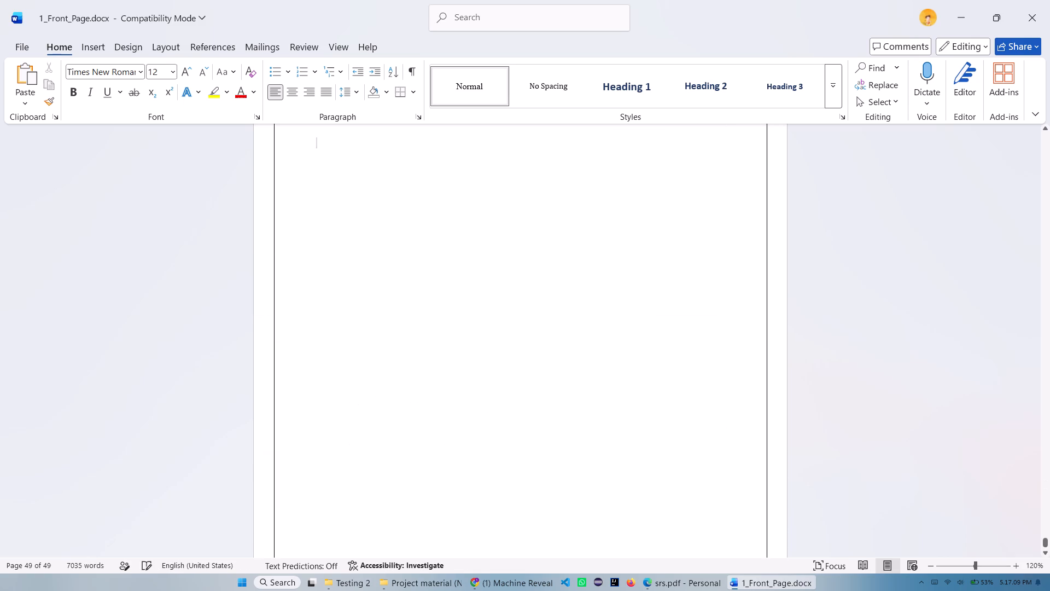
scroll(518, 482, "down", 17)
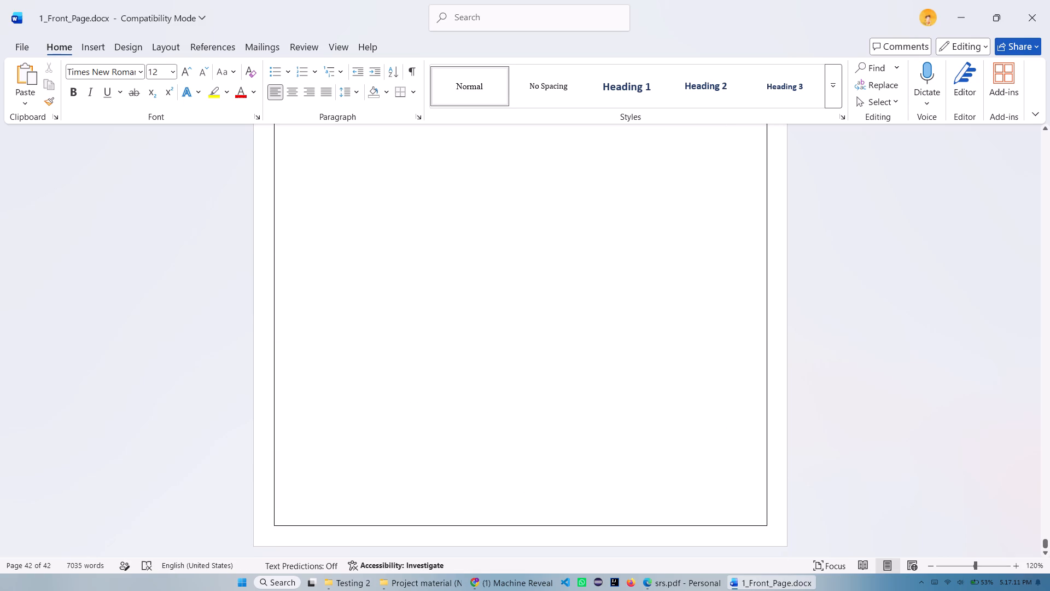
scroll(481, 447, "down", 3)
scroll(481, 449, "up", 17)
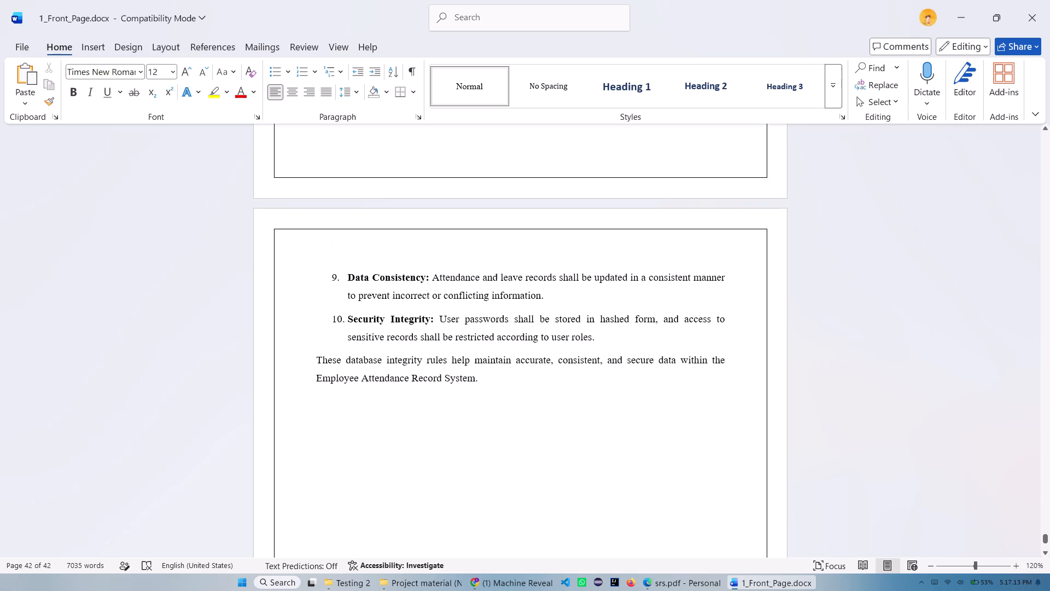
Delete everything from the blank line before the Chapter 4 Software Design heading through the database integrity rules at the document's end.
key("ctrl+shift+Up")
key("ctrl+shift+Up")
key("ctrl+shift+Up")
key("ctrl+shift+Up")
key("ctrl+shift+Up")
key("ctrl+shift+Up")
key("ctrl+shift+Up")
key("ctrl+shift+Up")
key("ctrl+shift+Up")
key("ctrl+shift+Up")
key("ctrl+shift+Up")
key("ctrl+shift+Up")
key("ctrl+shift+Up")
key("ctrl+shift+Up")
key("ctrl+shift+Up")
key("ctrl+shift+Up")
key("ctrl+shift+Up")
key("ctrl+shift+Up")
key("ctrl+shift+Up")
key("ctrl+shift+Up")
key("ctrl+shift+Up")
key("ctrl+shift+Up")
key("ctrl+shift+Up")
key("ctrl+shift+Up")
key("ctrl+shift+Up")
key("ctrl+shift+Up")
key("ctrl+shift+Up")
key("ctrl+shift+Up")
key("ctrl+shift+Up")
key("ctrl+shift+Up")
key("ctrl+shift+Up")
key("ctrl+shift+Up")
key("ctrl+shift+Up")
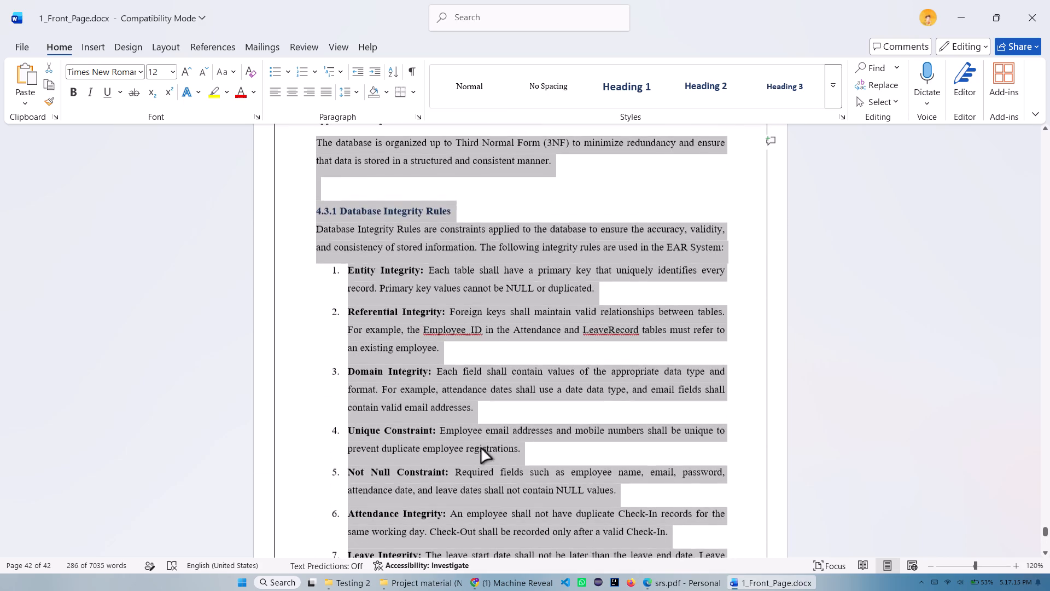
key("ctrl+shift+Up")
key("ctrl+shift+Up")
key("ctrl+shift+Up")
key("ctrl+shift+Up")
key("ctrl+shift+Up")
key("ctrl+shift+Up")
key("ctrl+shift+Up")
key("ctrl+shift+Up")
key("ctrl+shift+Up")
key("ctrl+shift+Up")
key("ctrl+shift+Up")
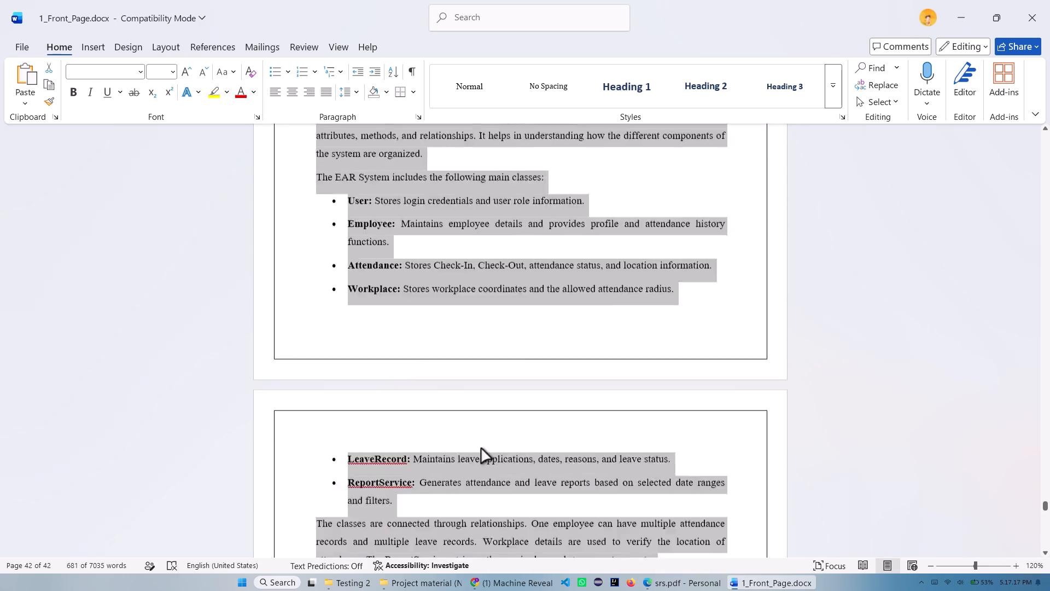
key("ctrl+shift+Up")
key("ctrl+shift+Up")
key("ctrl+shift+Up")
key("ctrl+shift+Up")
key("ctrl+shift+Up")
key("ctrl+shift+Up")
key("ctrl+shift+Up")
key("ctrl+shift+Up")
key("ctrl+shift+Up")
key("ctrl+shift+Up")
key("ctrl+shift+Up")
key("ctrl+shift+Up")
key("ctrl+shift+Up")
key("ctrl+shift+Up")
key("ctrl+shift+Up")
key("ctrl+shift+Up")
key("ctrl+shift+Up")
key("ctrl+shift+Up")
key("ctrl+shift+Up")
key("ctrl+shift+Up")
key("ctrl+shift+Up")
key("ctrl+shift+Up")
key("ctrl+shift+Up")
key("ctrl+shift+Up")
key("ctrl+shift+Up")
key("ctrl+shift+Up")
key("ctrl+shift+Up")
key("ctrl+shift+Up")
key("ctrl+shift+Up")
key("ctrl+shift+Up")
key("ctrl+shift+Up")
key("ctrl+shift+Up")
key("ctrl+shift+Up")
key("ctrl+shift+Up")
key("ctrl+shift+Up")
key("ctrl+shift+Up")
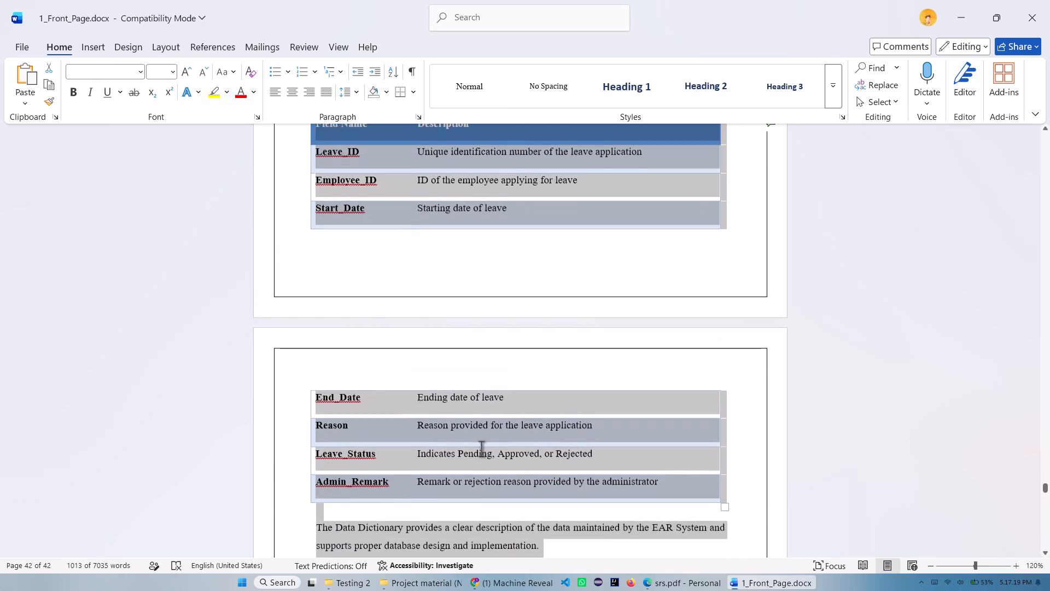
key("ctrl+shift+Up")
key("ctrl+shift+Up")
key("ctrl+shift+Up")
key("ctrl+shift+Up")
key("ctrl+shift+Up")
key("ctrl+shift+Up")
key("ctrl+shift+Up")
key("ctrl+shift+Up")
key("ctrl+shift+Up")
key("ctrl+shift+Up")
key("ctrl+shift+Up")
key("ctrl+shift+Up")
key("ctrl+shift+Up")
key("ctrl+shift+Up")
key("ctrl+shift+Up")
key("ctrl+shift+Up")
key("ctrl+shift+Up")
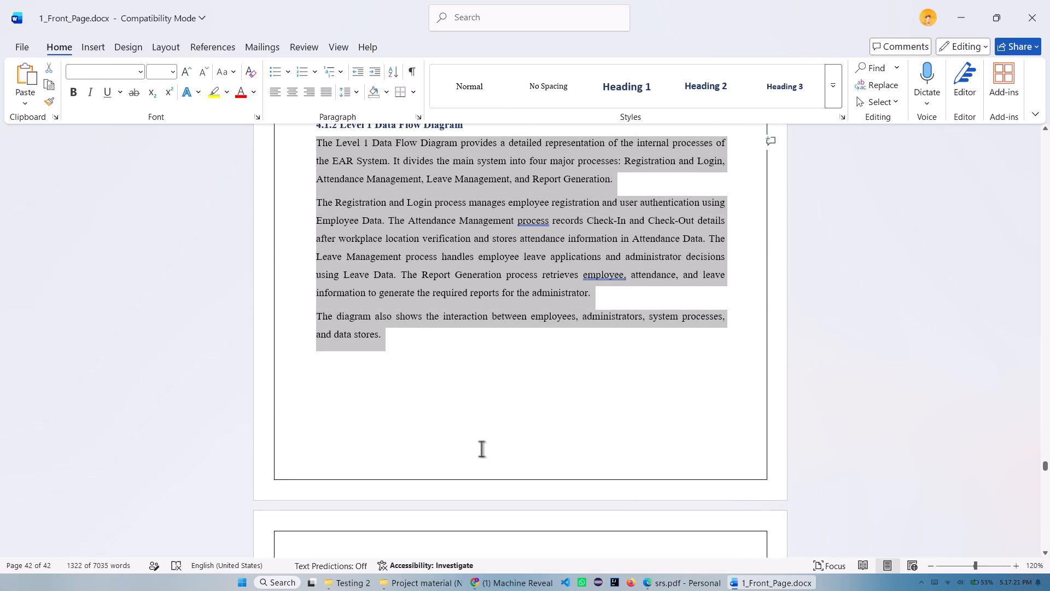
key("ctrl+shift+Up")
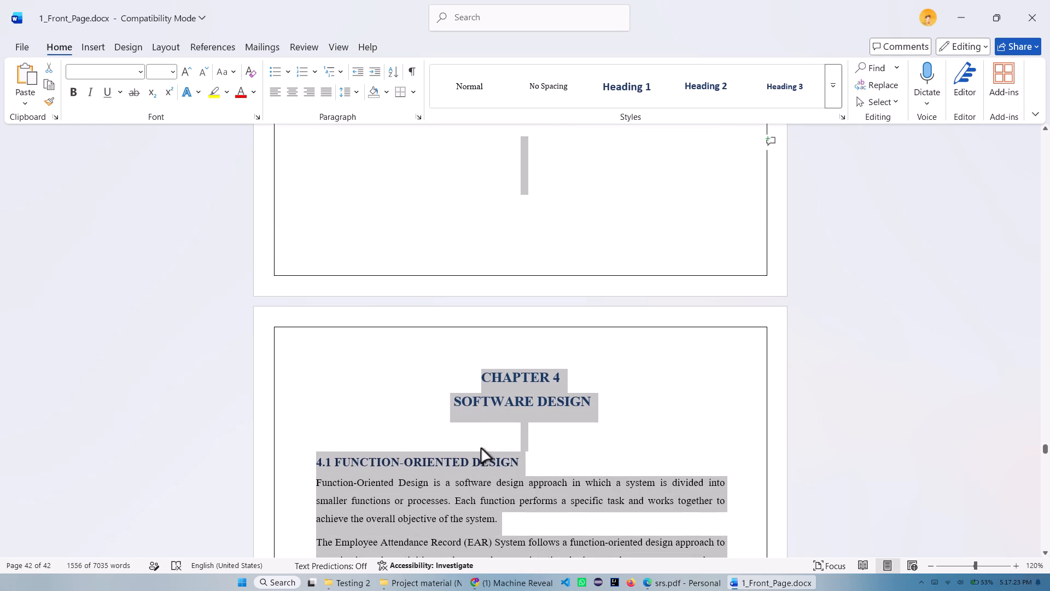
key("ctrl+shift+Down")
key("BackSpace")
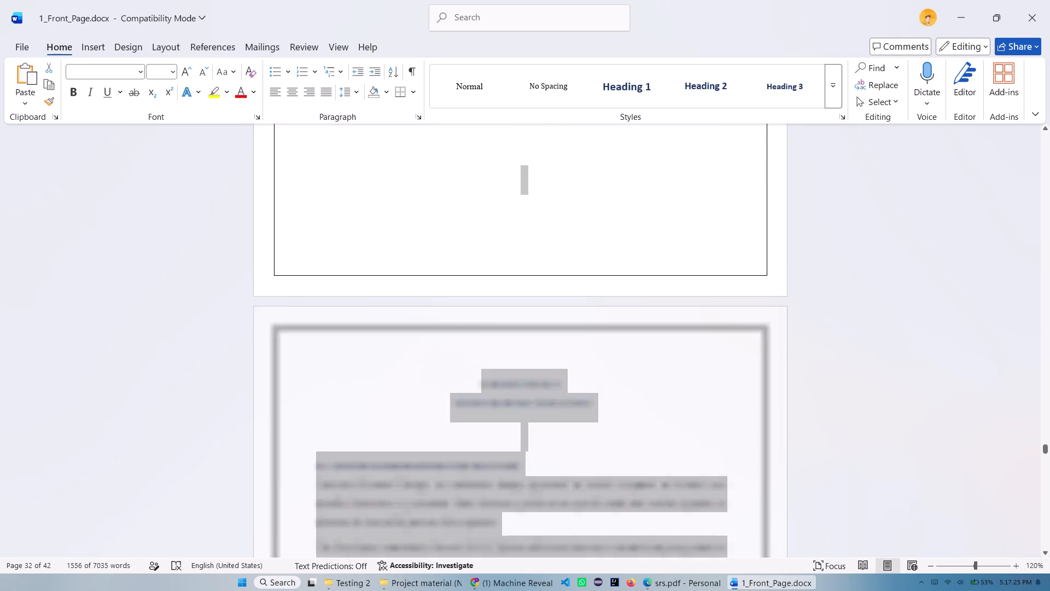
Delete everything from the 1.5.4 Schedule Feasibility heading through the document's end, including Chapter 2 and the section 3 hardware, software and functional requirements.
key("ctrl+shift+Up")
key("ctrl+shift+Up")
key("ctrl+shift+Up")
key("ctrl+shift+Up")
key("ctrl+shift+Up")
key("ctrl+shift+Up")
key("ctrl+shift+Up")
key("ctrl+shift+Up")
key("ctrl+shift+Up")
key("ctrl+shift+Up")
key("ctrl+shift+Up")
key("ctrl+shift+Up")
key("ctrl+shift+Up")
key("ctrl+shift+Up")
key("ctrl+shift+Up")
key("ctrl+shift+Up")
key("ctrl+shift+Up")
key("ctrl+shift+Up")
key("ctrl+shift+Up")
key("ctrl+shift+Up")
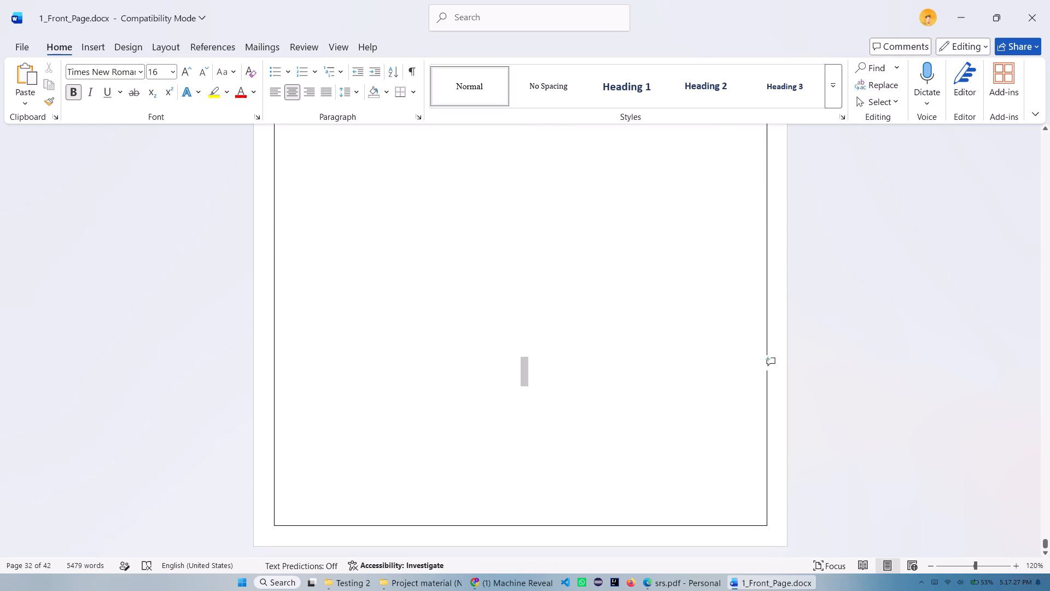
key("ctrl+shift+Up")
key("ctrl+shift+Up")
key("ctrl+shift+Up")
key("ctrl+shift+Up")
key("ctrl+shift+Up")
key("ctrl+shift+Up")
key("ctrl+shift+Up")
key("ctrl+shift+Up")
key("ctrl+shift+Up")
key("ctrl+shift+Up")
key("ctrl+shift+Up")
key("ctrl+shift+Up")
key("ctrl+shift+Up")
key("ctrl+shift+Up")
key("ctrl+shift+Up")
key("ctrl+shift+Up")
key("ctrl+shift+Up")
key("ctrl+shift+Up")
key("ctrl+shift+Up")
key("ctrl+shift+Up")
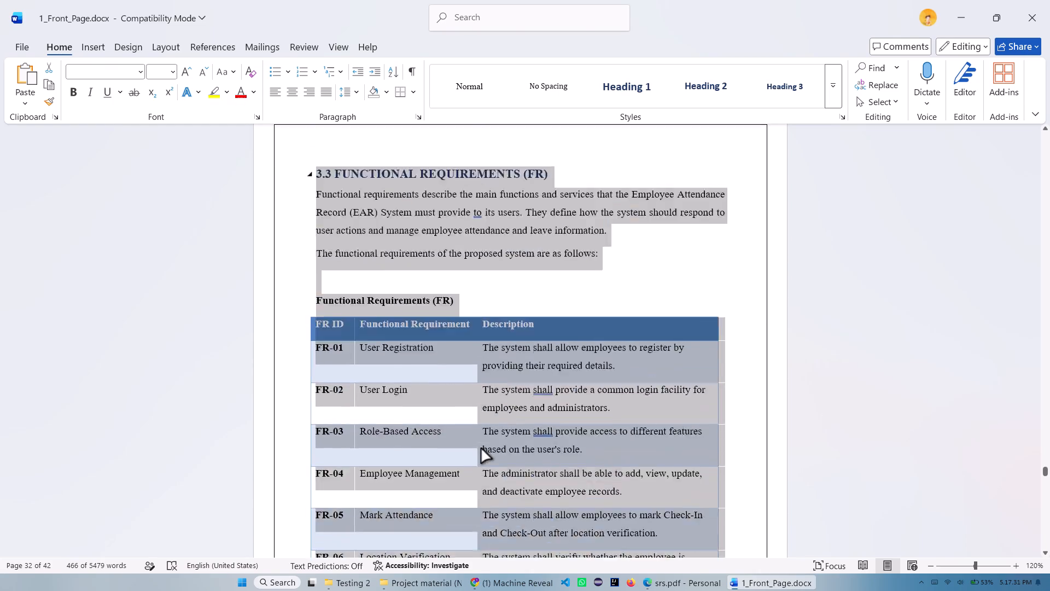
key("ctrl+shift+Up")
key("ctrl+shift+Up")
key("ctrl+shift+Up")
key("ctrl+shift+Up")
key("ctrl+shift+Up")
key("ctrl+shift+Up")
key("ctrl+shift+Up")
key("ctrl+shift+Up")
key("ctrl+shift+Up")
key("ctrl+shift+Up")
key("ctrl+shift+Up")
key("ctrl+shift+Up")
key("ctrl+shift+Up")
key("ctrl+shift+Up")
key("ctrl+shift+Up")
key("ctrl+shift+Up")
key("ctrl+shift+Up")
key("ctrl+shift+Up")
key("ctrl+shift+Up")
key("ctrl+shift+Up")
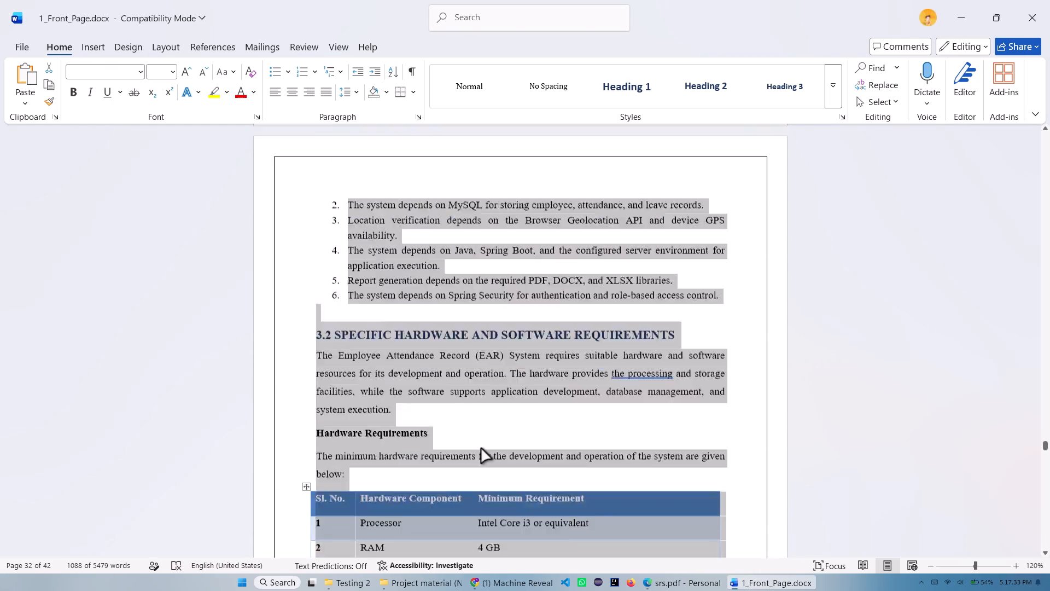
key("ctrl+shift+Up")
key("ctrl+shift+Up")
key("ctrl+shift+Up")
key("ctrl+shift+Up")
key("ctrl+shift+Up")
key("ctrl+shift+Up")
key("ctrl+shift+Up")
key("ctrl+shift+Up")
key("ctrl+shift+Up")
key("ctrl+shift+Up")
key("ctrl+shift+Up")
key("ctrl+shift+Up")
key("ctrl+shift+Up")
key("ctrl+shift+Up")
key("ctrl+shift+Up")
key("ctrl+shift+Up")
key("ctrl+shift+Up")
key("ctrl+shift+Up")
key("ctrl+shift+Up")
key("ctrl+shift+Up")
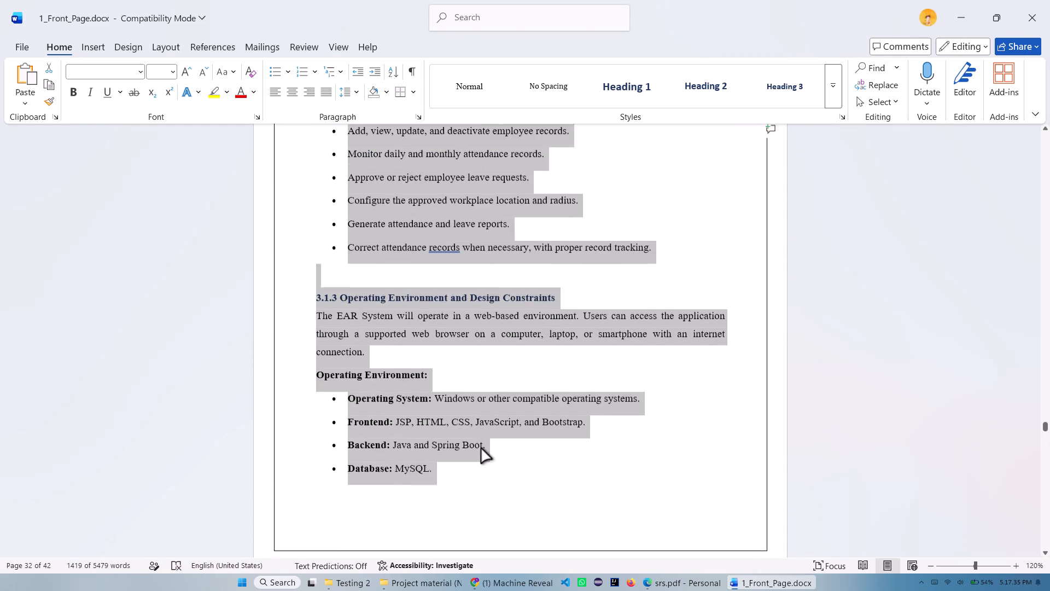
key("ctrl+shift+Up")
key("ctrl+shift+Up")
key("ctrl+shift+Up")
key("ctrl+shift+Up")
key("ctrl+shift+Up")
key("ctrl+shift+Up")
key("ctrl+shift+Up")
key("ctrl+shift+Up")
key("ctrl+shift+Up")
key("ctrl+shift+Up")
key("ctrl+shift+Up")
key("ctrl+shift+Up")
key("ctrl+shift+Up")
key("ctrl+shift+Up")
key("ctrl+shift+Up")
key("ctrl+shift+Up")
key("ctrl+shift+Up")
key("ctrl+shift+Up")
key("ctrl+shift+Up")
key("ctrl+shift+Up")
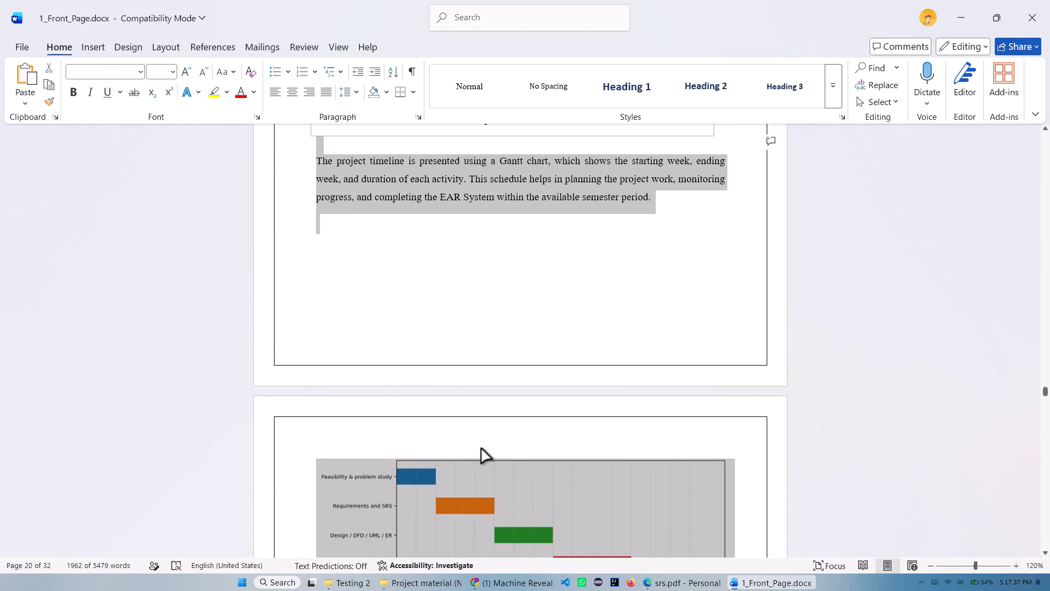
key("ctrl+shift+Up")
key("ctrl+shift+Up")
key("ctrl+shift+Up")
key("ctrl+shift+Up")
key("ctrl+shift+Up")
key("ctrl+shift+Up")
key("ctrl+shift+Up")
key("ctrl+shift+Up")
key("ctrl+shift+Up")
key("ctrl+shift+Up")
key("ctrl+shift+Up")
key("ctrl+shift+Up")
key("ctrl+shift+Up")
key("ctrl+shift+Up")
key("ctrl+shift+Up")
key("ctrl+shift+Up")
key("ctrl+shift+Up")
key("ctrl+shift+Up")
key("ctrl+shift+Up")
key("ctrl+shift+Up")
key("ctrl+shift+Up")
key("ctrl+shift+Up")
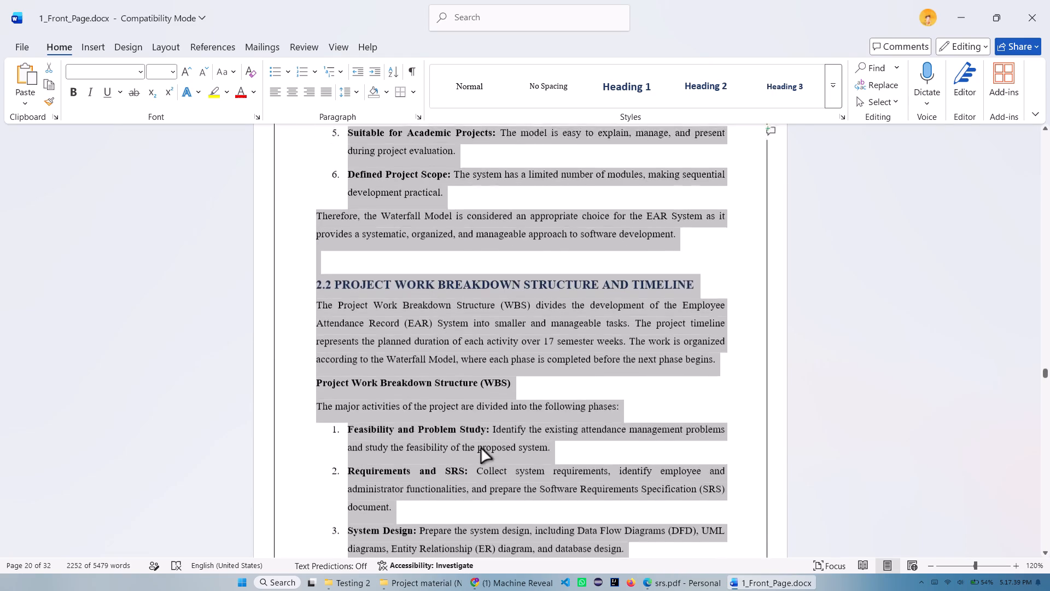
key("ctrl+shift+Up")
key("ctrl+shift+Up")
key("ctrl+shift+Up")
key("ctrl+shift+Up")
key("ctrl+shift+Up")
key("ctrl+shift+Up")
key("ctrl+shift+Up")
key("ctrl+shift+Up")
key("ctrl+shift+Up")
key("ctrl+shift+Up")
key("ctrl+shift+Up")
key("ctrl+shift+Up")
key("ctrl+shift+Up")
key("ctrl+shift+Up")
key("ctrl+shift+Up")
key("ctrl+shift+Up")
key("ctrl+shift+Up")
key("ctrl+shift+Up")
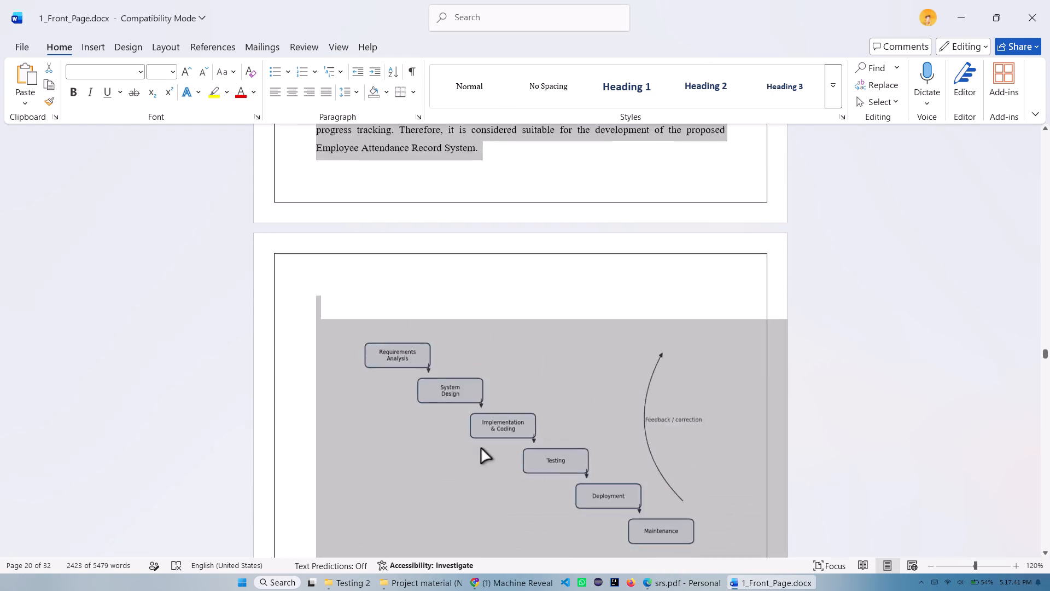
key("ctrl+shift+Up")
key("ctrl+shift+Up")
key("ctrl+shift+Up")
key("ctrl+shift+Up")
key("ctrl+shift+Up")
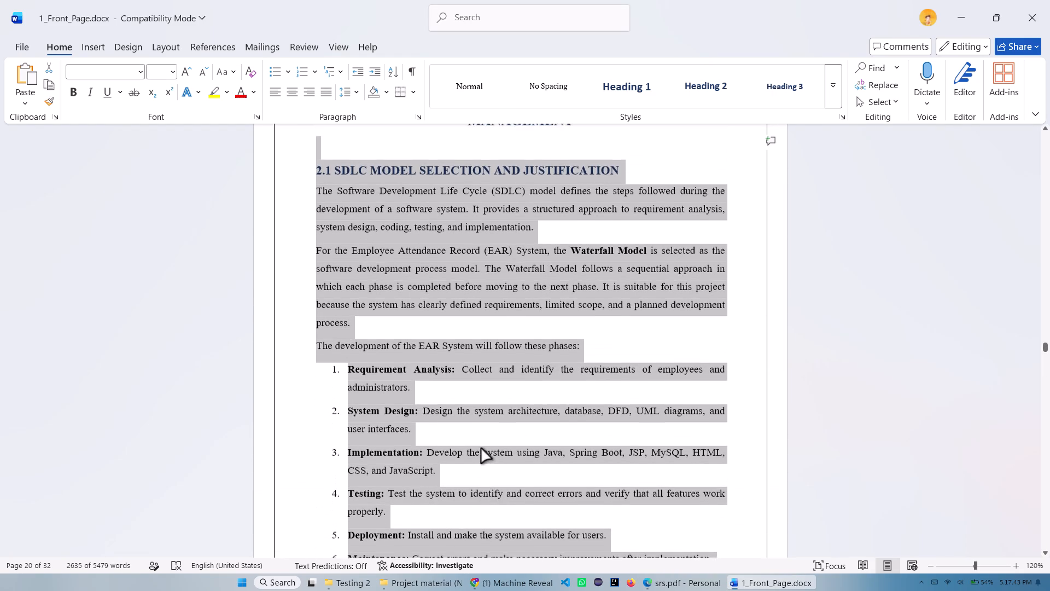
key("ctrl+shift+Up")
key("ctrl+shift+Up")
key("ctrl+shift+Up")
key("ctrl+shift+Up")
key("ctrl+shift+Up")
key("ctrl+shift+Down")
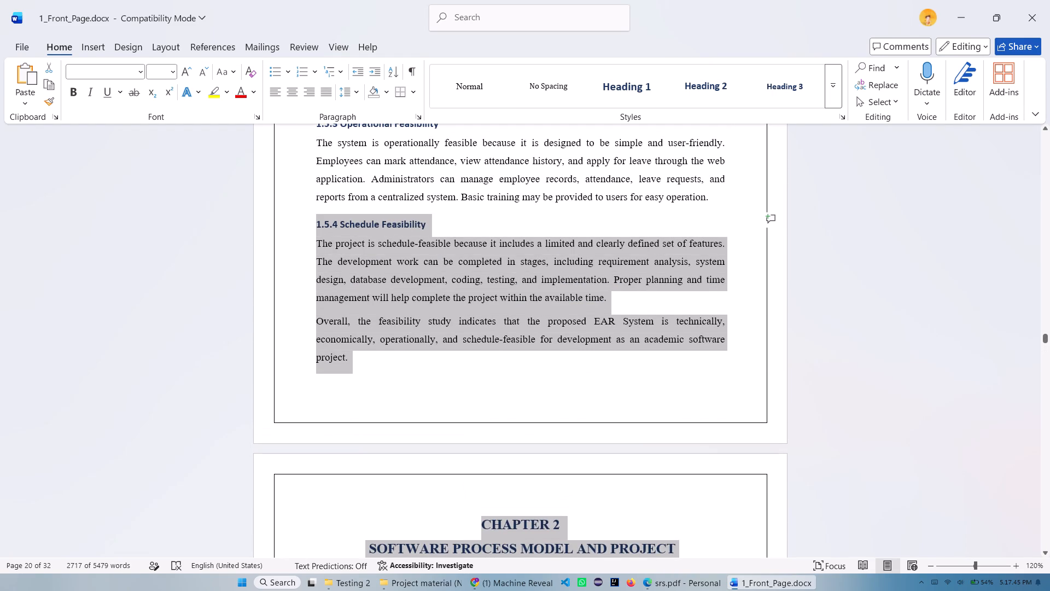
key("BackSpace")
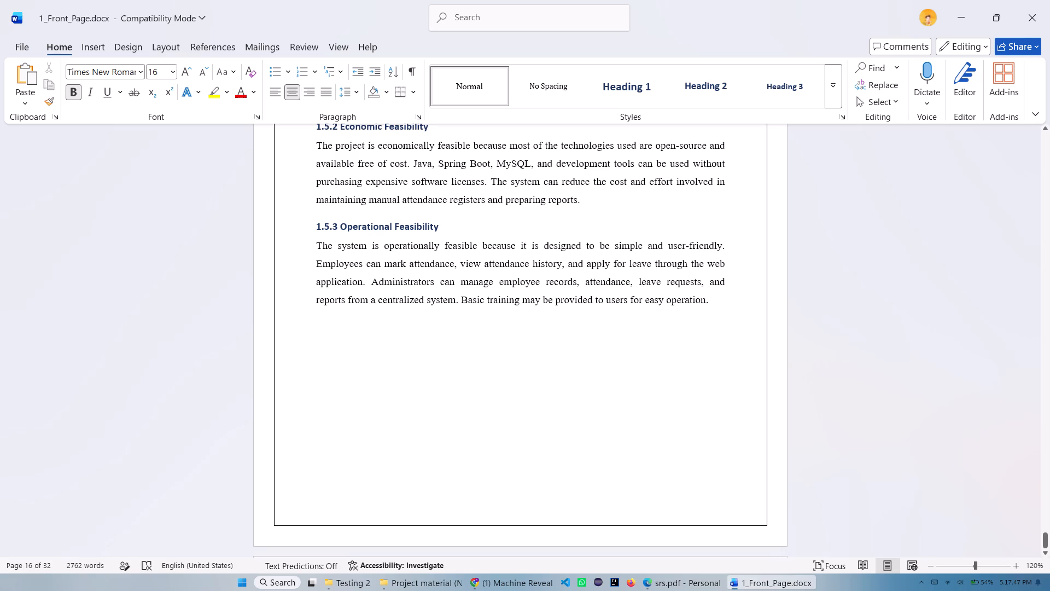
Delete everything from the blank lines before the Chapter 1 heading through the 1.5.3 Operational Feasibility section at the document's end.
key("ctrl+shift+Up")
key("ctrl+shift+Up")
key("ctrl+shift+Up")
key("ctrl+shift+Up")
key("ctrl+shift+Up")
key("ctrl+shift+Up")
key("ctrl+shift+Up")
key("ctrl+shift+Up")
key("ctrl+shift+Up")
key("ctrl+shift+Up")
key("ctrl+shift+Up")
key("ctrl+shift+Up")
key("ctrl+shift+Up")
key("ctrl+shift+Up")
key("ctrl+shift+Up")
key("ctrl+shift+Up")
key("ctrl+shift+Up")
key("ctrl+shift+Up")
key("ctrl+shift+Up")
key("ctrl+shift+Up")
key("ctrl+shift+Up")
key("ctrl+shift+Up")
key("ctrl+shift+Up")
key("ctrl+shift+Up")
key("ctrl+shift+Up")
key("ctrl+shift+Up")
key("ctrl+shift+Up")
key("ctrl+shift+Up")
key("ctrl+shift+Up")
key("ctrl+shift+Up")
key("ctrl+shift+Up")
key("ctrl+shift+Up")
key("ctrl+shift+Up")
key("ctrl+shift+Up")
key("ctrl+shift+Up")
key("ctrl+shift+Up")
key("ctrl+shift+Up")
key("ctrl+shift+Up")
key("ctrl+shift+Up")
key("ctrl+shift+Up")
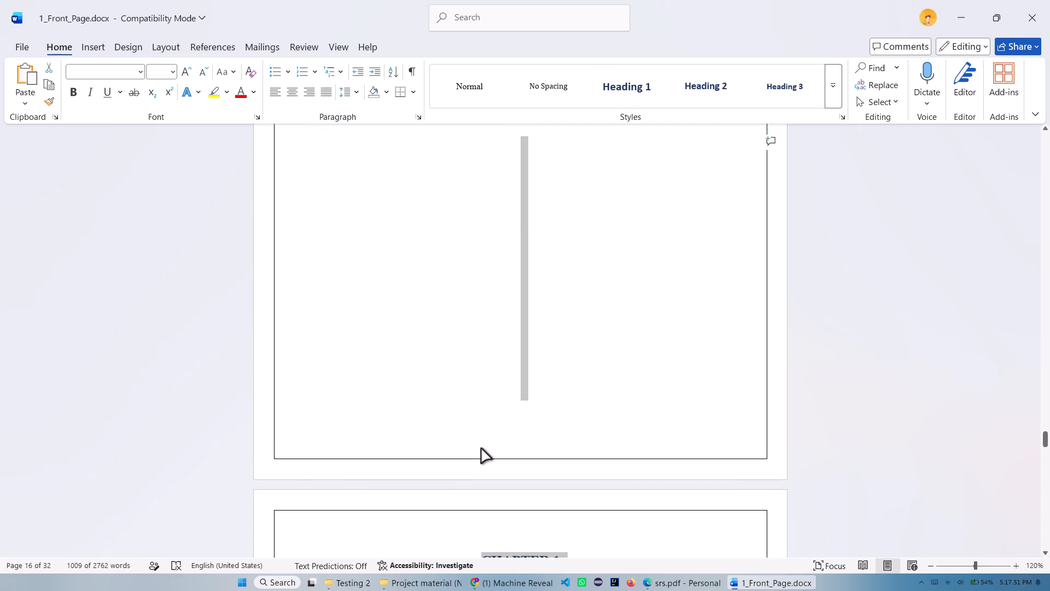
key("BackSpace")
Extend the selection from the document's end back through the lists, table of contents, abstract, acknowledgement and certificates to the cover page title.
key("ctrl+shift+Up")
key("ctrl+shift+Up")
key("ctrl+shift+Up")
key("ctrl+shift+Up")
key("ctrl+shift+Up")
key("ctrl+shift+Up")
key("ctrl+shift+Up")
key("ctrl+shift+Up")
key("ctrl+shift+Up")
key("ctrl+shift+Up")
key("ctrl+shift+Up")
key("ctrl+shift+Up")
key("ctrl+shift+Up")
key("ctrl+shift+Up")
key("ctrl+shift+Up")
key("ctrl+shift+Up")
key("ctrl+shift+Up")
key("ctrl+shift+Up")
key("ctrl+shift+Up")
key("ctrl+shift+Up")
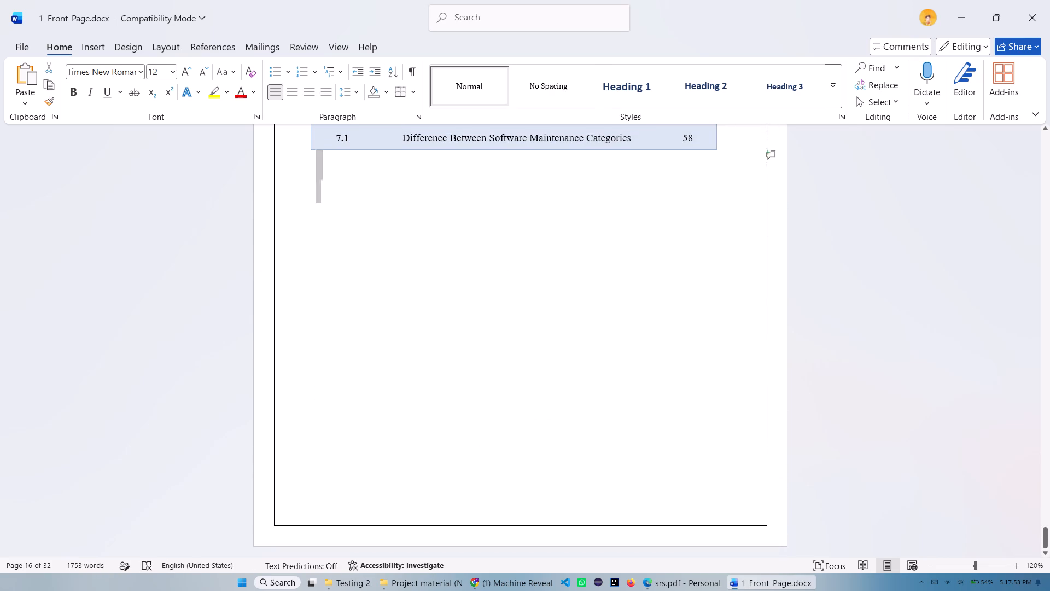
key("ctrl+shift+Up")
key("ctrl+shift+Up")
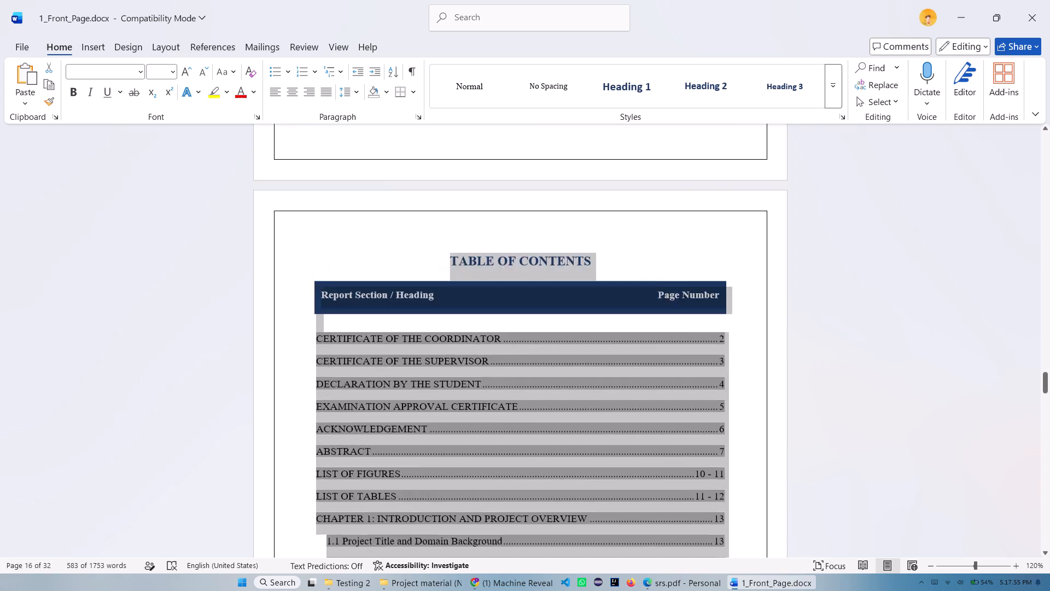
key("ctrl+shift+Up")
key("ctrl+shift+Up")
key("ctrl+shift+Up")
key("ctrl+shift+Up")
key("ctrl+shift+Up")
key("ctrl+shift+Up")
key("ctrl+shift+Up")
key("ctrl+shift+Up")
key("ctrl+shift+Up")
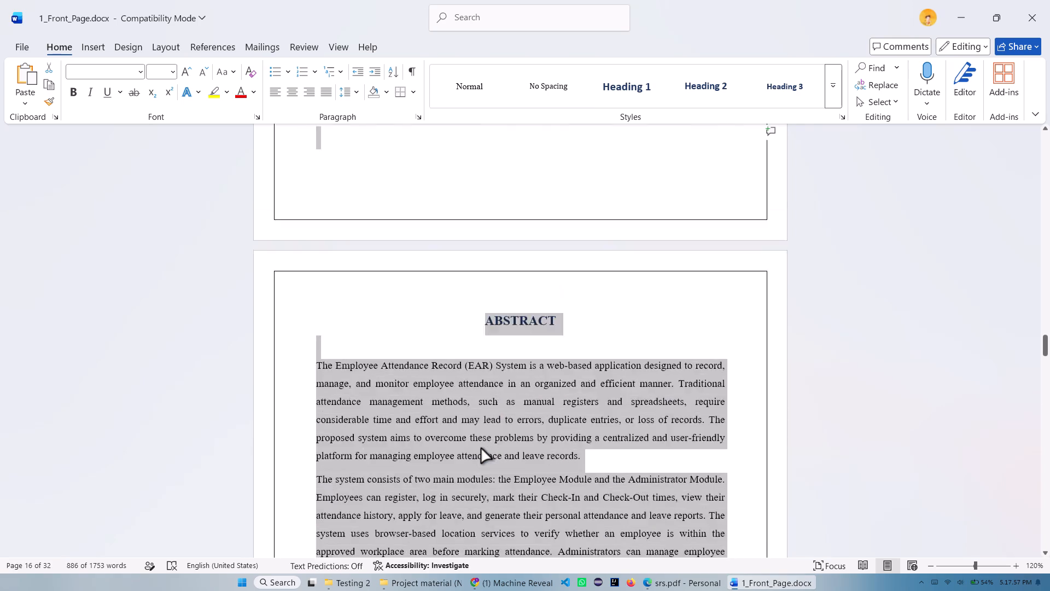
key("ctrl+shift+Up")
key("ctrl+shift+Up")
key("ctrl+shift+Up")
key("ctrl+shift+Up")
key("ctrl+shift+Up")
key("ctrl+shift+Up")
key("ctrl+shift+Up")
key("ctrl+shift+Up")
key("ctrl+shift+Up")
key("ctrl+shift+Up")
key("ctrl+shift+Up")
key("ctrl+shift+Up")
key("ctrl+shift+Up")
key("ctrl+shift+Up")
key("ctrl+shift+Up")
key("ctrl+shift+Up")
key("ctrl+shift+Up")
key("ctrl+shift+Up")
key("ctrl+shift+Up")
key("ctrl+shift+Up")
key("ctrl+shift+Up")
key("ctrl+shift+Up")
key("ctrl+shift+Up")
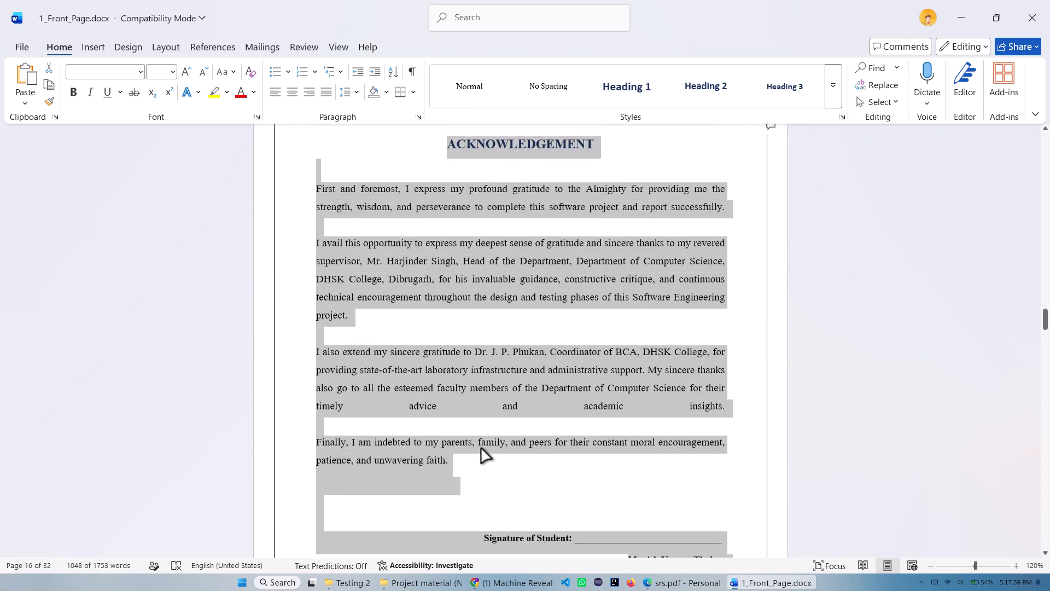
key("ctrl+shift+Up")
key("ctrl+shift+Up")
key("ctrl+shift+Up")
key("ctrl+shift+Up")
key("ctrl+shift+Up")
key("ctrl+shift+Up")
key("ctrl+shift+Up")
key("ctrl+shift+Up")
key("ctrl+shift+Up")
key("ctrl+shift+Up")
key("ctrl+shift+Up")
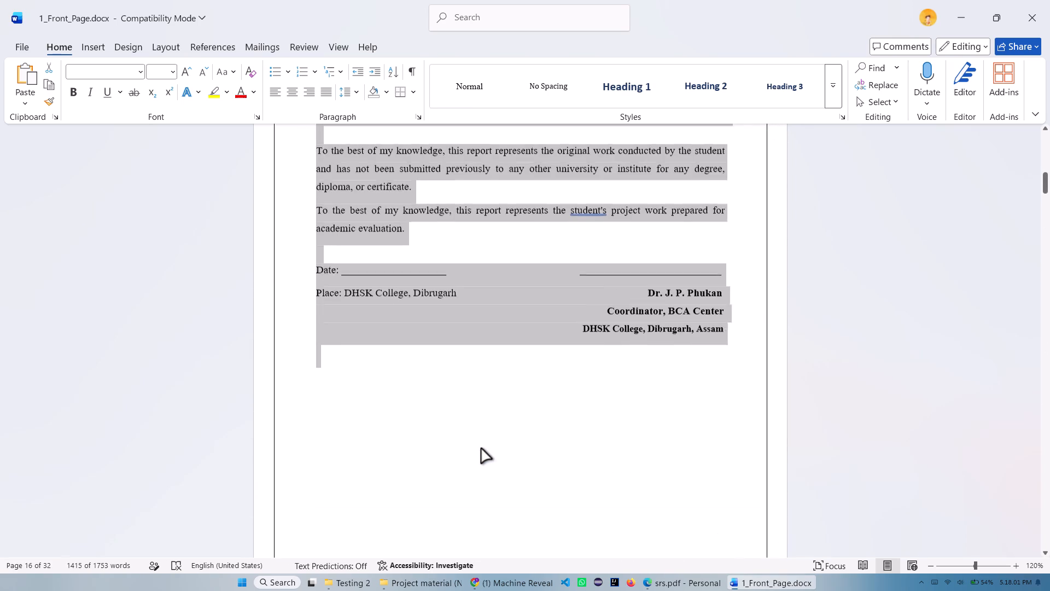
key("ctrl+shift+Up")
key("ctrl+shift+Up")
key("ctrl+shift+Up")
key("ctrl+shift+Up")
key("ctrl+shift+Up")
key("ctrl+shift+Up")
key("ctrl+shift+Up")
key("ctrl+shift+Up")
key("ctrl+shift+Up")
key("ctrl+shift+Up")
key("ctrl+shift+Up")
key("ctrl+shift+Up")
key("ctrl+shift+Up")
key("ctrl+shift+Up")
key("ctrl+shift+Up")
key("ctrl+shift+Up")
key("ctrl+shift+Up")
key("ctrl+shift+Up")
key("ctrl+shift+Up")
key("ctrl+shift+Up")
key("ctrl+shift+Up")
key("ctrl+shift+Up")
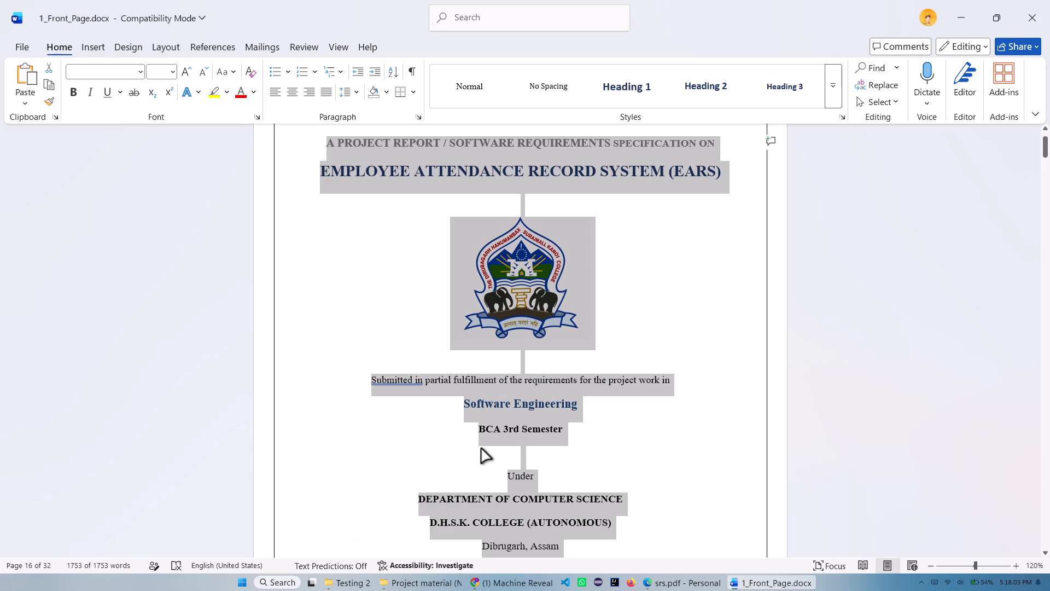
Shrink the selection to begin at the CERTIFICATE OF THE COORDINATOR heading, leaving the cover page and its Submitted By block unselected.
key("ctrl+shift+Down")
key("ctrl+shift+Down")
key("ctrl+shift+Down")
key("ctrl+shift+Down")
key("ctrl+shift+Down")
key("ctrl+shift+Down")
key("ctrl+shift+Down")
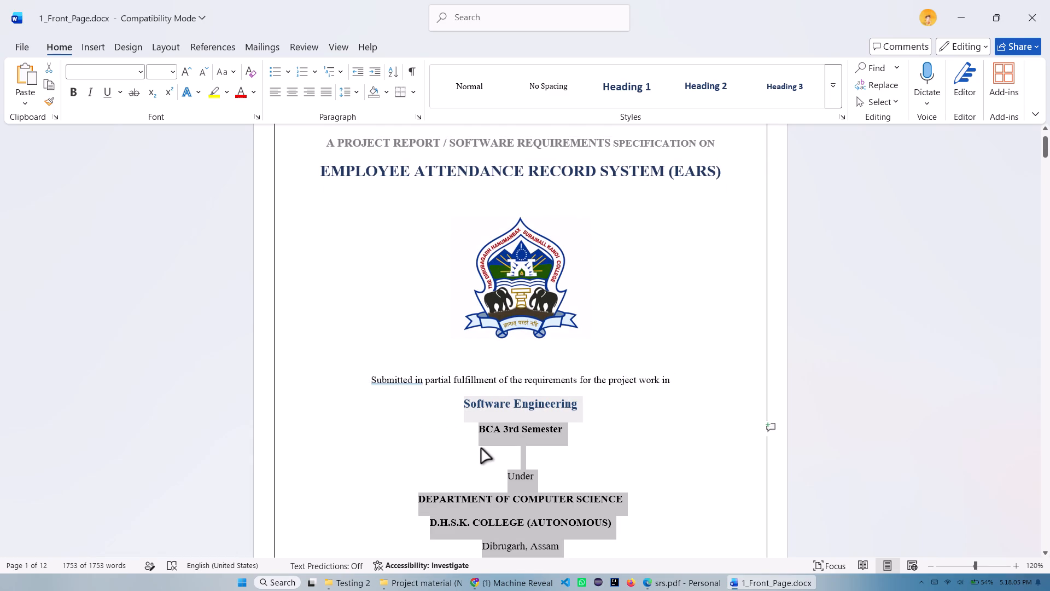
key("ctrl+shift+Down")
key("ctrl+shift+Down")
key("ctrl+shift+Down")
key("ctrl+shift+Down")
key("ctrl+shift+Down")
key("ctrl+shift+Down")
key("ctrl+shift+Down")
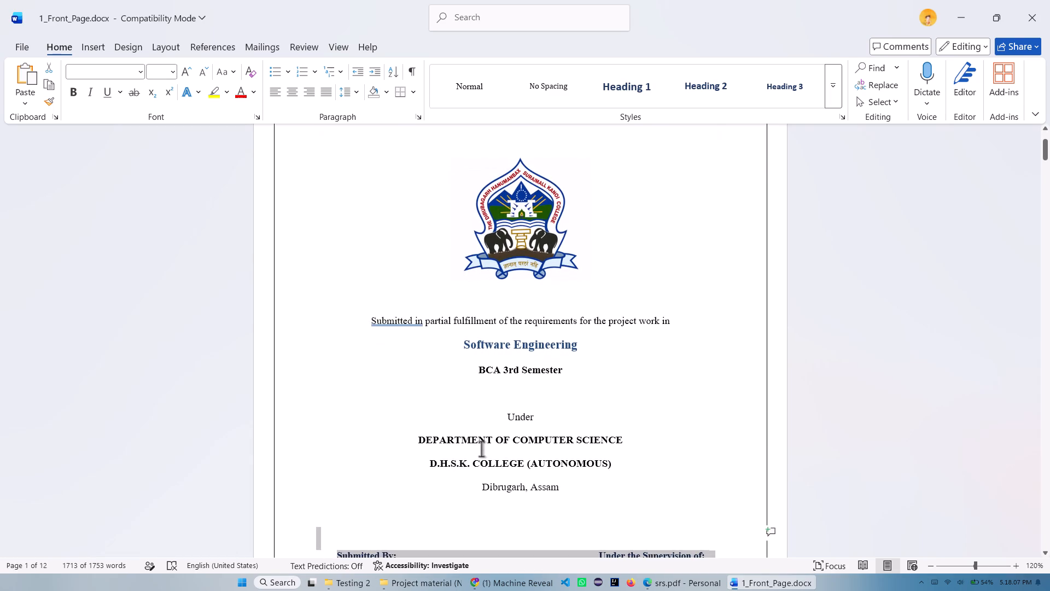
key("ctrl+shift+Down")
key("ctrl+shift+Down")
key("ctrl+shift+Down")
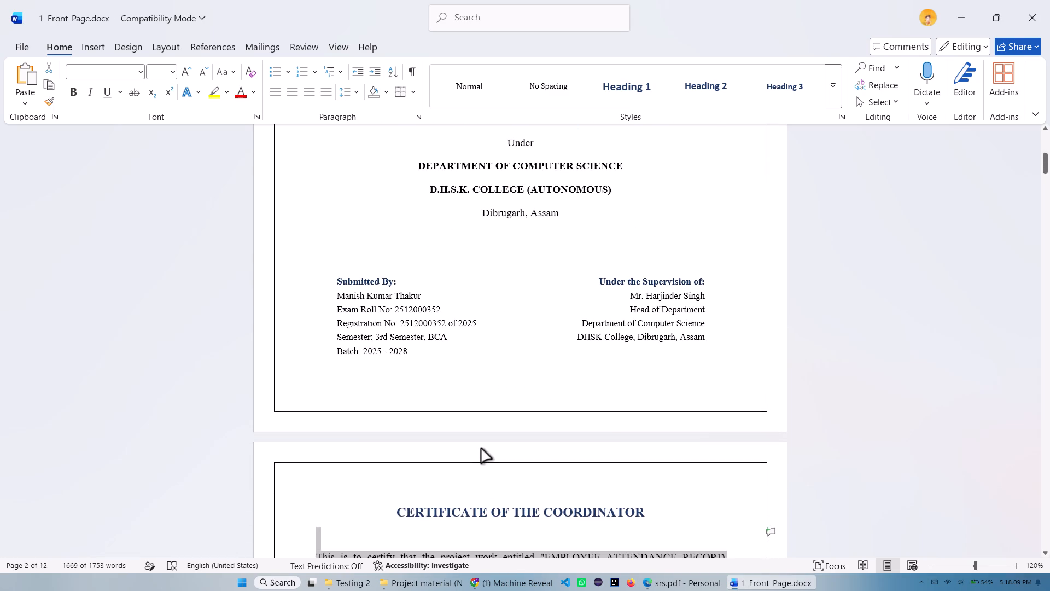
key("ctrl+shift+Up")
key("ctrl+shift+Up")
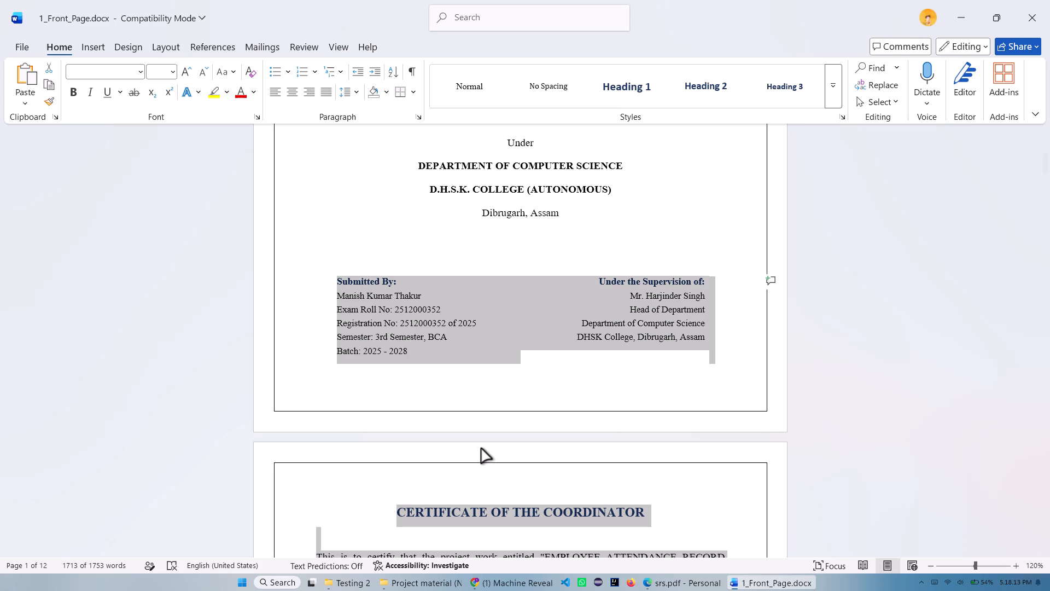
key("ctrl+shift+Down")
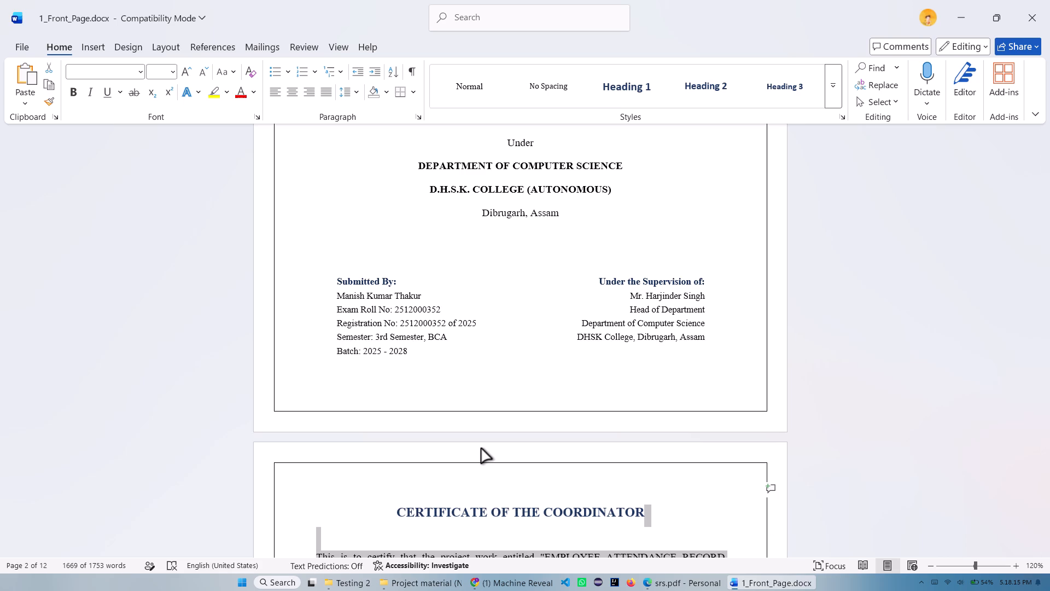
key("ctrl+shift+Left")
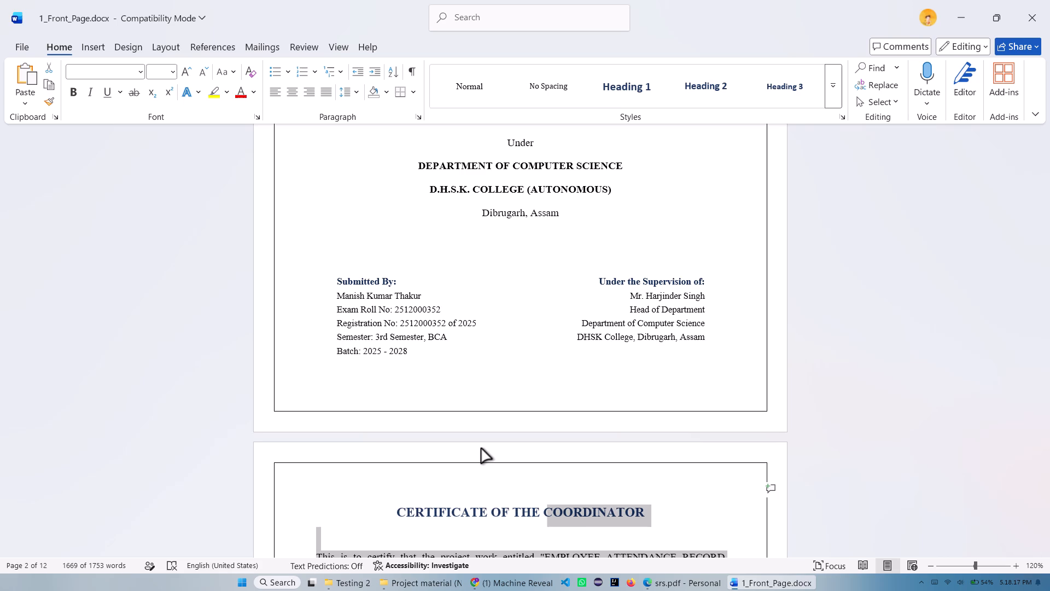
key("ctrl+shift+Left")
key("ctrl+shift+Left")
key("ctrl+shift+Left")
key("ctrl+shift+Left")
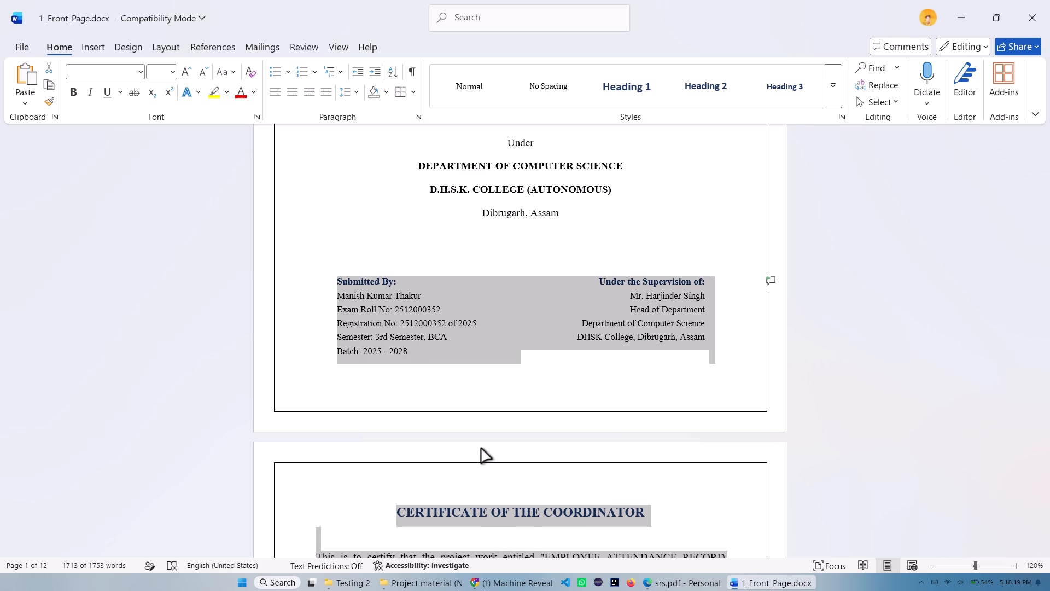
key("ctrl+shift+Right")
key("ctrl+shift+Left")
key("ctrl+shift+Left")
key("ctrl+shift+Left")
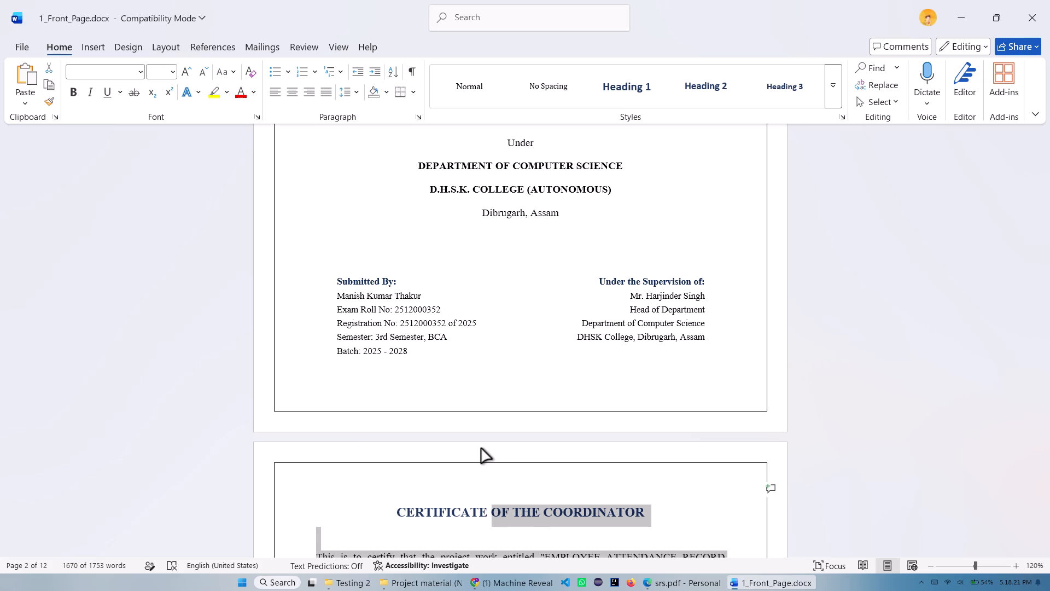
key("ctrl+shift+Left")
key("ctrl+shift+Left")
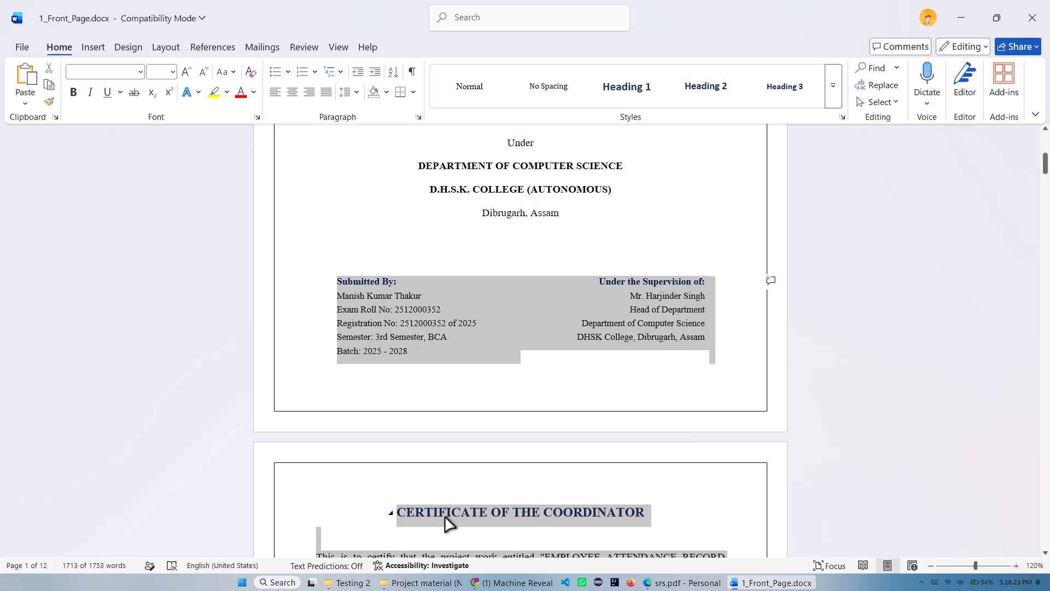
key("ctrl+shift+Right")
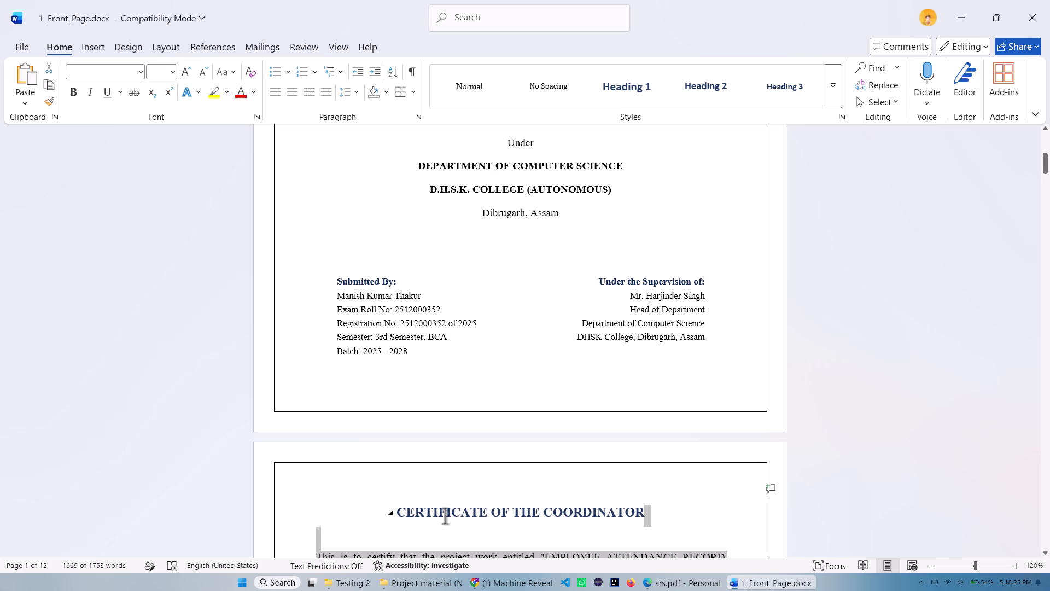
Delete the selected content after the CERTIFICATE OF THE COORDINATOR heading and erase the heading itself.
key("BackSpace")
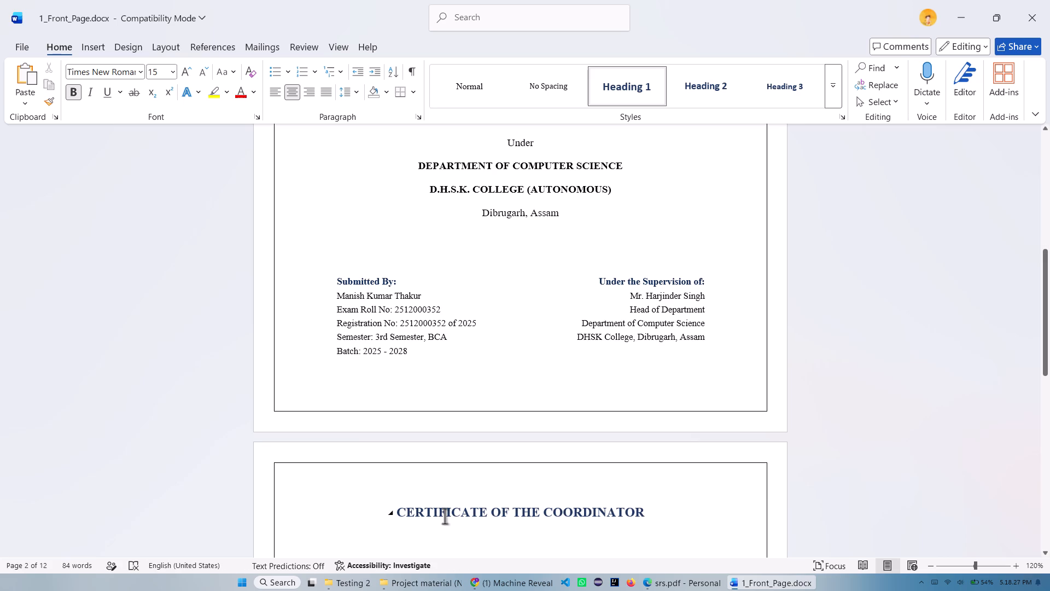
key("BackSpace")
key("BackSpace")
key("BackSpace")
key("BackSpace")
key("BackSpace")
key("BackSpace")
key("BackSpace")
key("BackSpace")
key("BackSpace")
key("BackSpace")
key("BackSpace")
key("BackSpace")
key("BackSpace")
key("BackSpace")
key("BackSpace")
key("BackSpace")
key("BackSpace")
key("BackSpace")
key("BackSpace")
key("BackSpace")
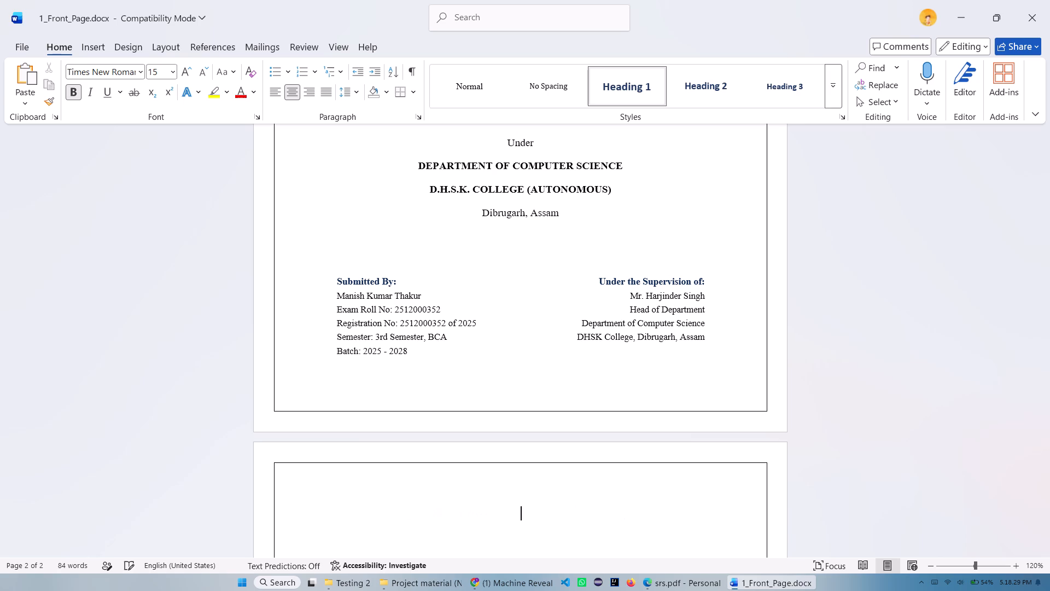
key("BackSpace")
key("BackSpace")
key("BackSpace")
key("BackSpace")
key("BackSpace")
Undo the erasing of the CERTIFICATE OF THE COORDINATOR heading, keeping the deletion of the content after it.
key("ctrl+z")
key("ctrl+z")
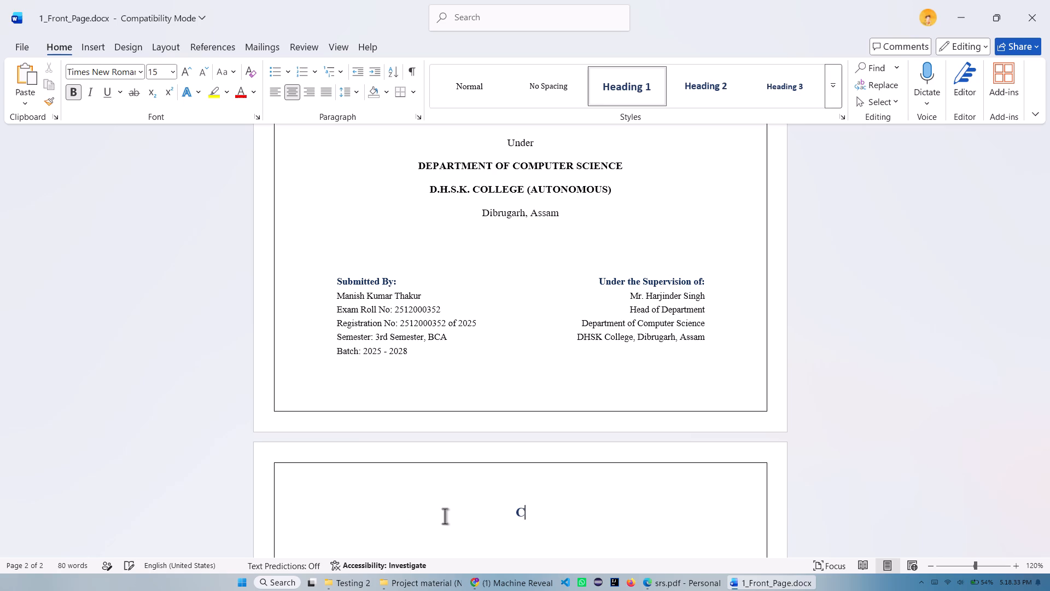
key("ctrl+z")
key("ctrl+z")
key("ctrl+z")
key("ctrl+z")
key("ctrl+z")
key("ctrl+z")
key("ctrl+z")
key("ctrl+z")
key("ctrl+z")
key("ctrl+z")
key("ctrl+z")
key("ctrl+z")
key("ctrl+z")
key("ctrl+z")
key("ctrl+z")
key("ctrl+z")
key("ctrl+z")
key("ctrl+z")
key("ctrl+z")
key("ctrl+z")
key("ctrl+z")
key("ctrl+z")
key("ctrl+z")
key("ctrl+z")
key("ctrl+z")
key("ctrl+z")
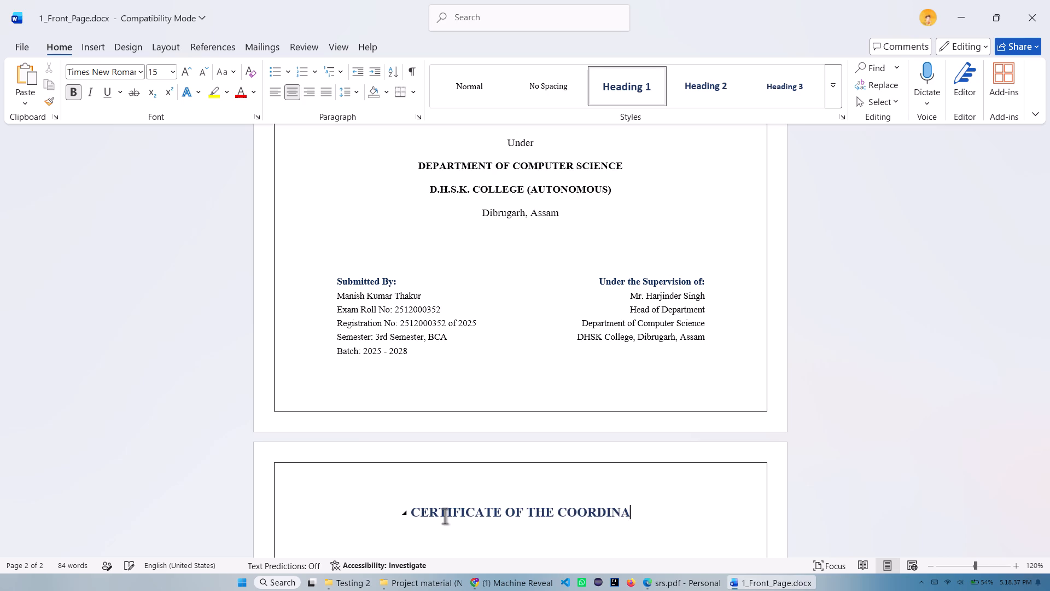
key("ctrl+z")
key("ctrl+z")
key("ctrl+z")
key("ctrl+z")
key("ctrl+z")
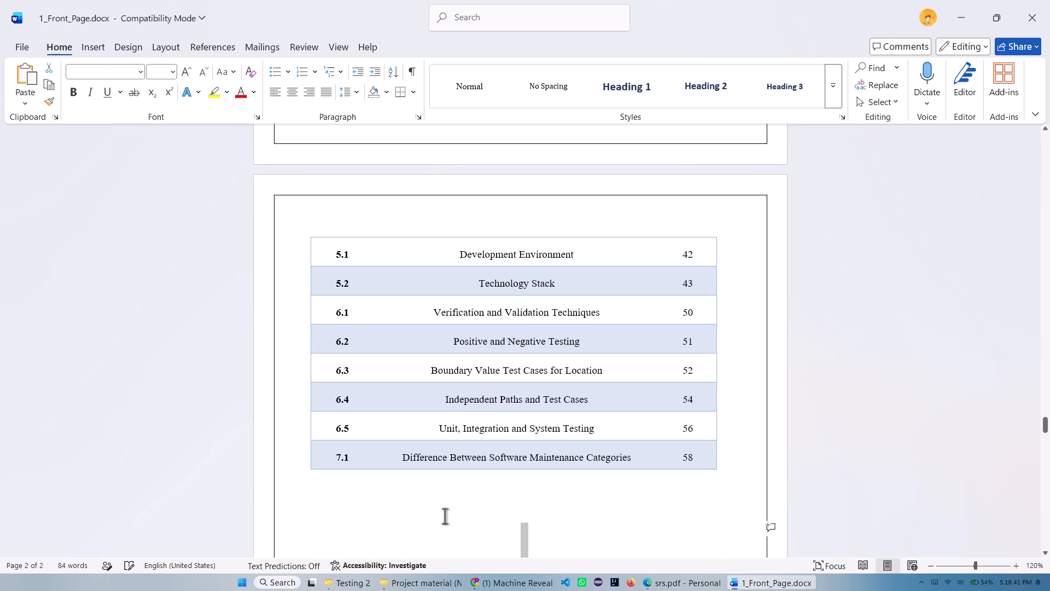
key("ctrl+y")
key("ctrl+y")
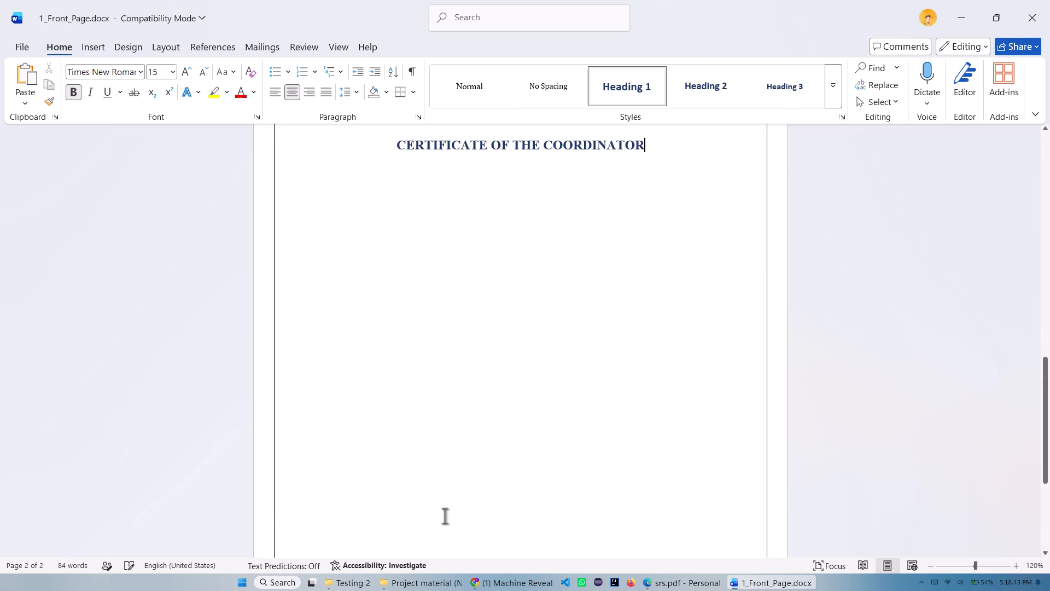
Copy the Submitted By and Under the Supervision of table from the cover page.
scroll(651, 529, "up", 15)
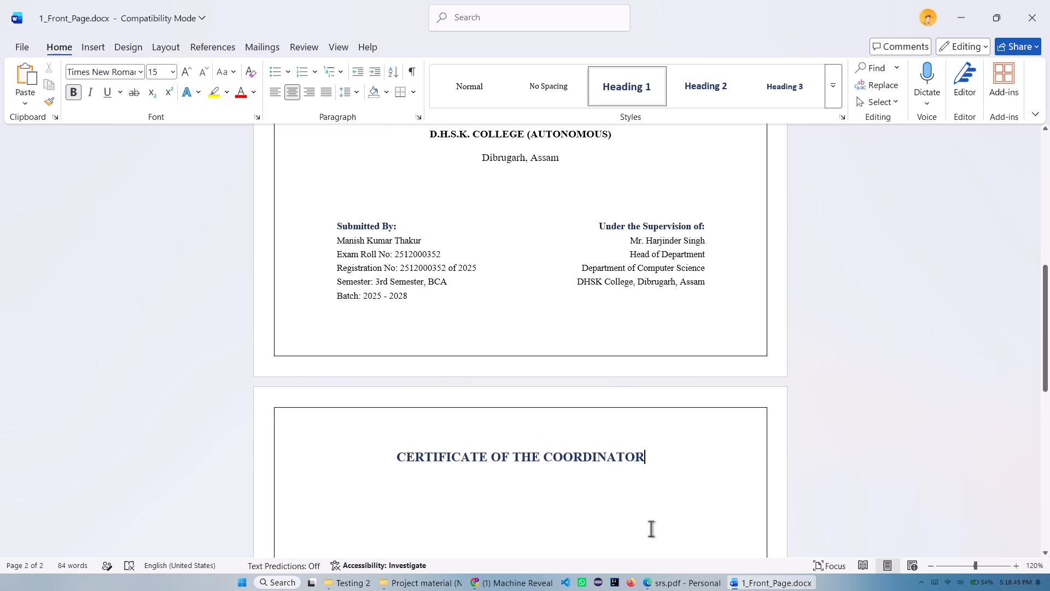
scroll(651, 529, "up", 6)
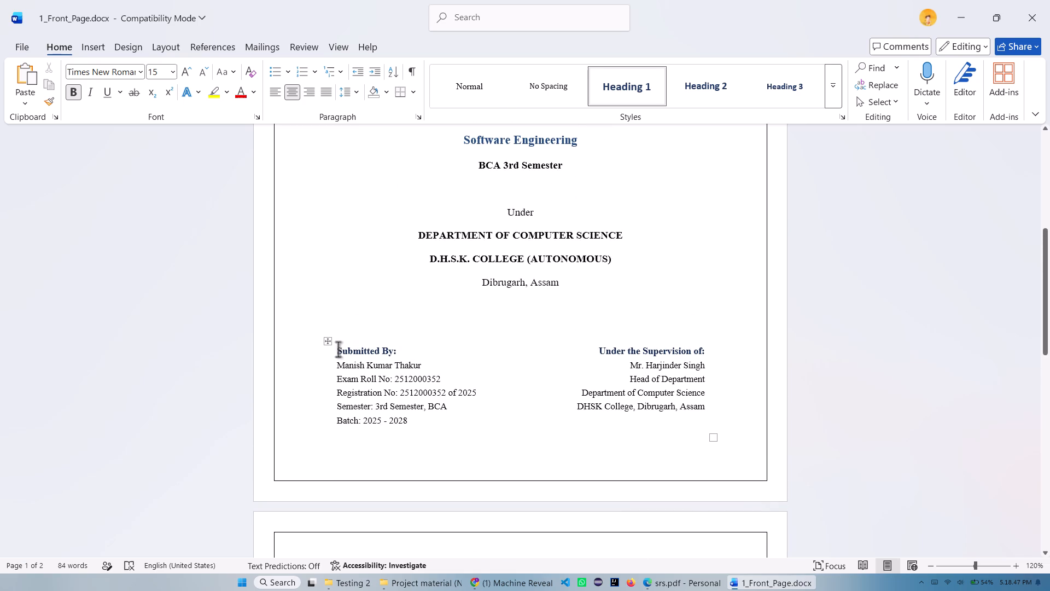
left_click_drag(338, 349, 681, 418)
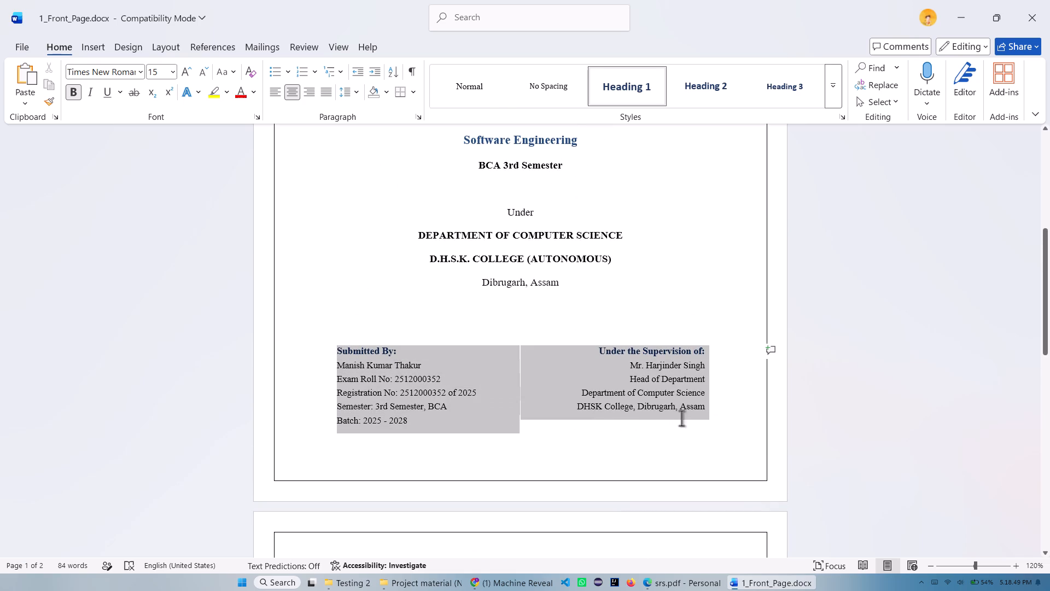
left_click_drag(681, 418, 682, 418)
right_click(635, 392)
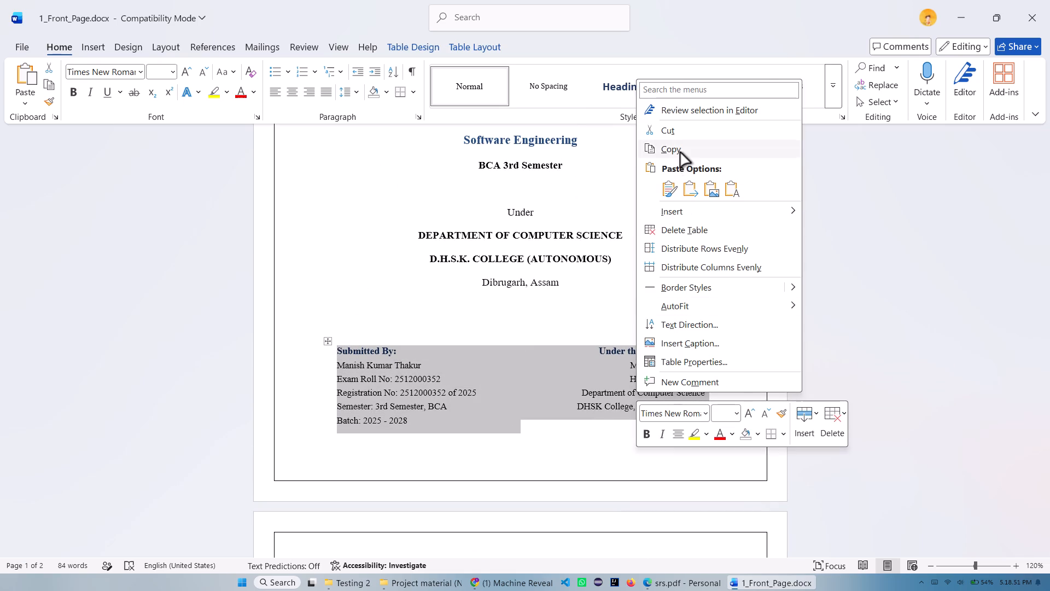
left_click(680, 153)
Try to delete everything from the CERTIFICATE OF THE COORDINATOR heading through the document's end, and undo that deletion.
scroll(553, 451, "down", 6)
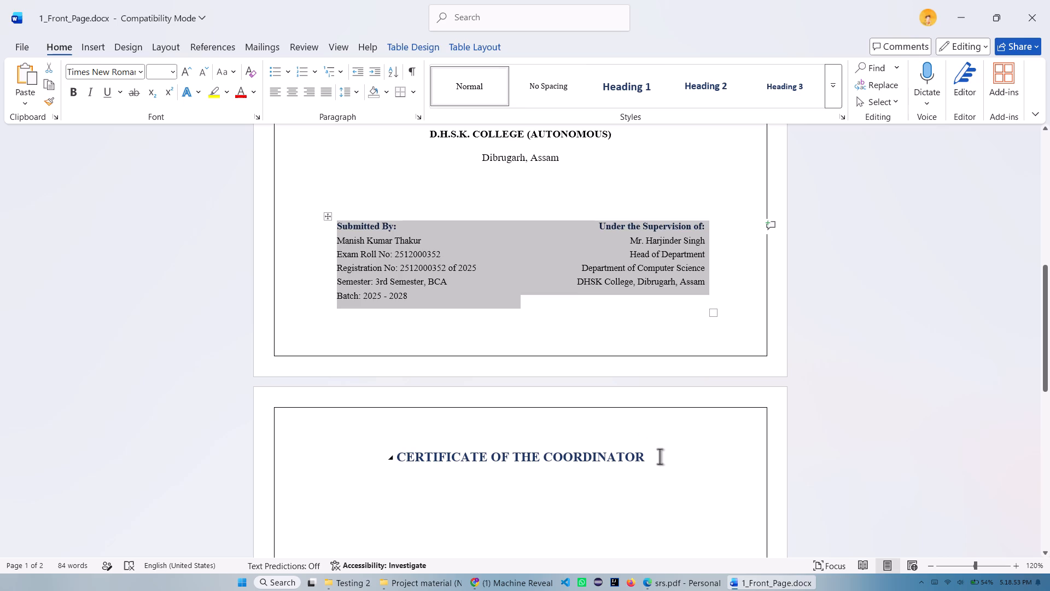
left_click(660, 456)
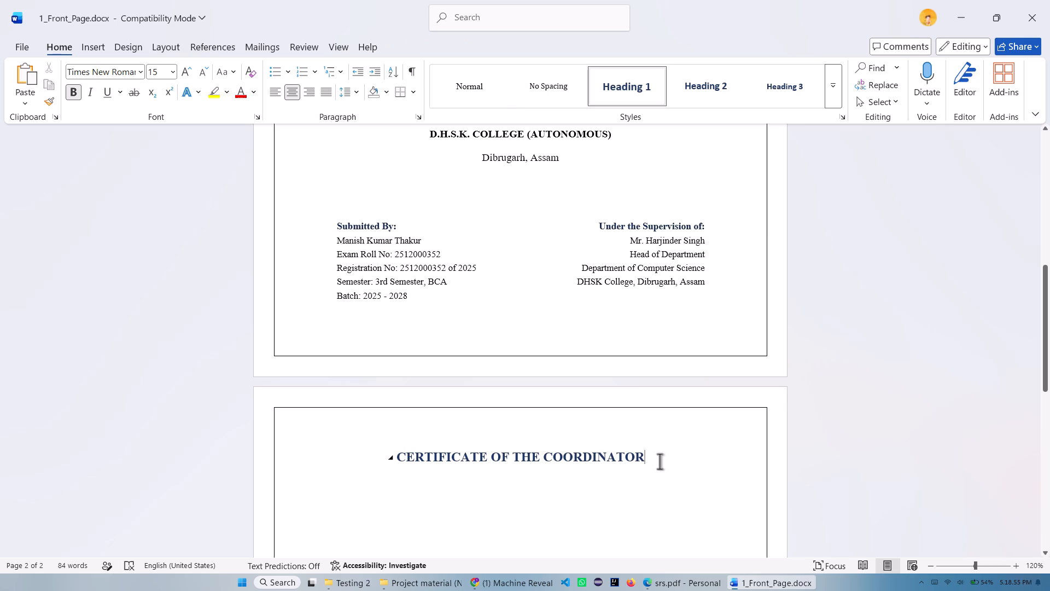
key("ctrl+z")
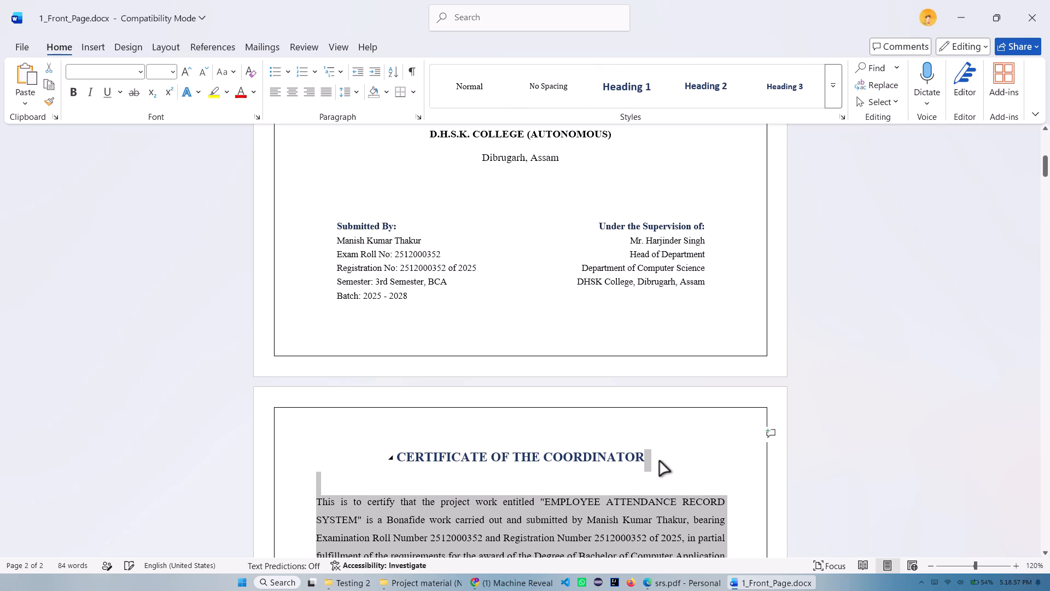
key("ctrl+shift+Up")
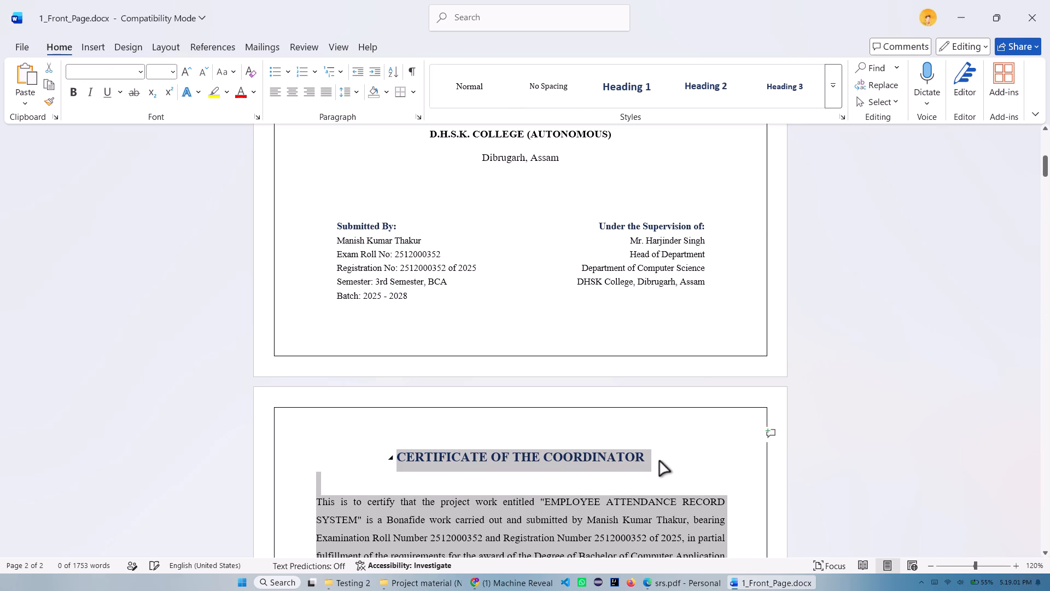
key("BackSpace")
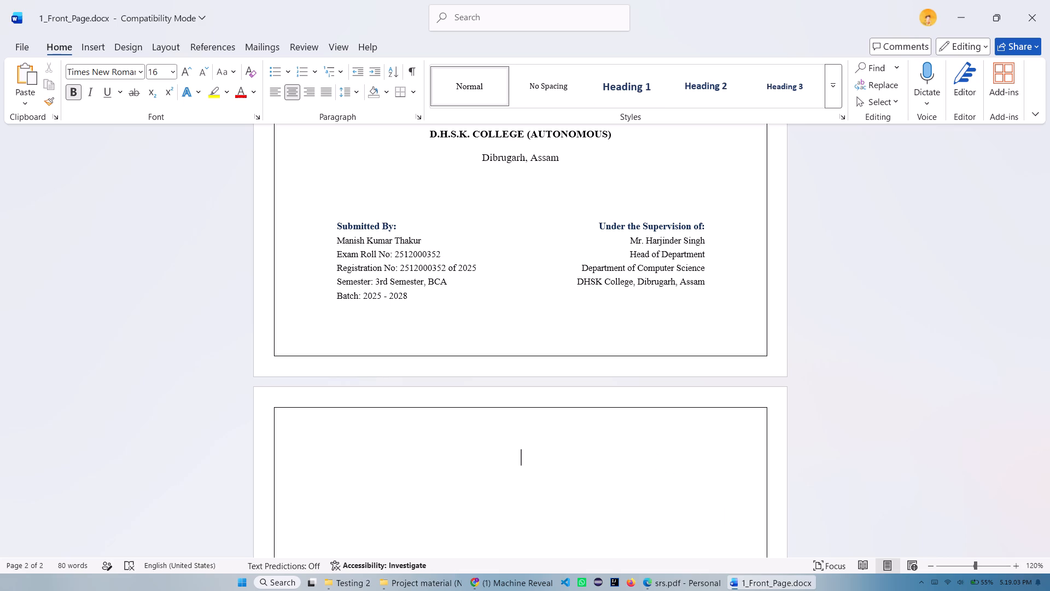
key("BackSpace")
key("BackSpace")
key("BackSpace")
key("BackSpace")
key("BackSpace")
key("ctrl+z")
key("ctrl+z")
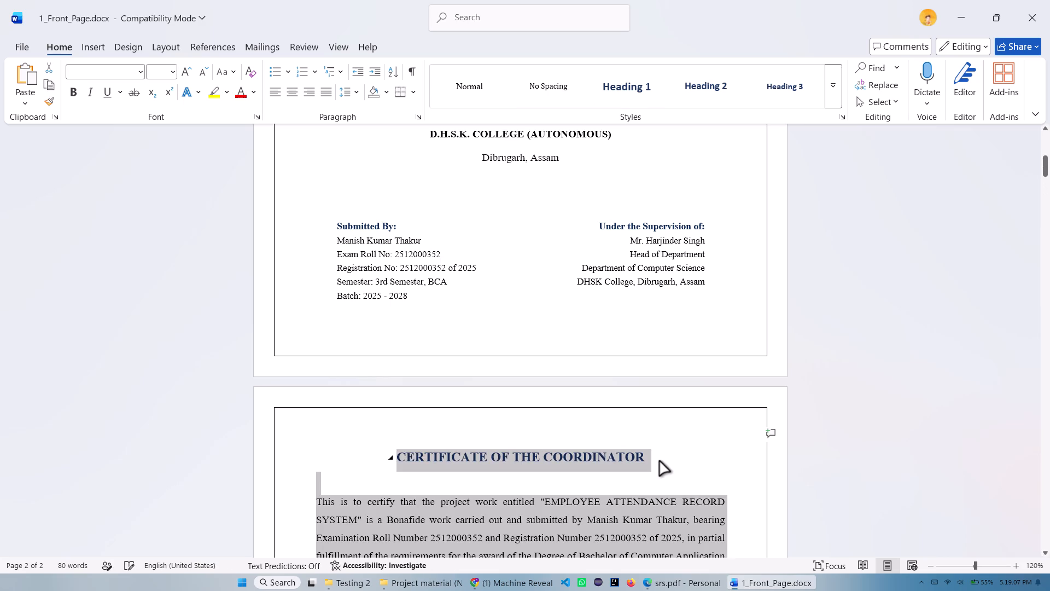
Extend the selection back over the cover page's Submitted By table and delete everything from there through the document's end.
key("ctrl+shift+Up")
key("BackSpace")
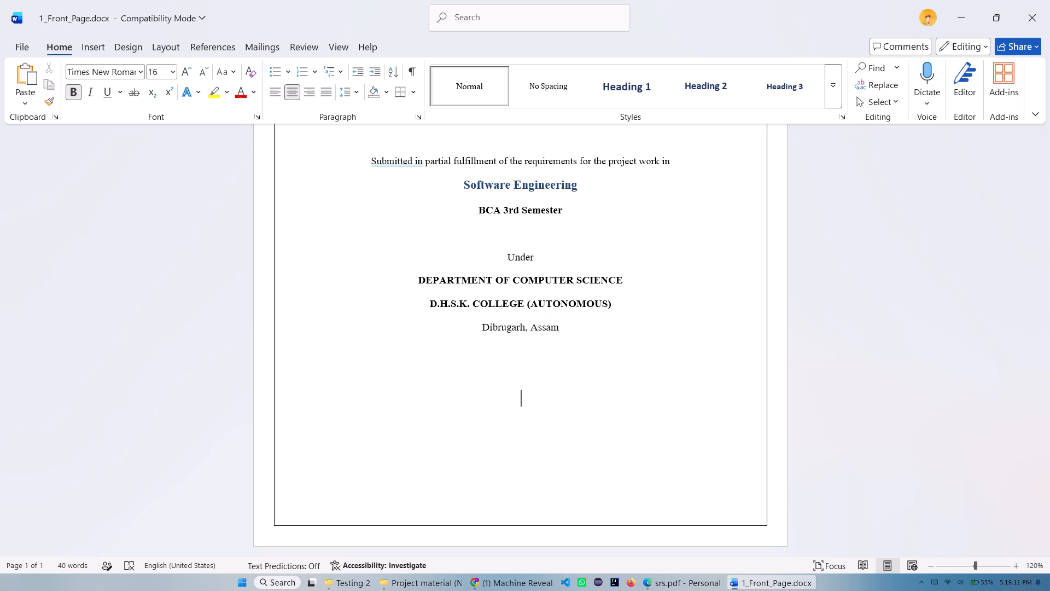
Remove the extra blank line below Dibrugarh, Assam and paste the copied Submitted By table so it fits on the cover page.
key("ctrl+v")
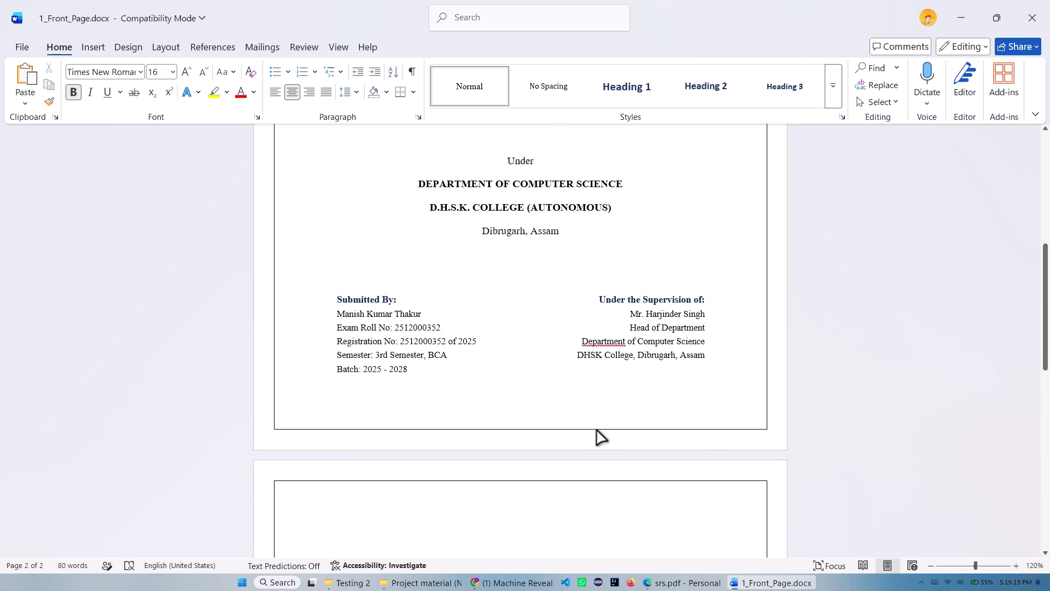
key("ctrl+z")
key("BackSpace")
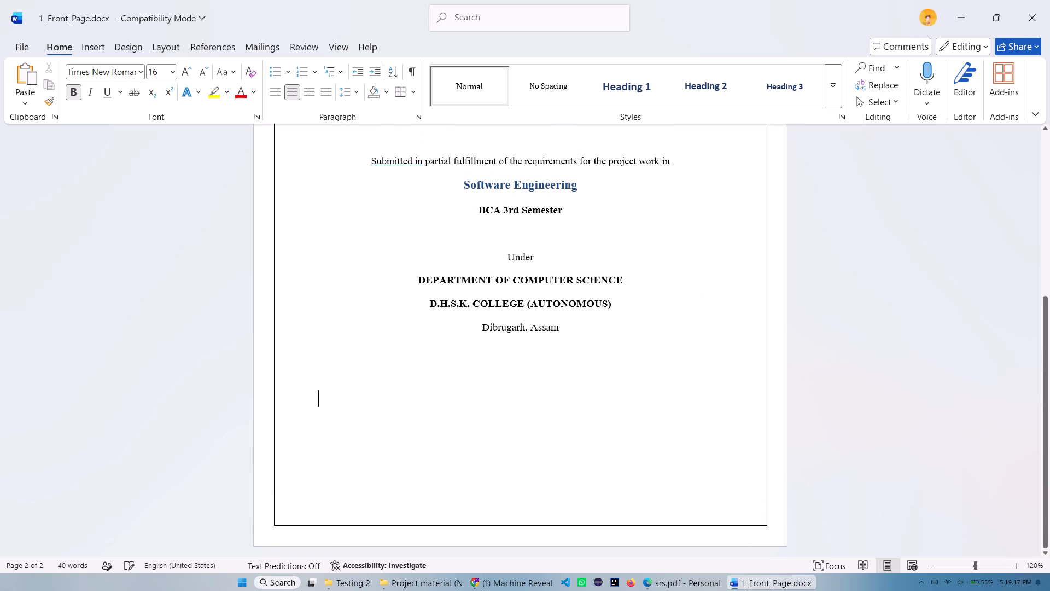
key("BackSpace")
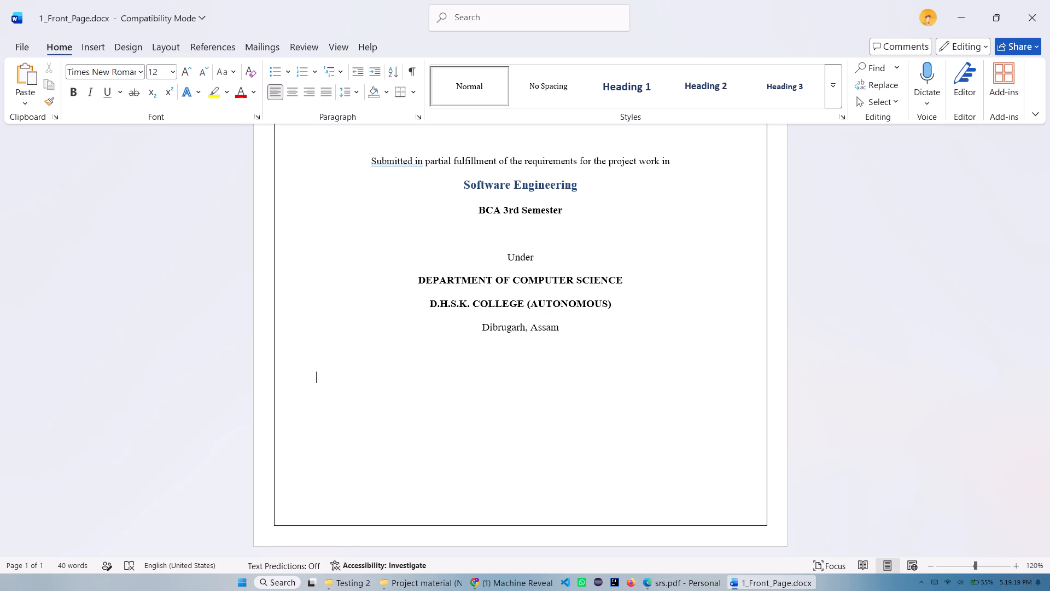
key("ctrl+v")
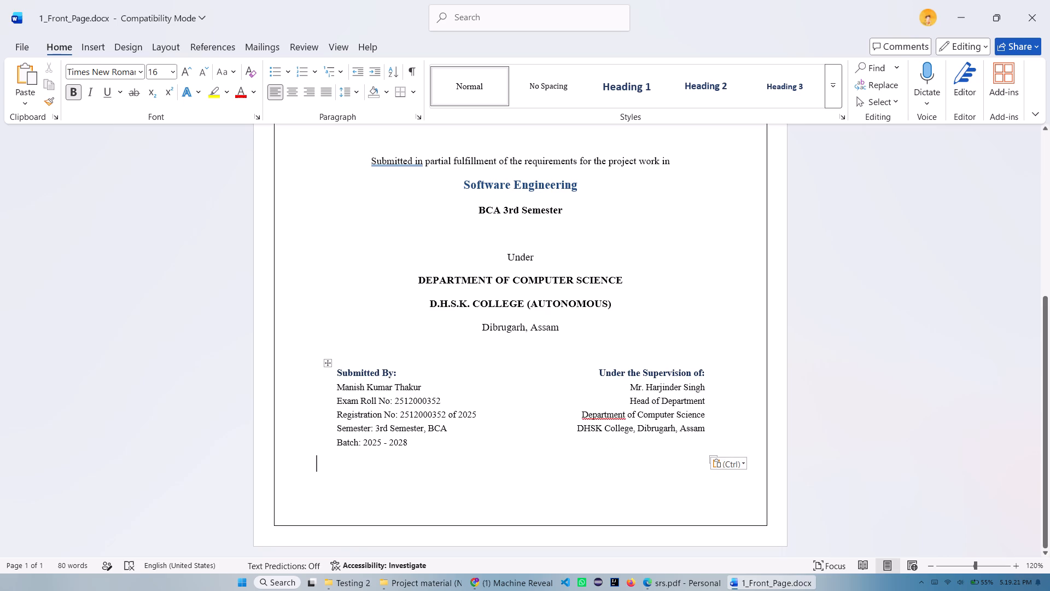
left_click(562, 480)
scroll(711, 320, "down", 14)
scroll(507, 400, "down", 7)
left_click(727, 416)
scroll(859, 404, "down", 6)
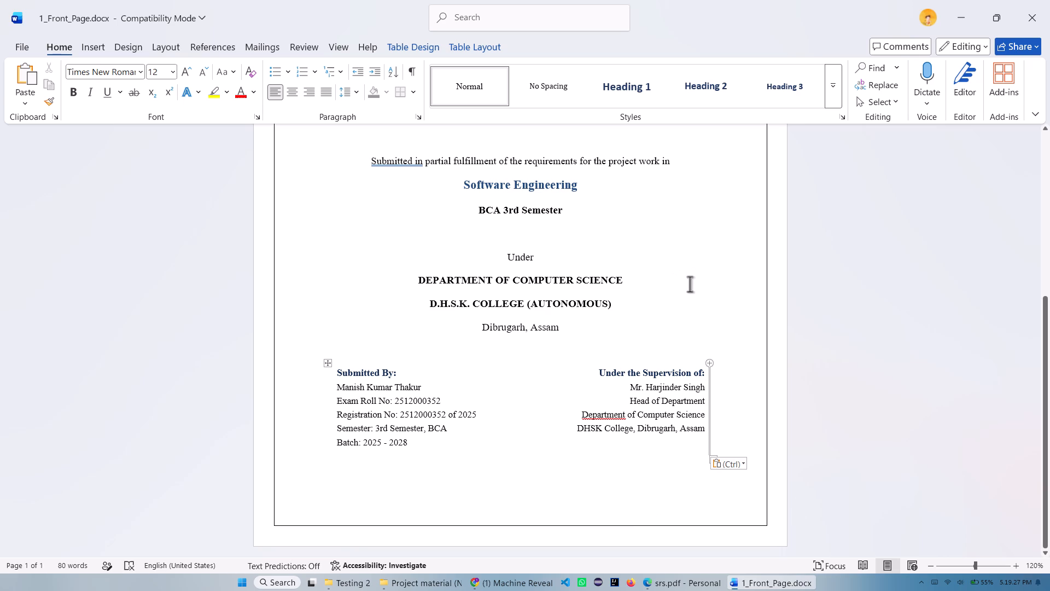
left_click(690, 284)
Inspect the spelling suggestions for the flagged word Department in the supervision block, opening the Editor details.
right_click(610, 420)
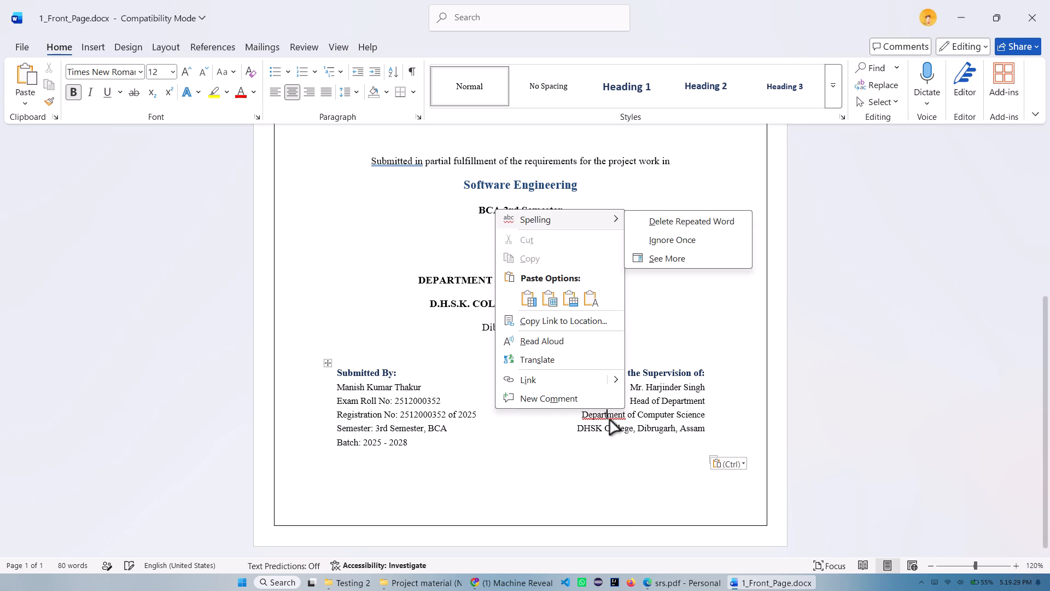
left_click(591, 218)
left_click(674, 258)
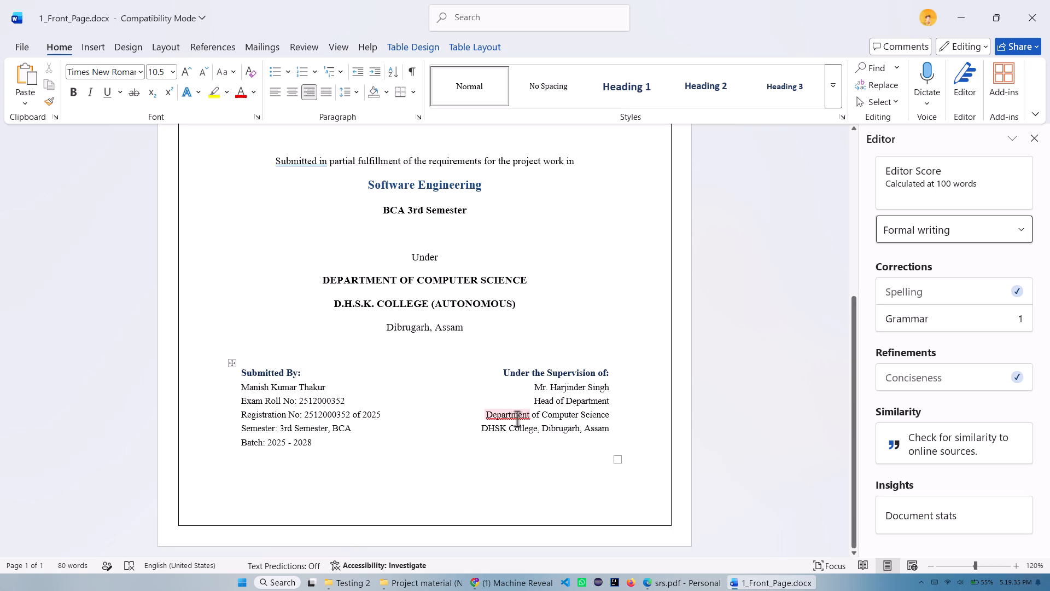
right_click(517, 419)
left_click(520, 215)
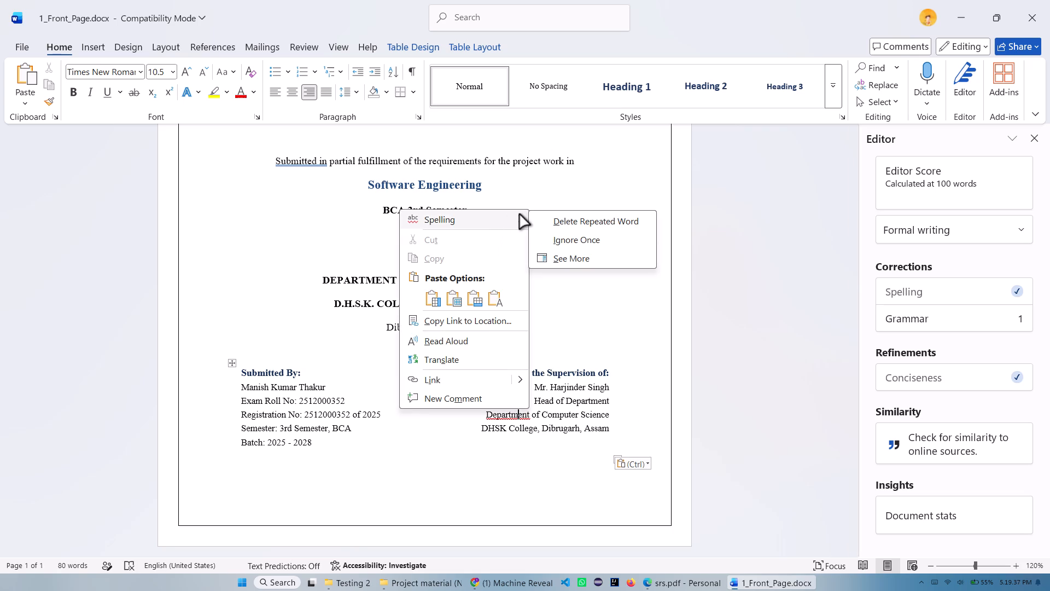
left_click(610, 328)
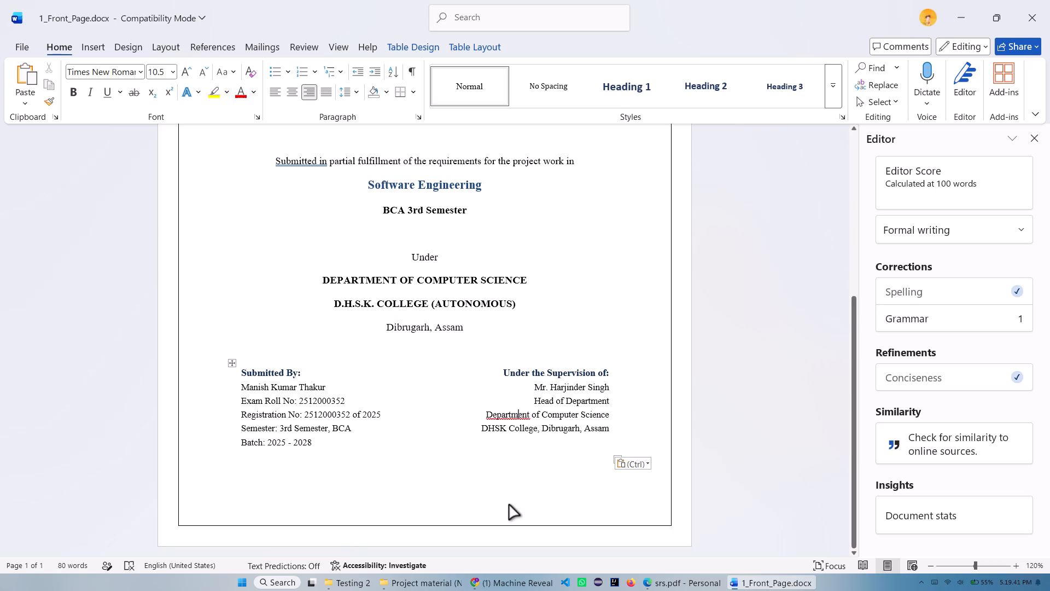
Examine the cover page layout from the college logo down to the Submitted By table.
left_click(566, 483)
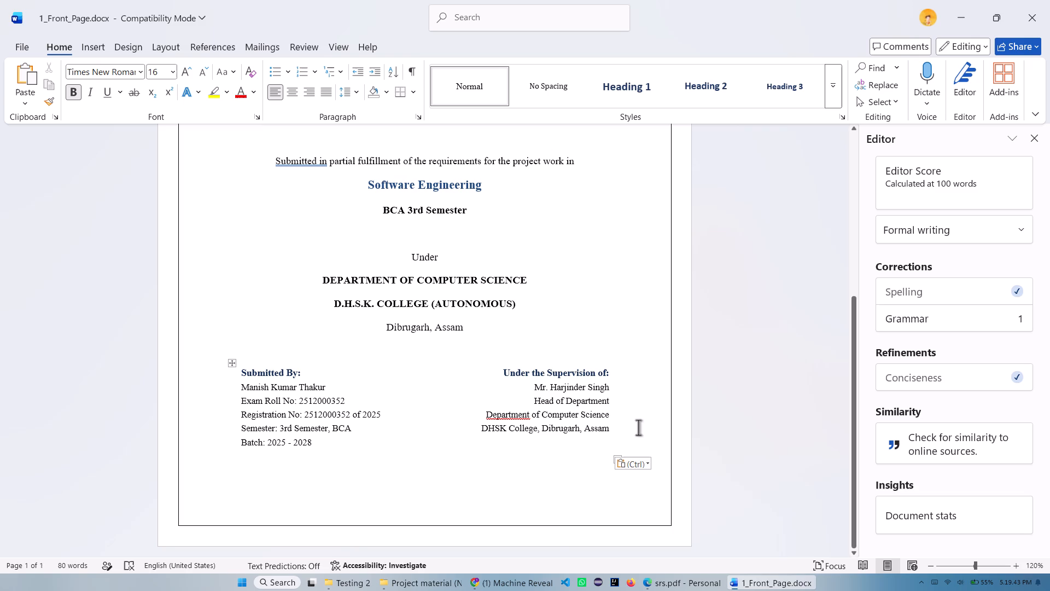
left_click(638, 427)
scroll(463, 501, "down", 1)
scroll(535, 455, "up", 9)
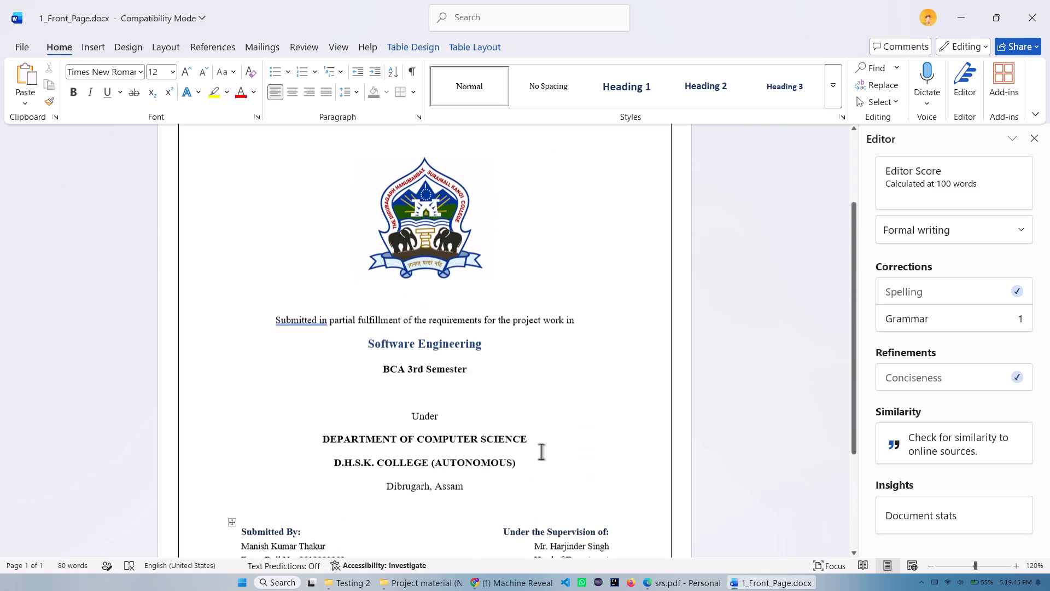
scroll(541, 451, "up", 9)
scroll(514, 452, "down", 13)
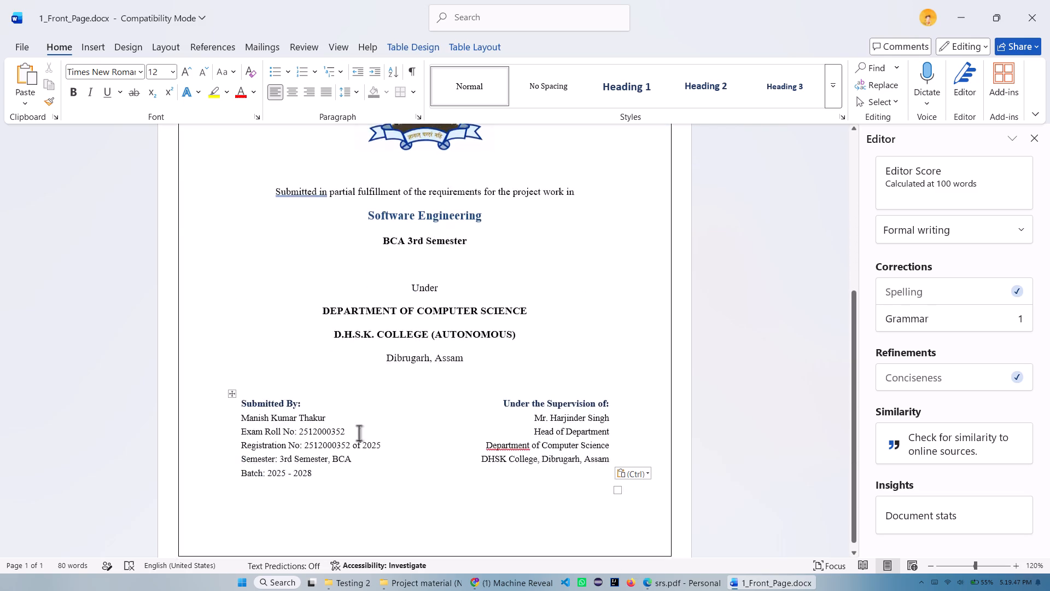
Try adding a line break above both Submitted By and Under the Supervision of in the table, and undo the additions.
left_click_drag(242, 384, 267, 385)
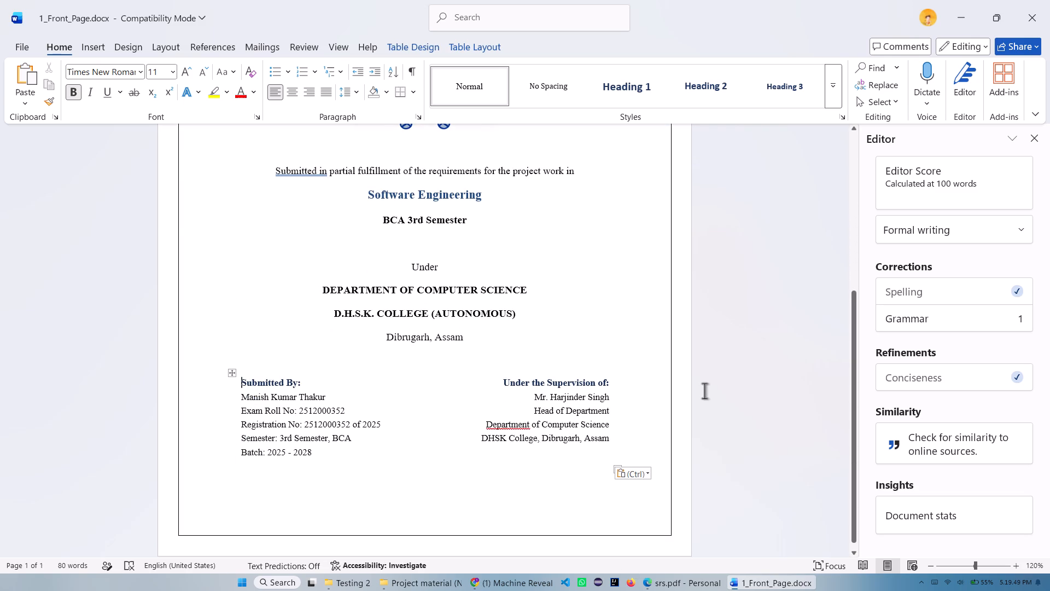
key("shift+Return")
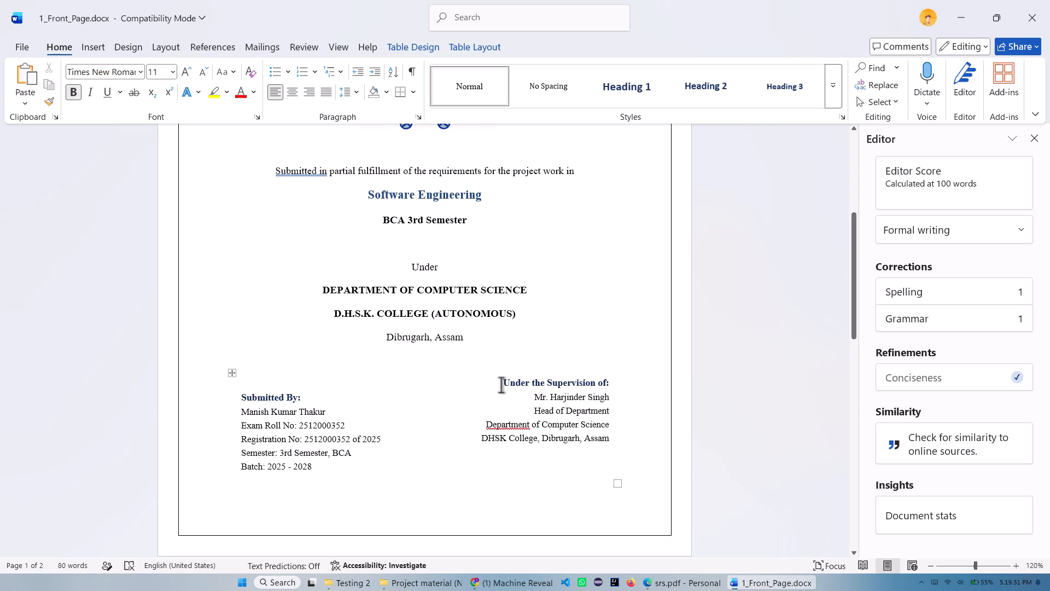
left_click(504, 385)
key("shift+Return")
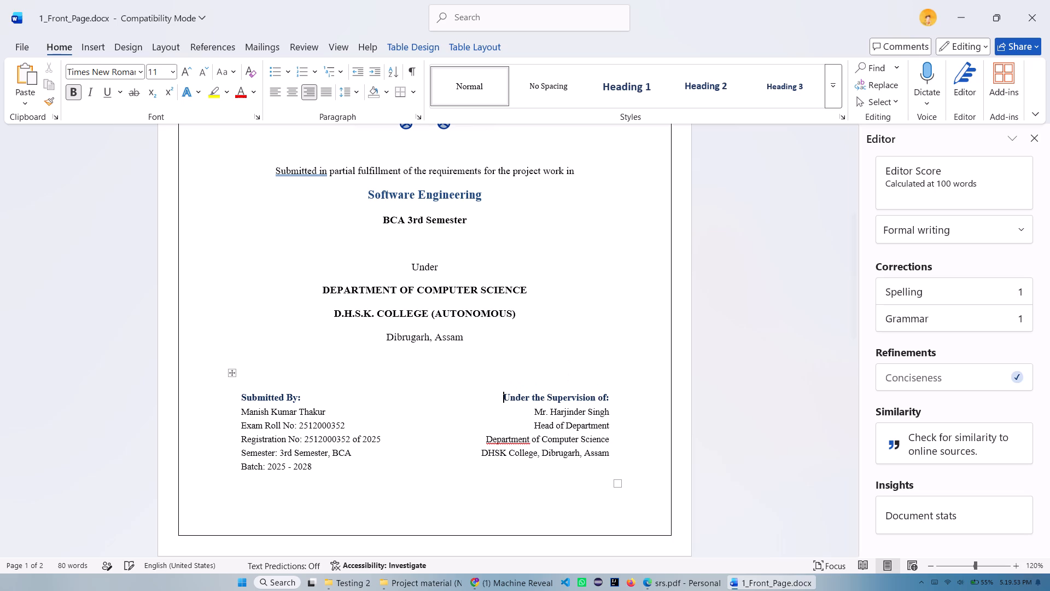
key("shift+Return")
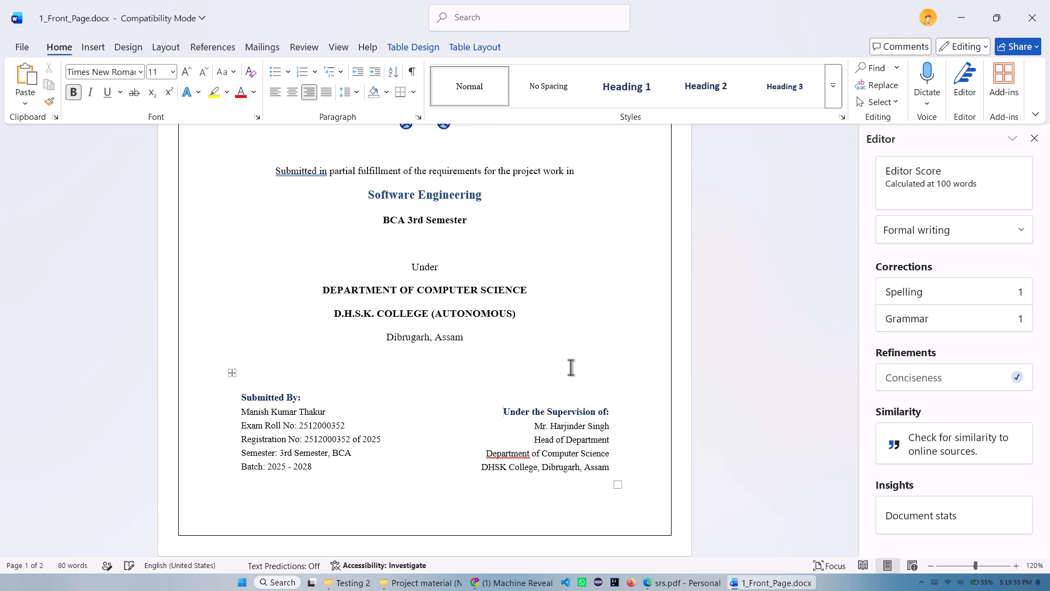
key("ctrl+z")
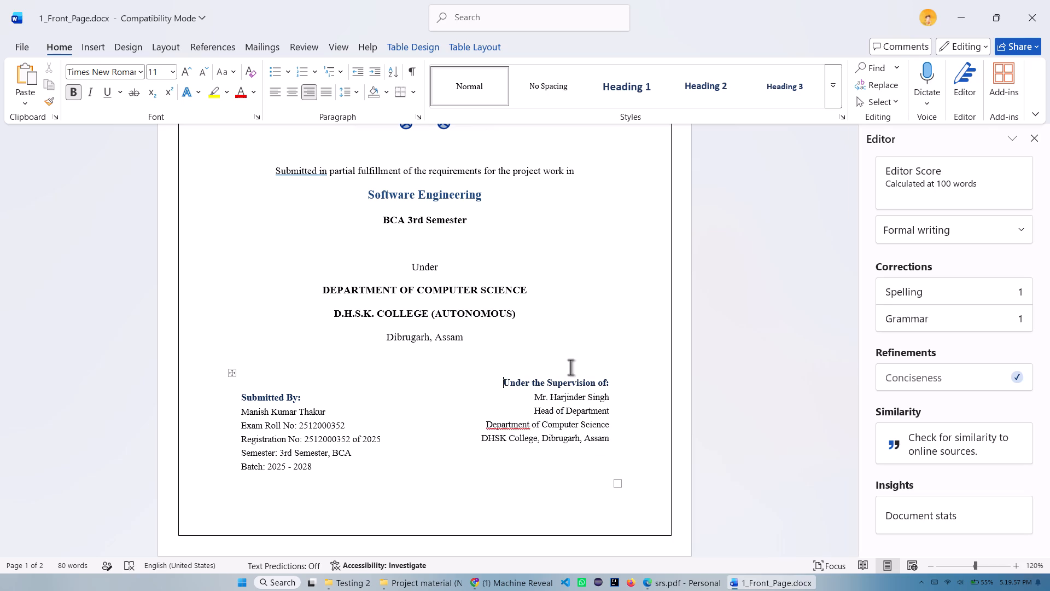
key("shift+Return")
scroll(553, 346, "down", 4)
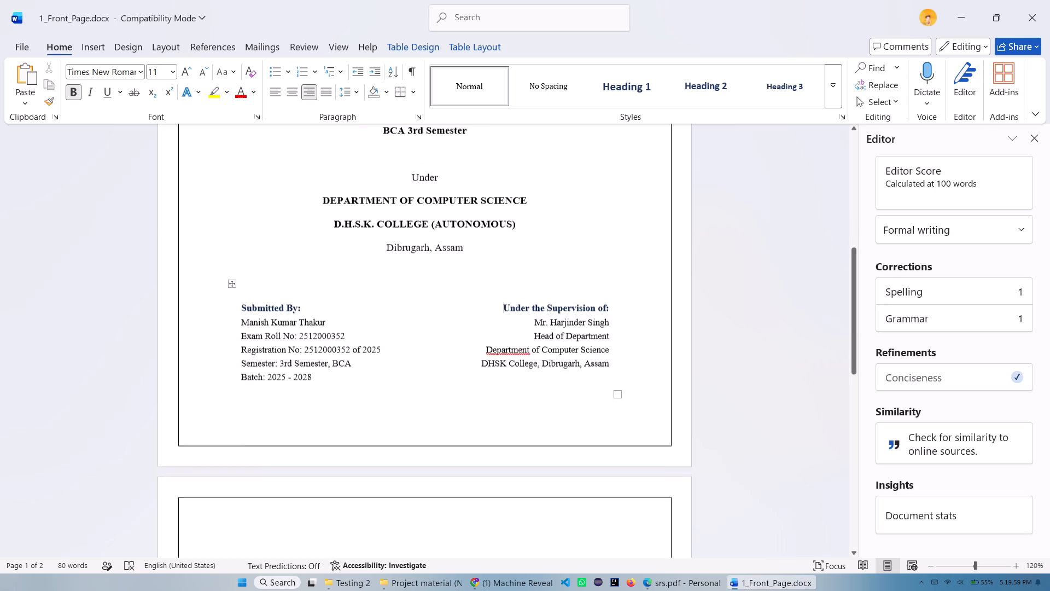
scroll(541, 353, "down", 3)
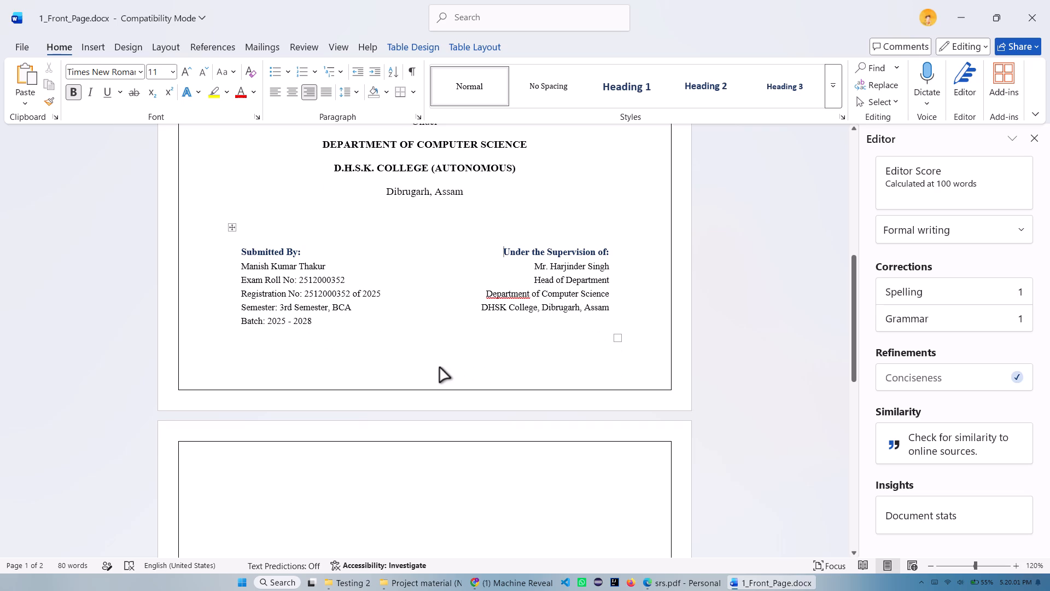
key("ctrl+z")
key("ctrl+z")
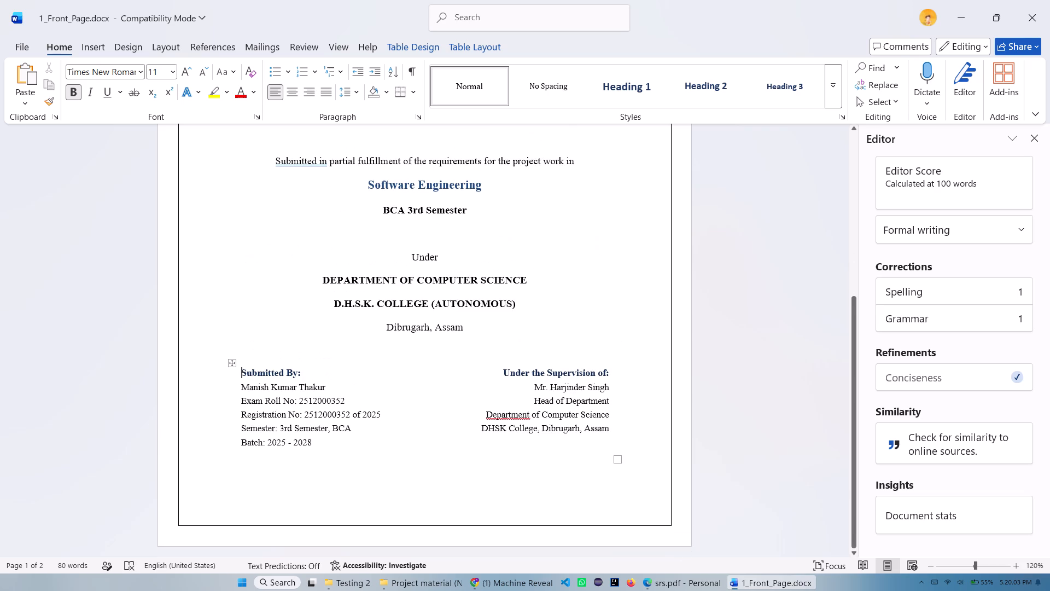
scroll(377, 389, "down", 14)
Examine the cover page from the project title down to the Submitted By table.
left_click(748, 420)
scroll(401, 280, "up", 9)
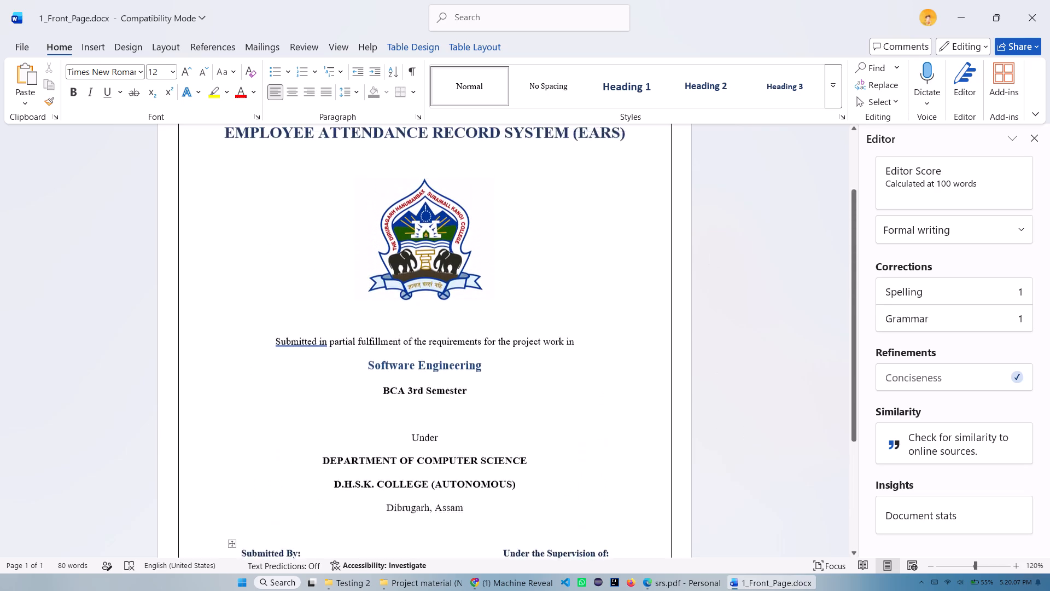
scroll(405, 283, "up", 8)
scroll(405, 250, "down", 15)
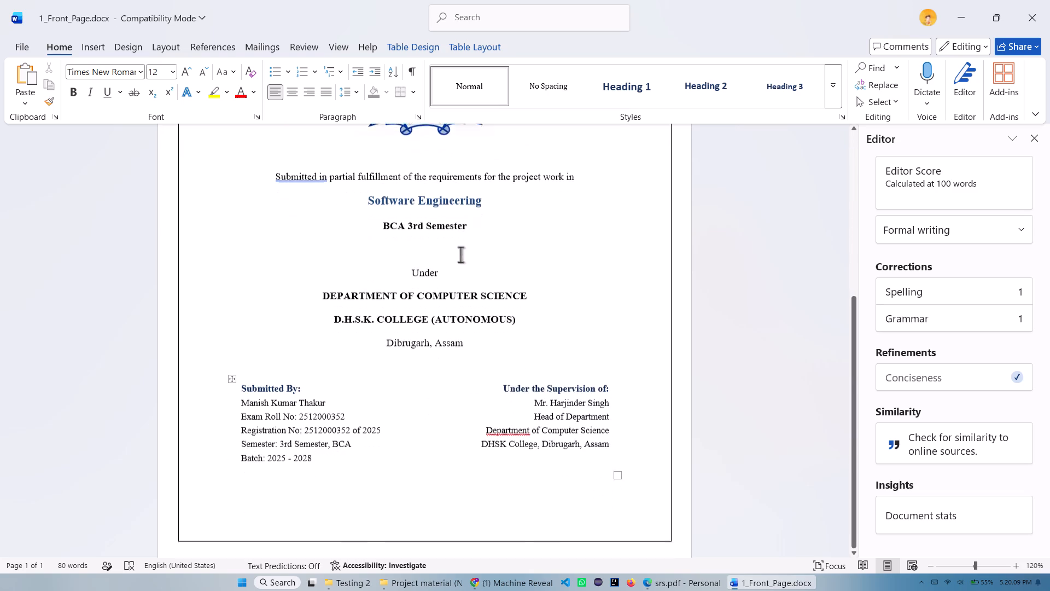
scroll(464, 259, "down", 11)
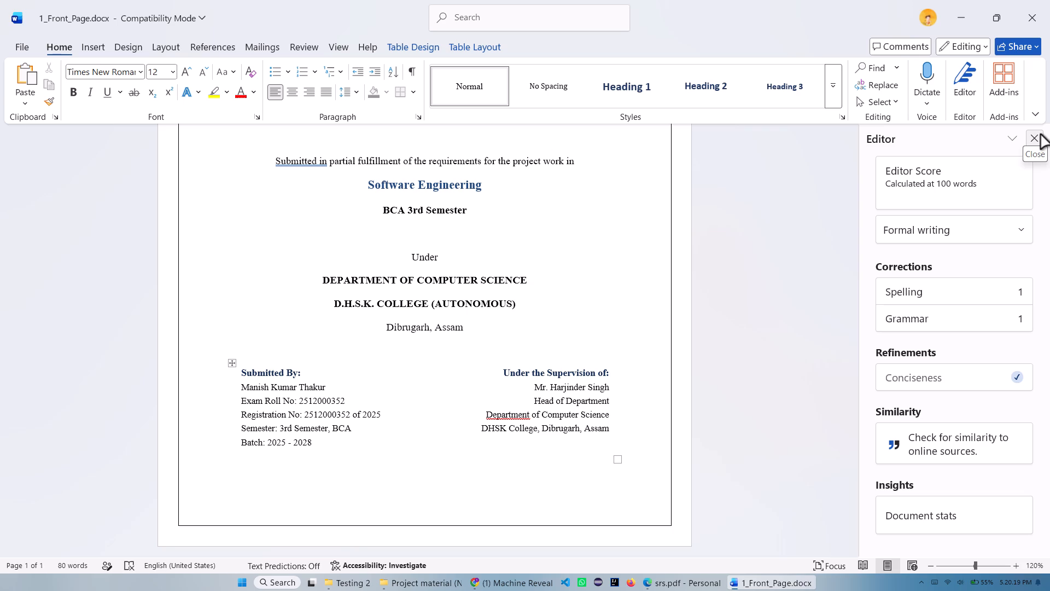
scroll(456, 335, "down", 6)
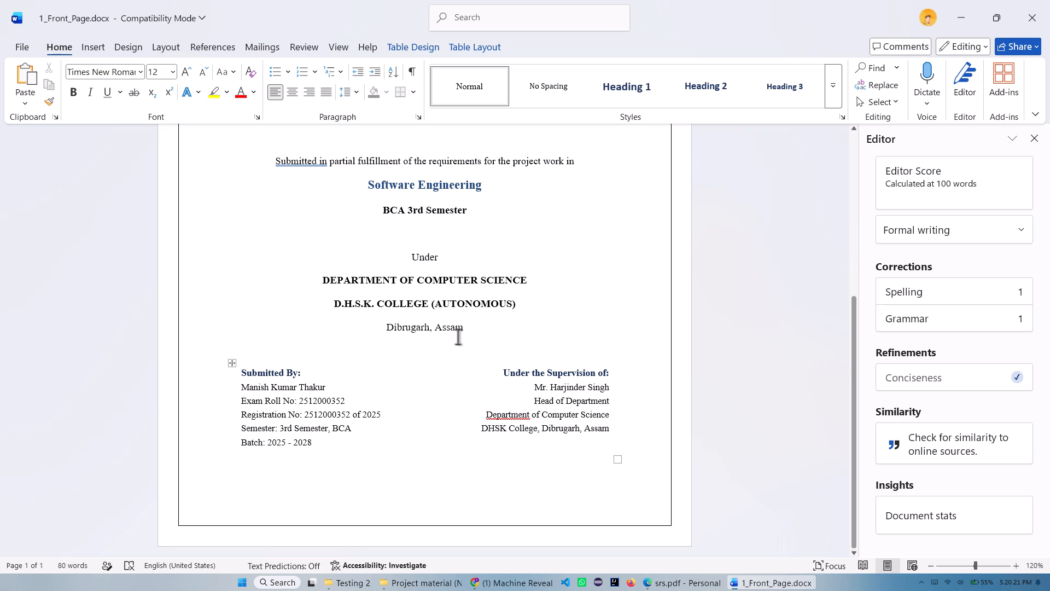
Set A PROJECT REPORT / SOFTWARE REQUIREMENTS in the top heading line to 12 pt, matching SPECIFICATION ON.
scroll(470, 335, "up", 7)
scroll(478, 285, "up", 14)
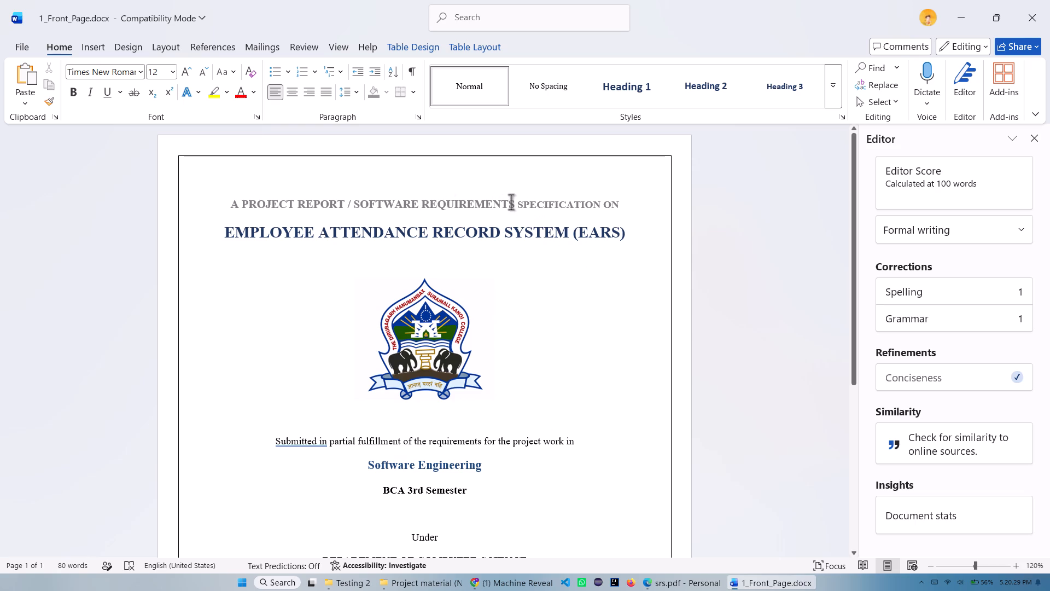
left_click_drag(515, 202, 457, 202)
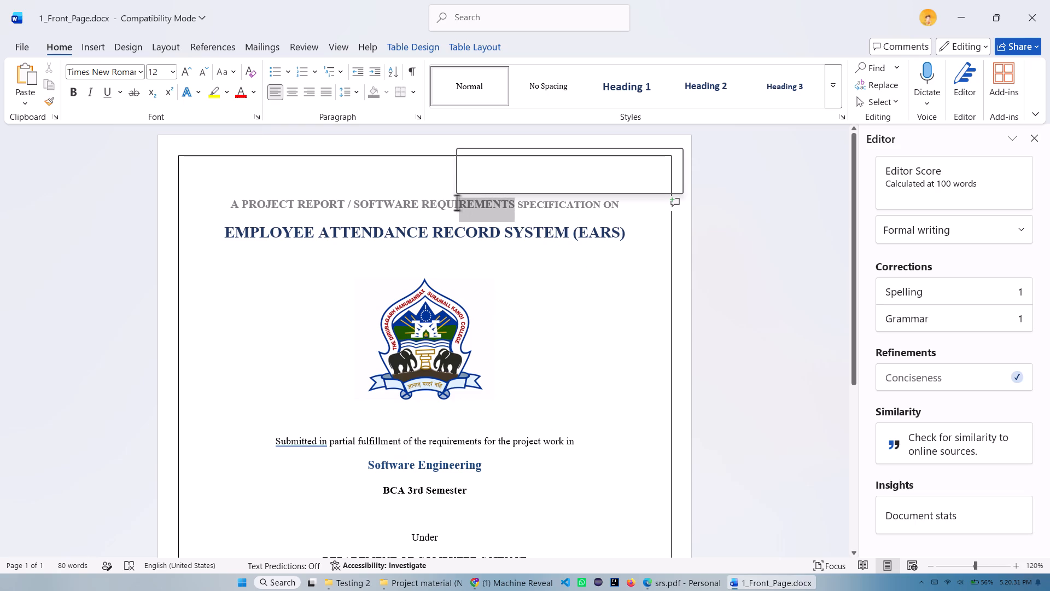
left_click(551, 290)
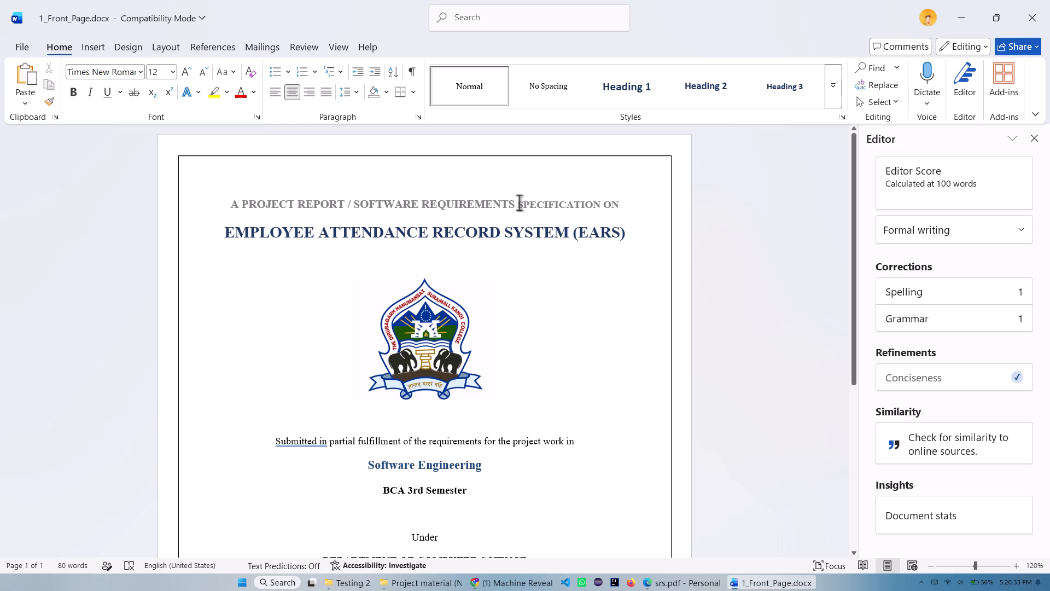
left_click_drag(516, 202, 620, 201)
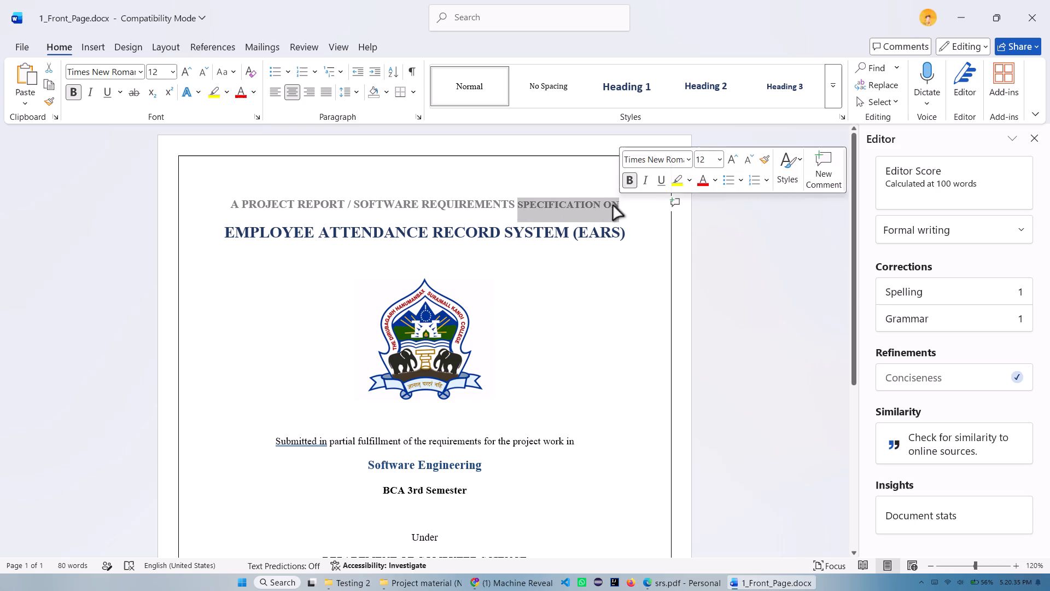
left_click(534, 288)
left_click_drag(514, 207, 482, 201)
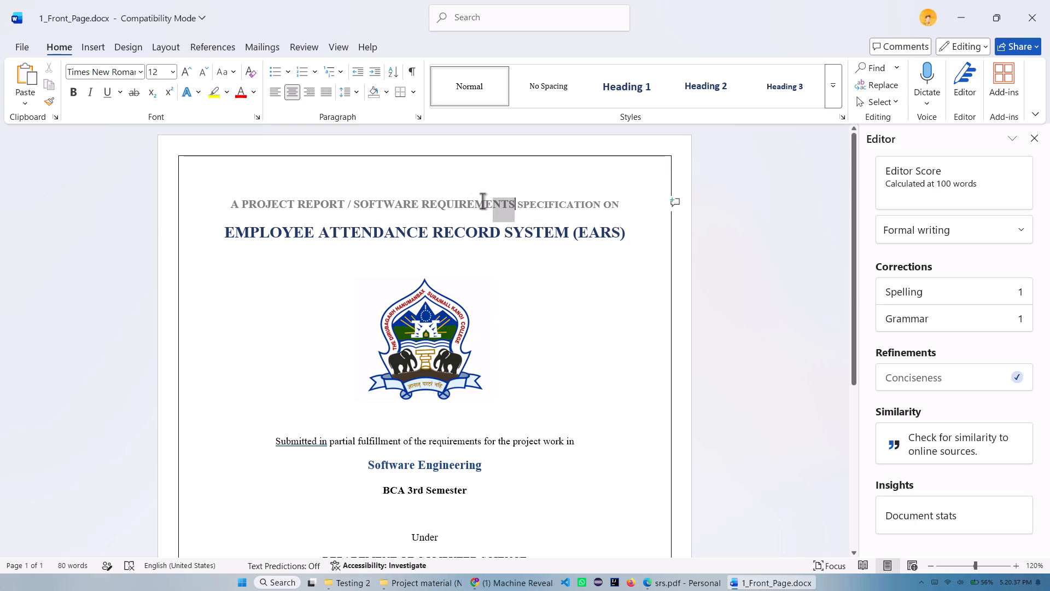
left_click_drag(482, 201, 231, 204)
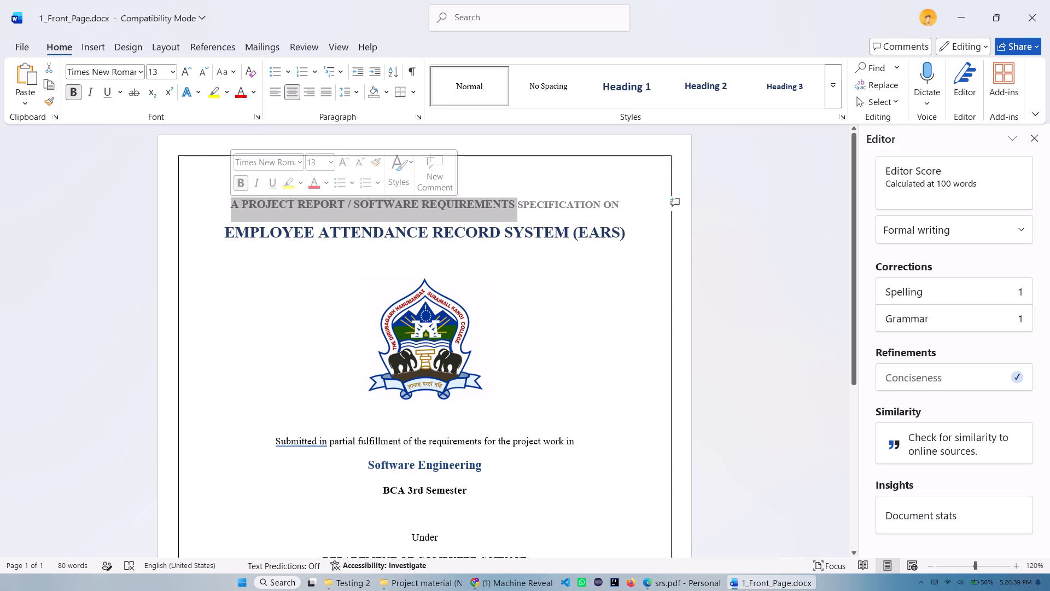
left_click(171, 74)
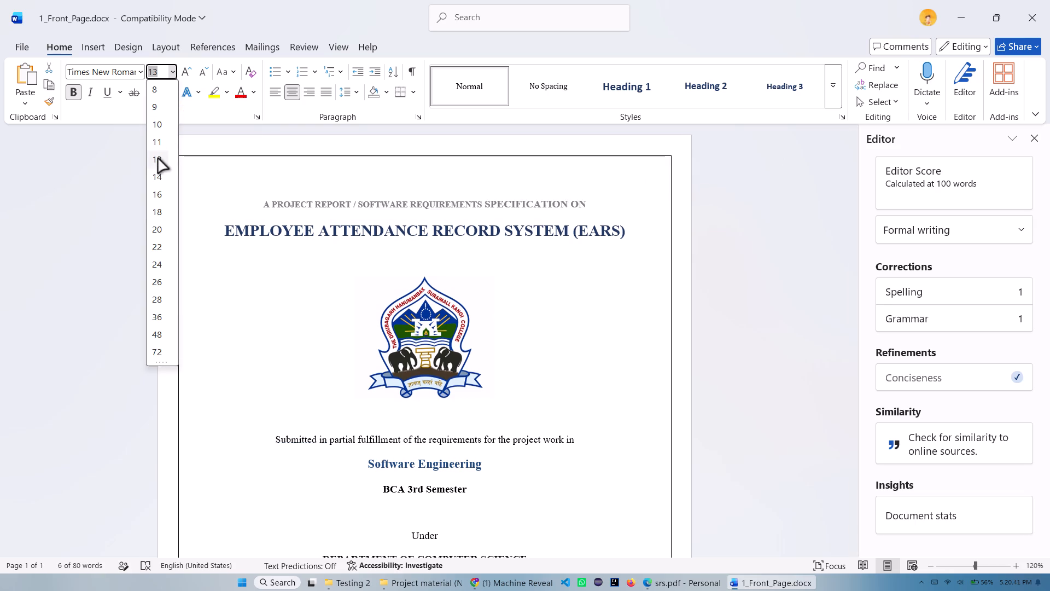
left_click(157, 163)
left_click(604, 308)
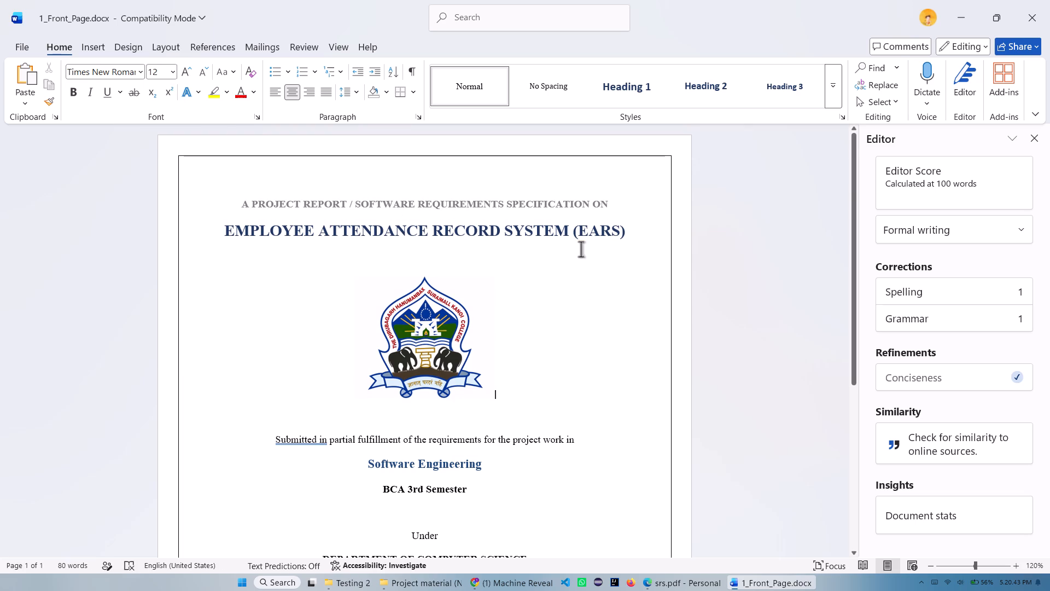
Check the cover page's overall layout with the resized heading line, down to the Submitted By table.
scroll(564, 272, "down", 19)
scroll(576, 317, "up", 3)
scroll(538, 318, "down", 7)
scroll(465, 292, "down", 6)
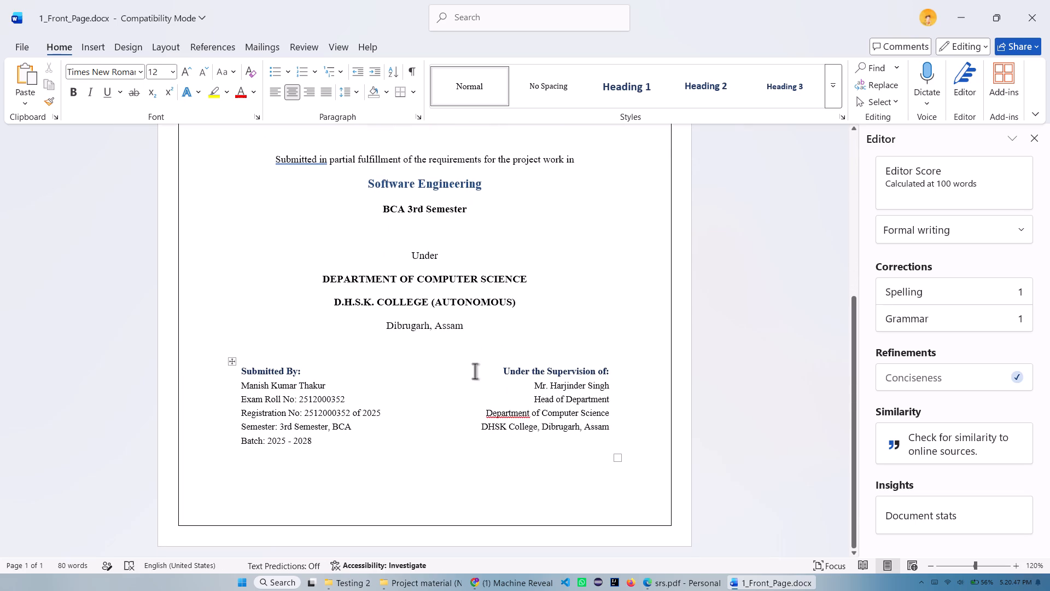
scroll(492, 363, "up", 8)
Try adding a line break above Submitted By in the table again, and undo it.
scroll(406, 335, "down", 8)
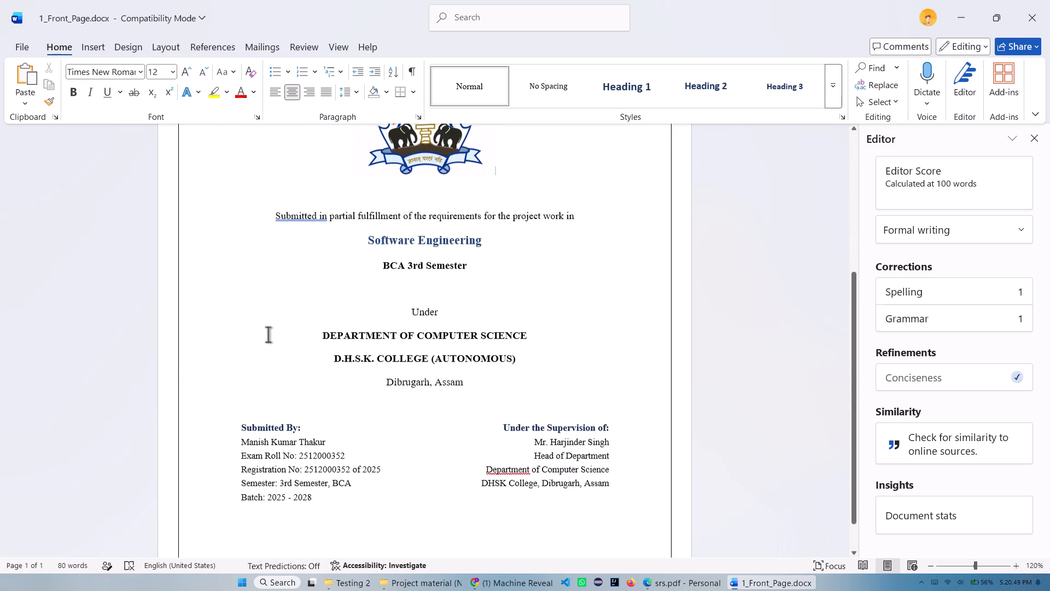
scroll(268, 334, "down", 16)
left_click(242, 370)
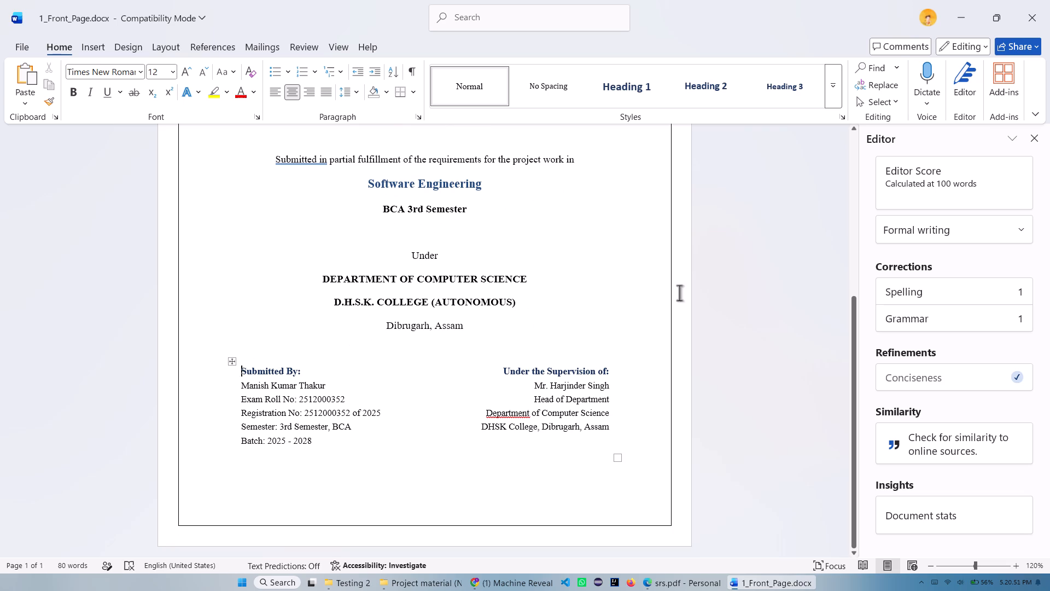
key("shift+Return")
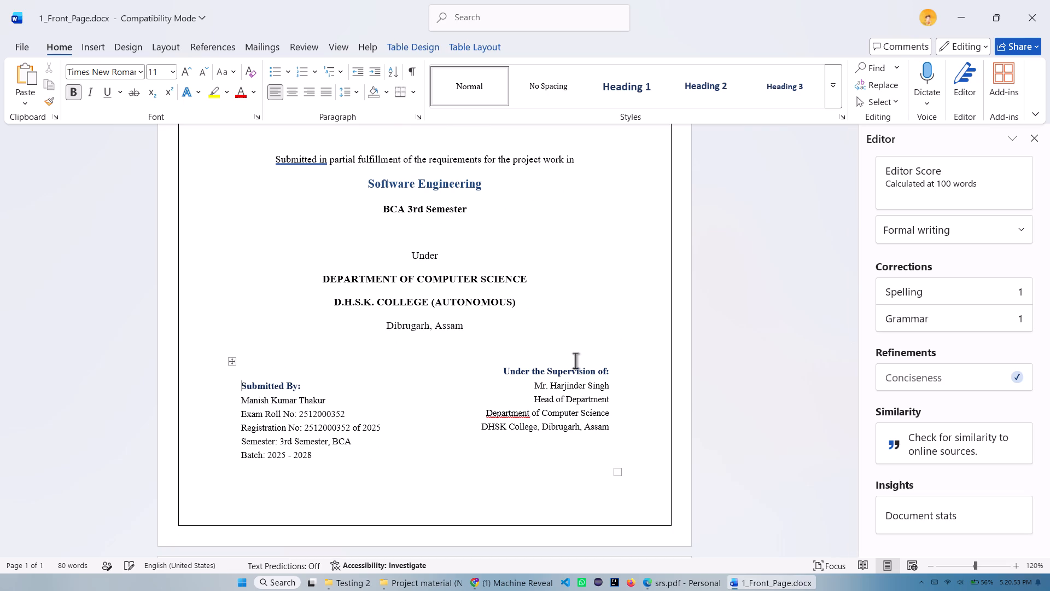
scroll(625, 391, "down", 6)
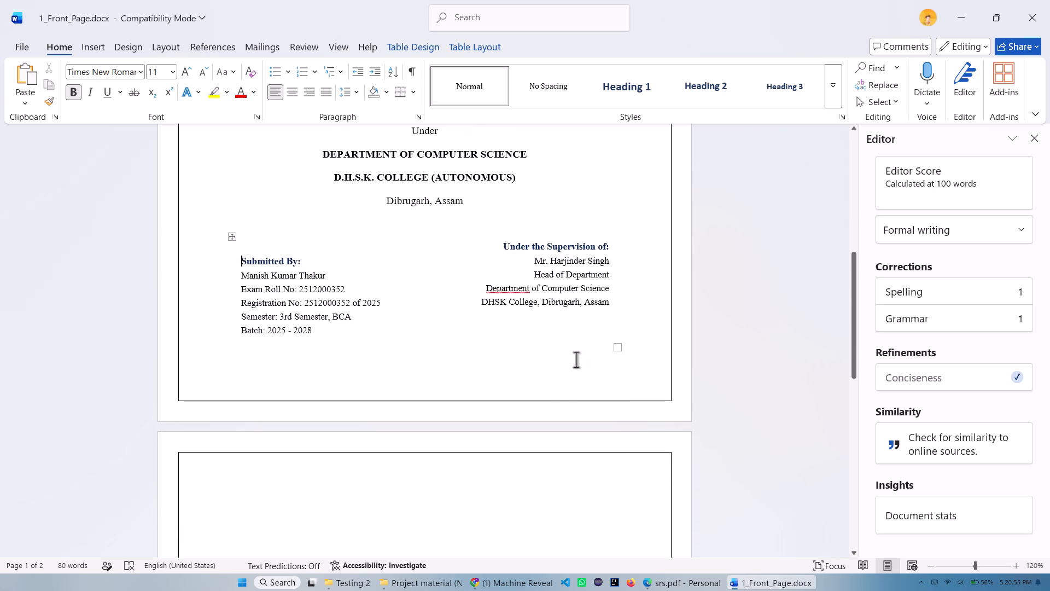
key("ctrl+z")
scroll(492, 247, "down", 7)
Review the whole cover page from the heading and college logo down to the Submitted By table and page border.
scroll(599, 325, "up", 2)
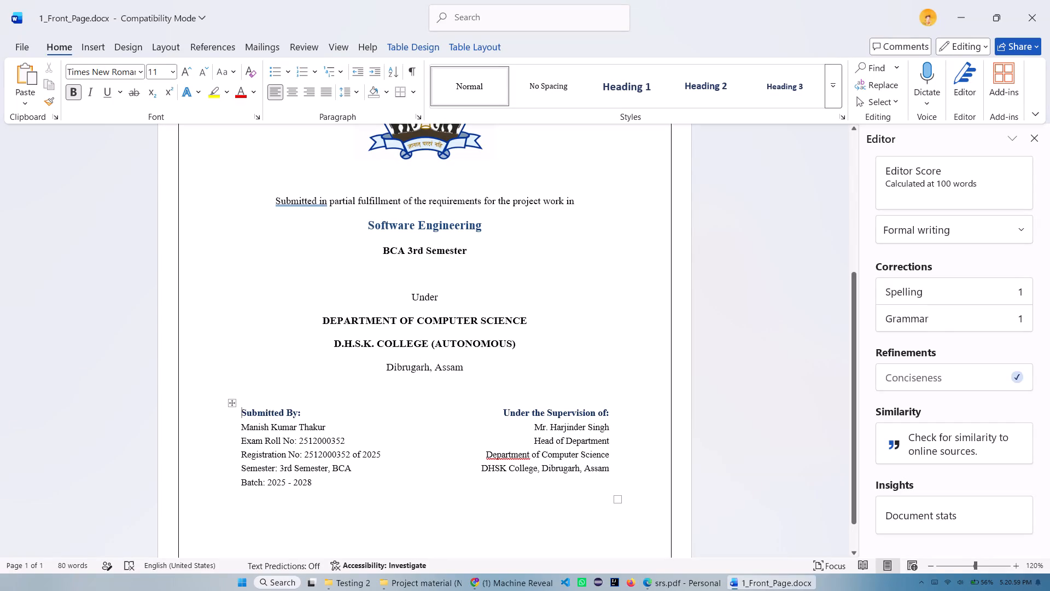
scroll(554, 332, "up", 3)
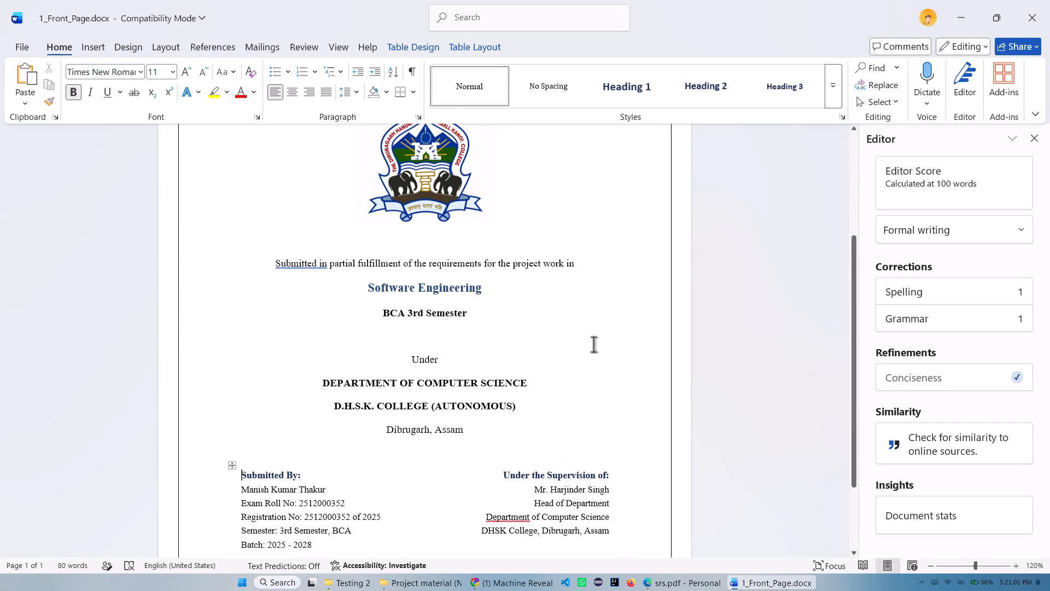
scroll(462, 286, "up", 7)
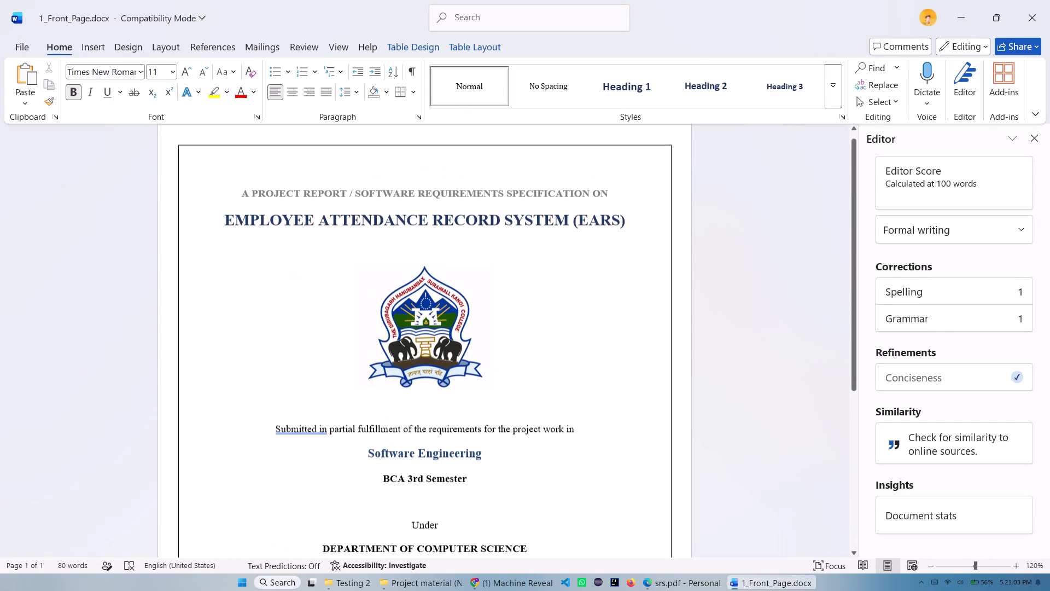
scroll(460, 270, "up", 3)
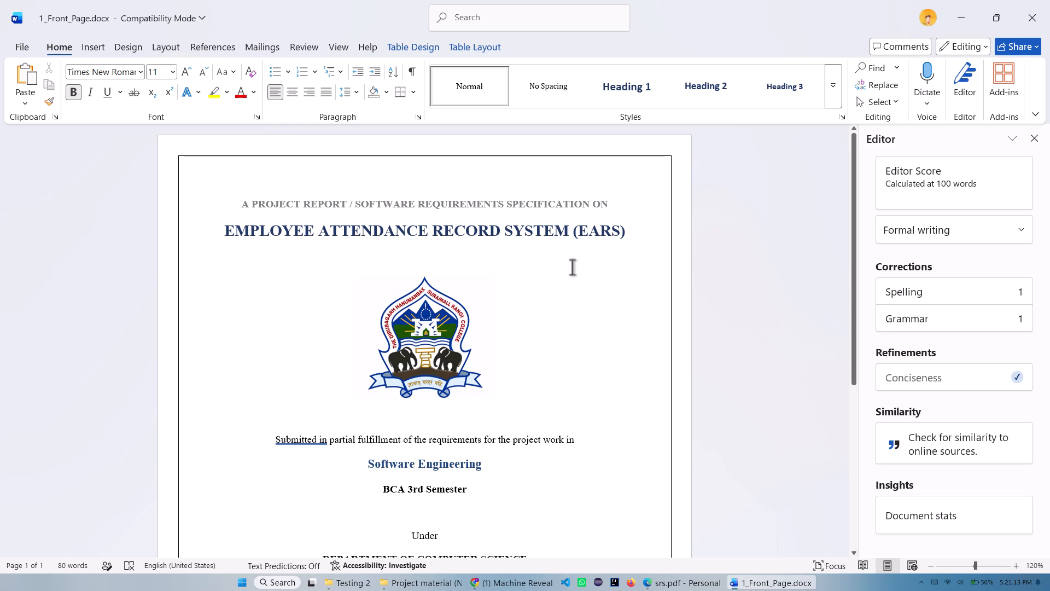
scroll(506, 267, "down", 4)
scroll(275, 285, "down", 4)
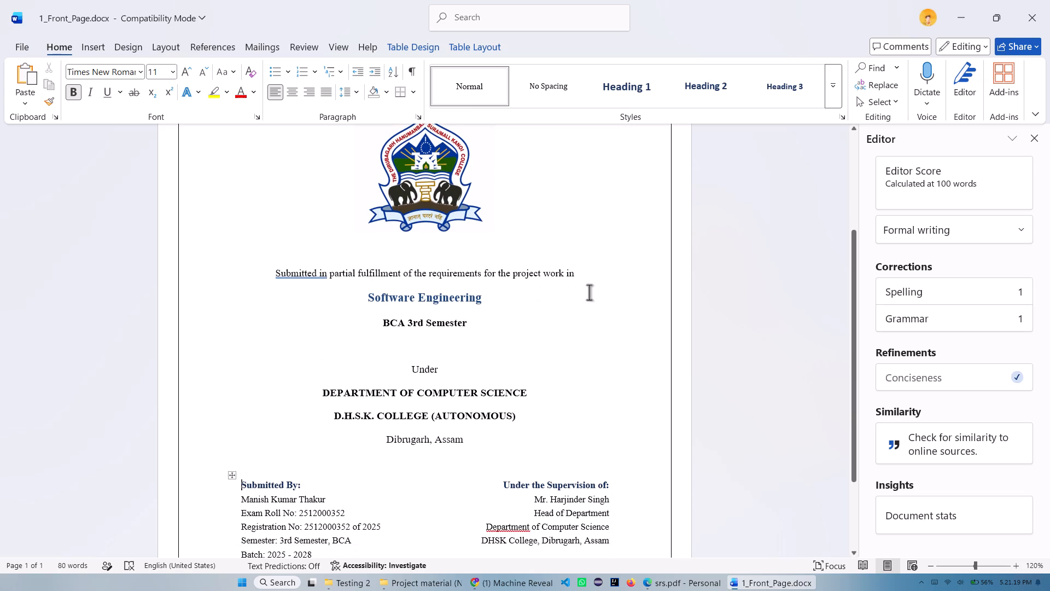
scroll(394, 311, "down", 4)
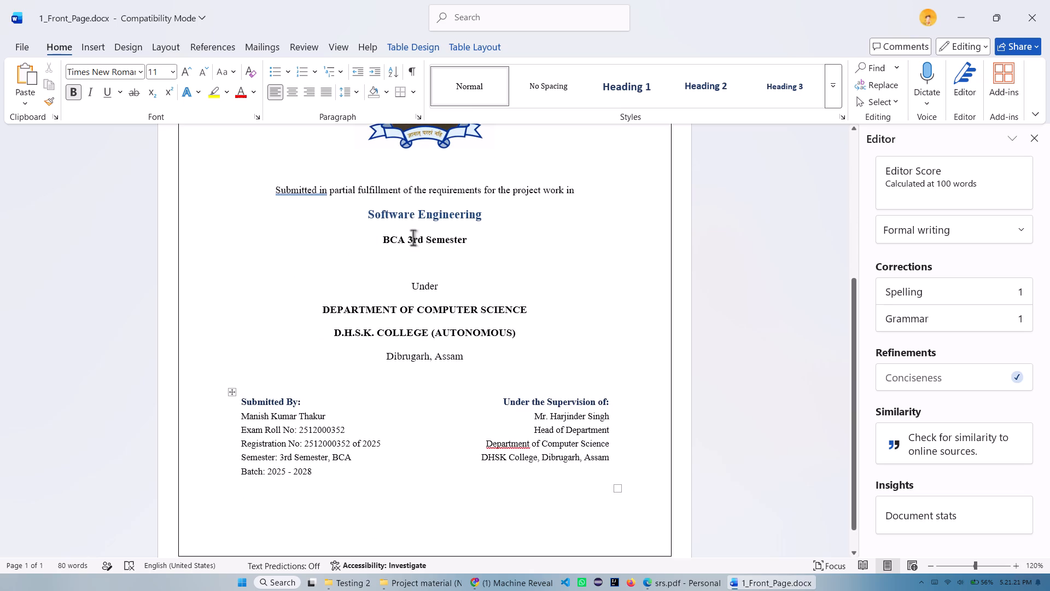
scroll(498, 253, "down", 2)
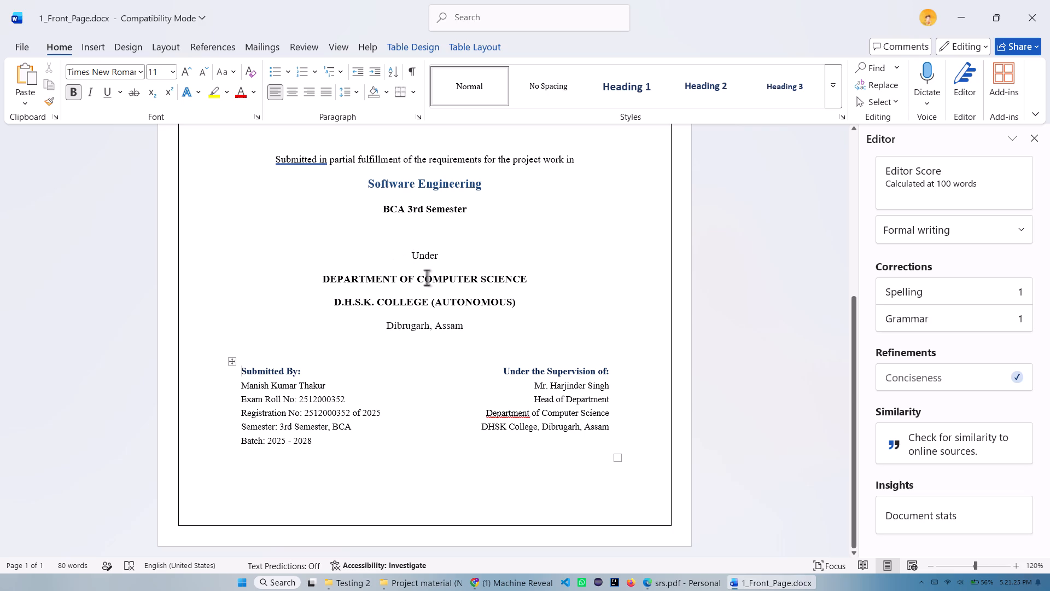
scroll(489, 309, "down", 3)
scroll(542, 412, "down", 5)
scroll(400, 414, "down", 1)
Close the Editor proofing pane, save 1_Front_Page after a look over the cover page, and close the document.
left_click(1040, 139)
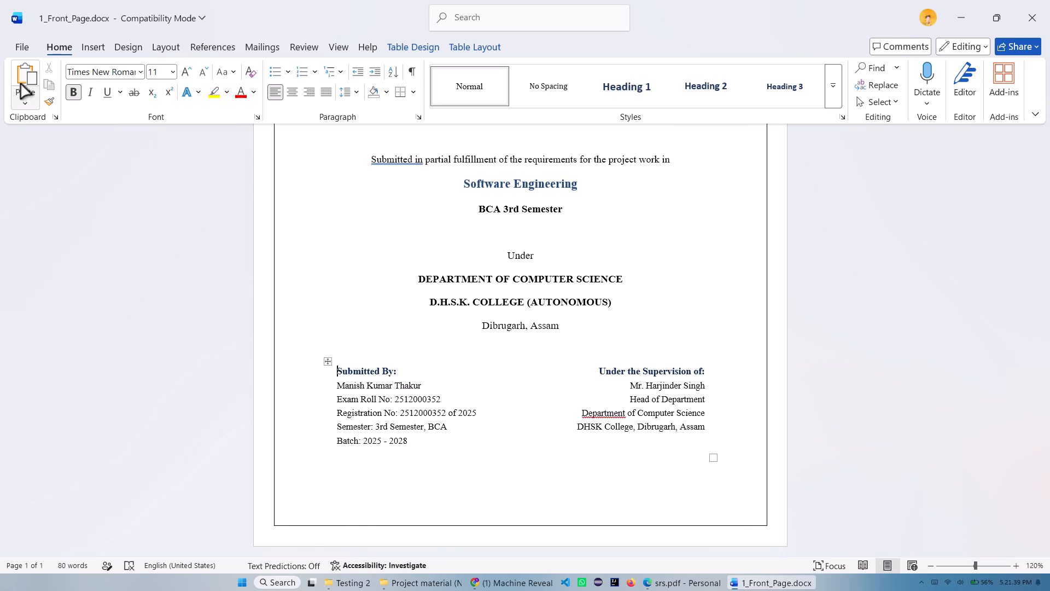
left_click(25, 49)
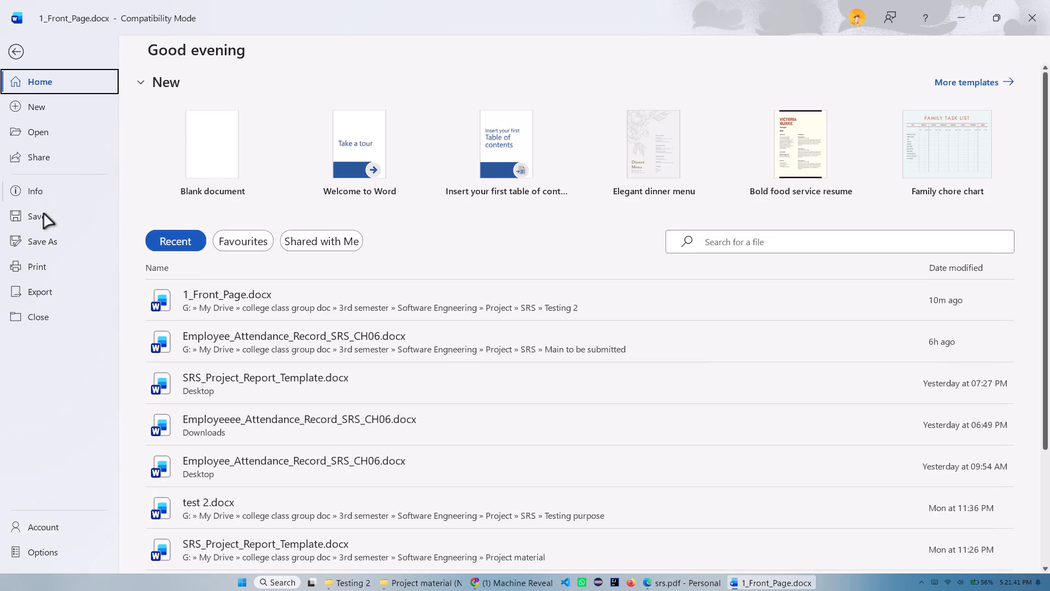
left_click(41, 215)
scroll(589, 253, "down", 10)
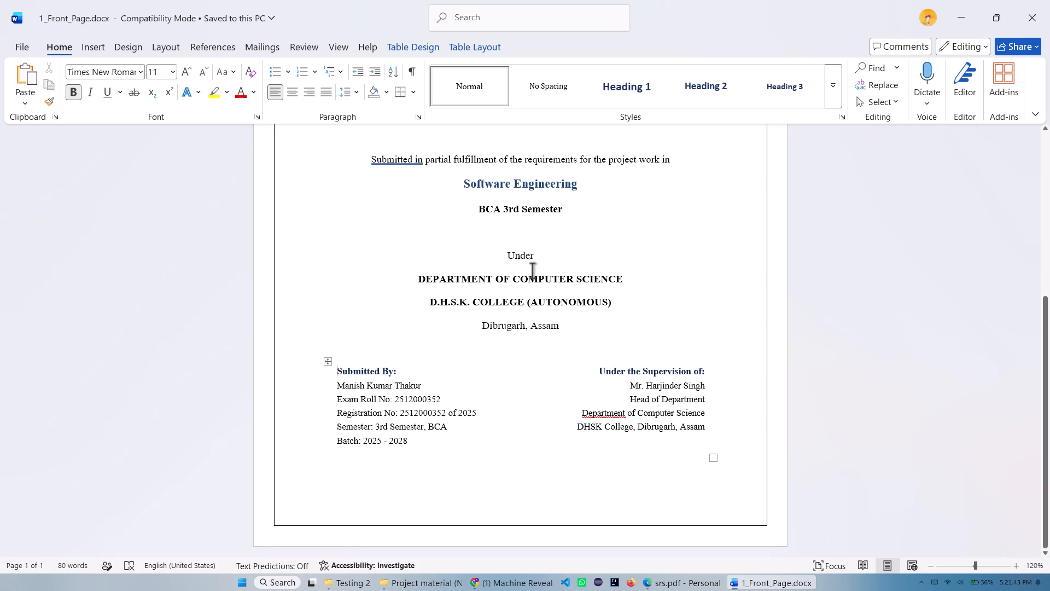
scroll(532, 270, "down", 4)
scroll(475, 326, "up", 10)
scroll(466, 229, "up", 10)
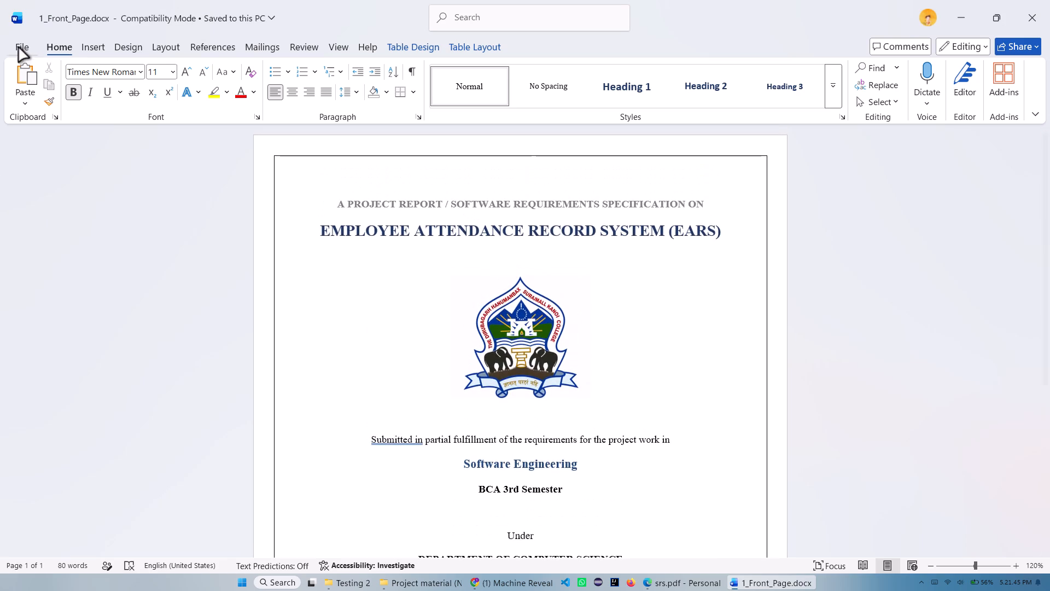
left_click(19, 48)
left_click(39, 212)
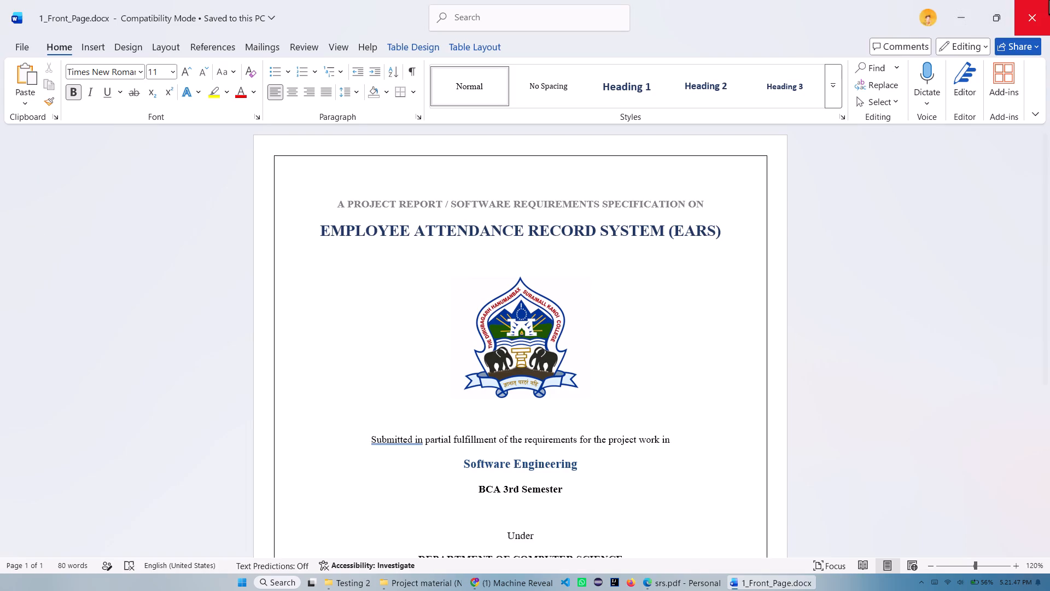
left_click(1042, 5)
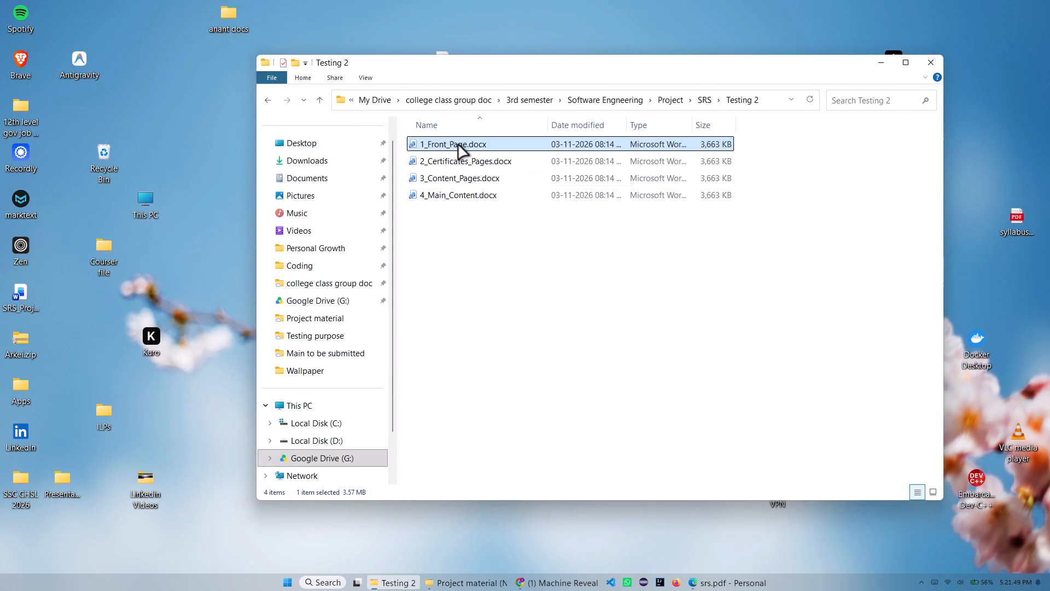
Reopen 1_Front_Page from the Testing 2 folder, check the saved cover page from heading to page border, and close it.
double_click(458, 145)
scroll(619, 265, "down", 5)
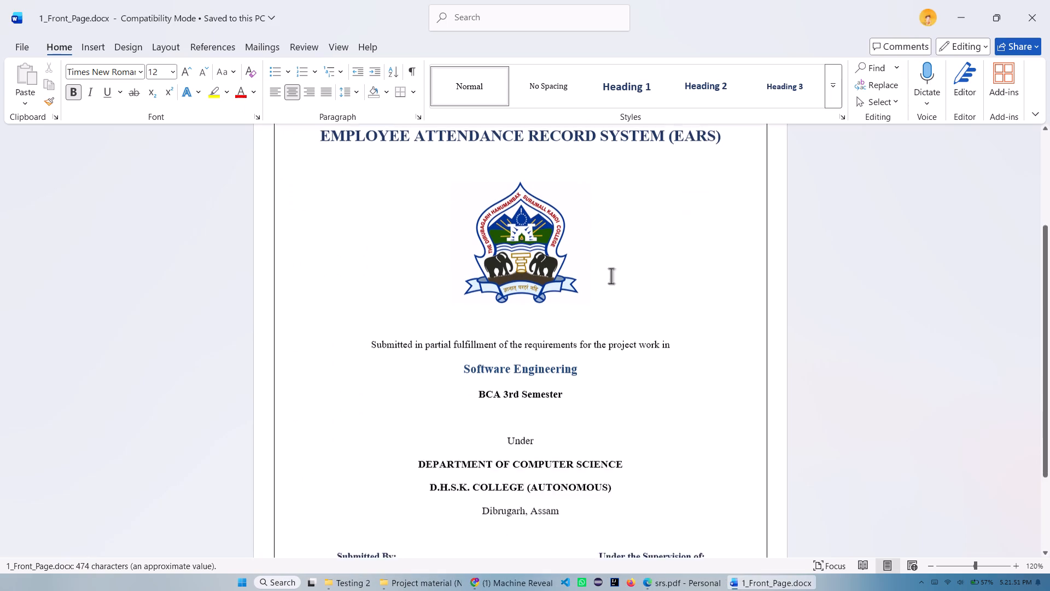
scroll(611, 276, "down", 20)
scroll(384, 391, "up", 15)
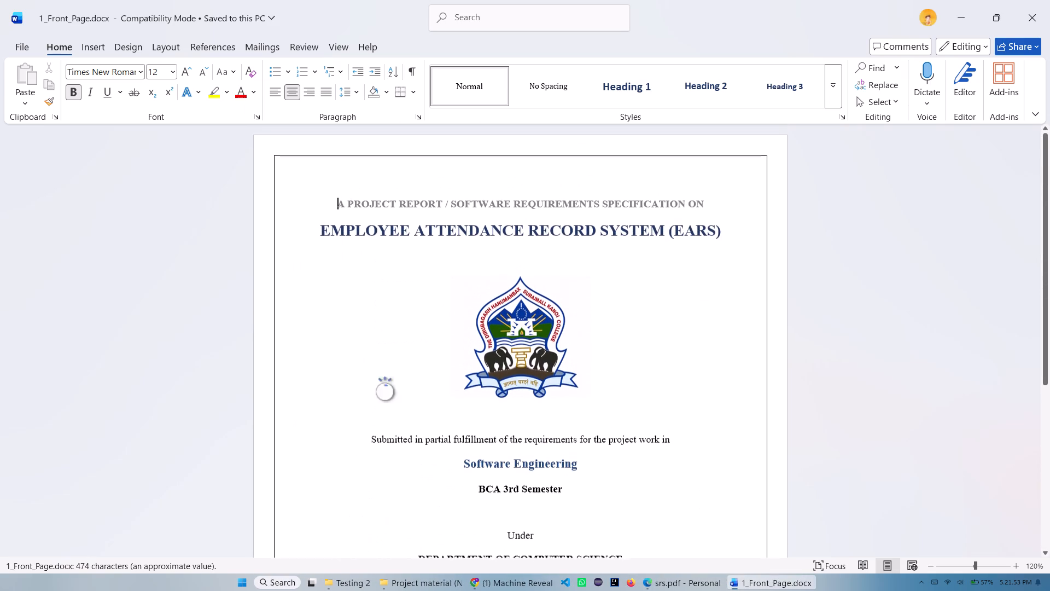
scroll(384, 391, "up", 5)
scroll(388, 401, "down", 20)
scroll(388, 401, "down", 3)
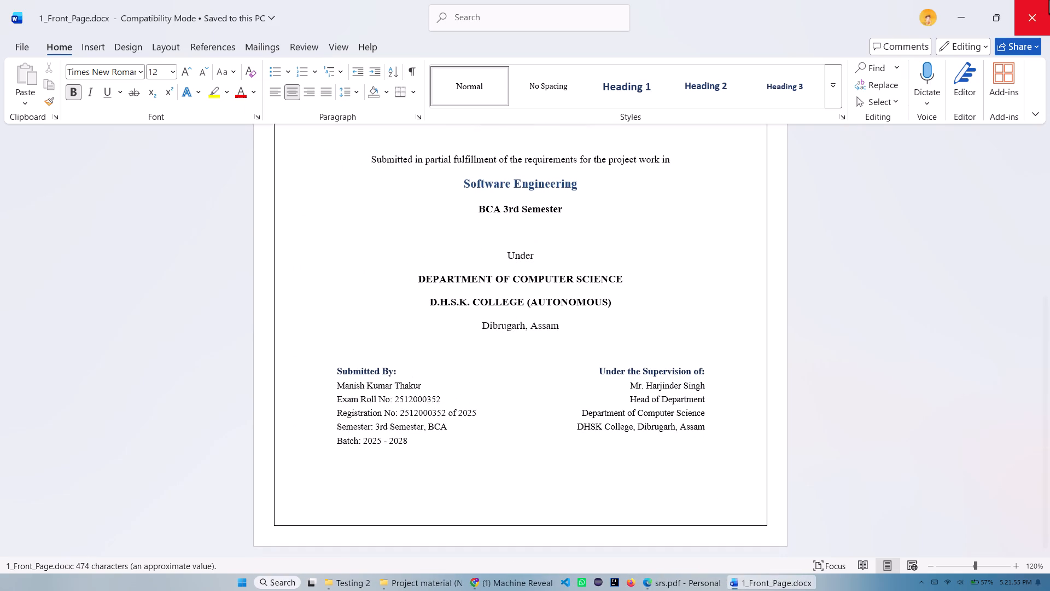
left_click(1049, 0)
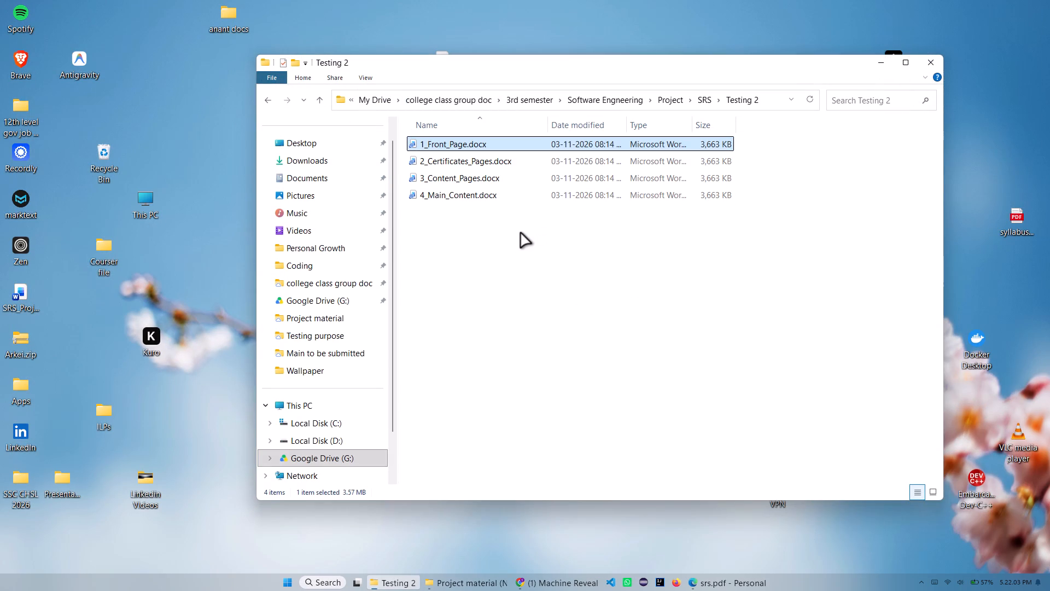
left_click(542, 320)
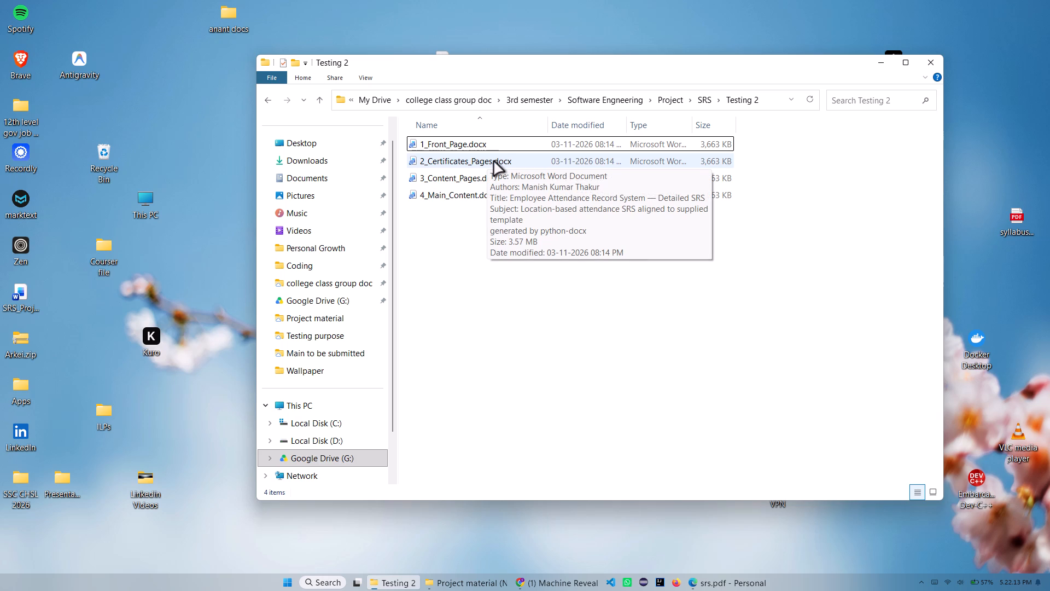
Open 2_Certificates_Pages and delete the entire cover page content, from the project report heading through the Submitted By table.
double_click(454, 163)
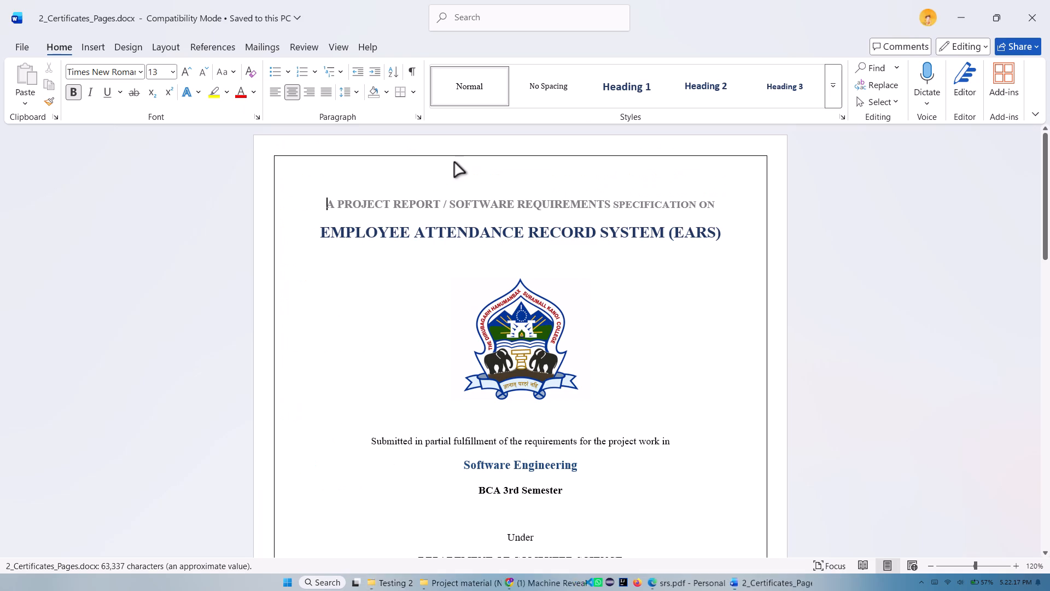
scroll(479, 297, "down", 16)
scroll(445, 261, "down", 4)
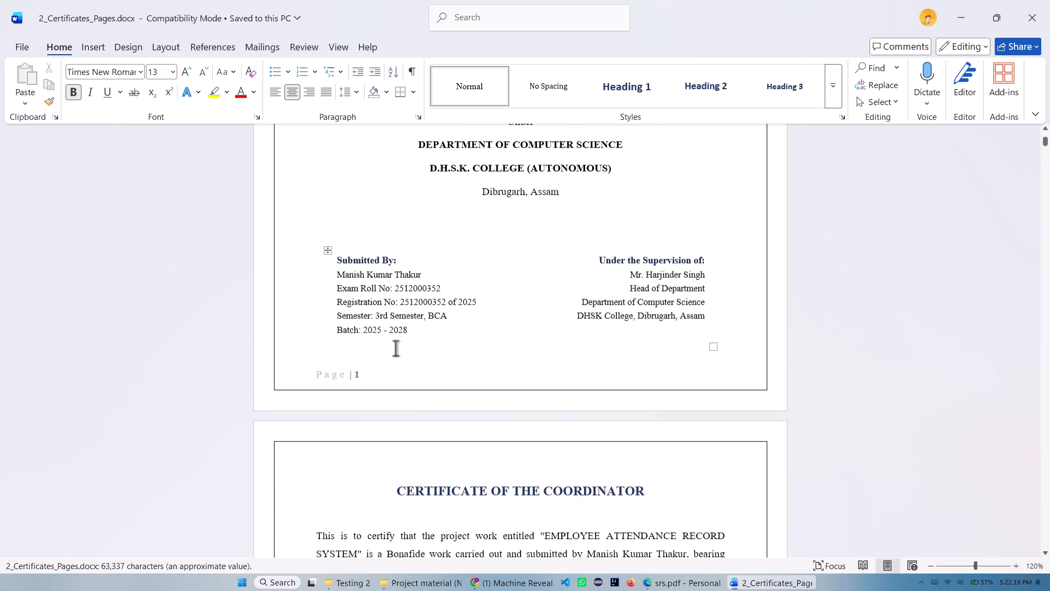
scroll(384, 300, "up", 20)
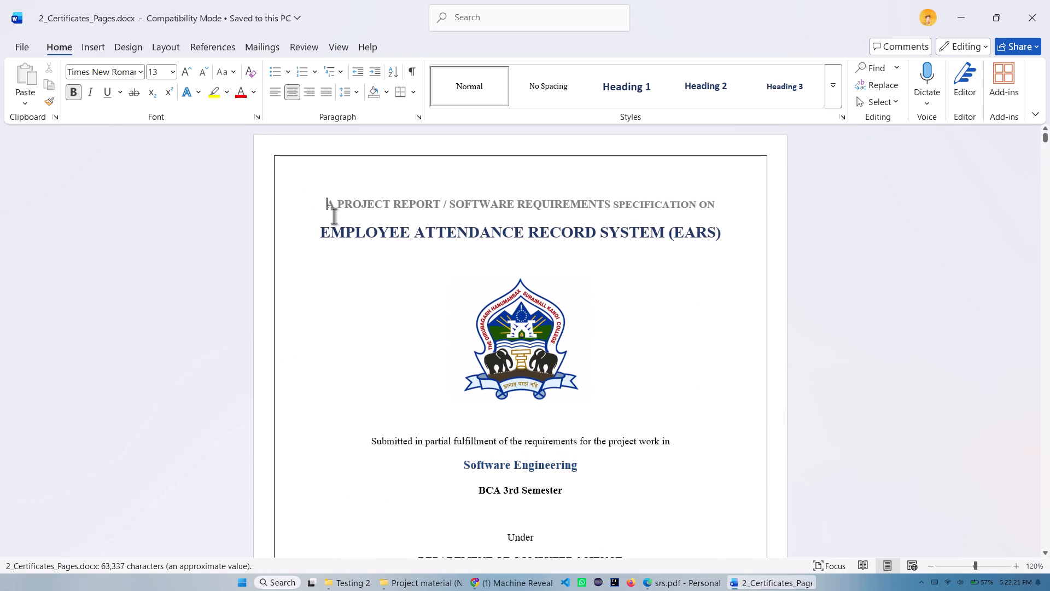
left_click_drag(325, 204, 495, 372)
scroll(491, 370, "down", 14)
left_click_drag(495, 372, 400, 430)
scroll(464, 435, "down", 2)
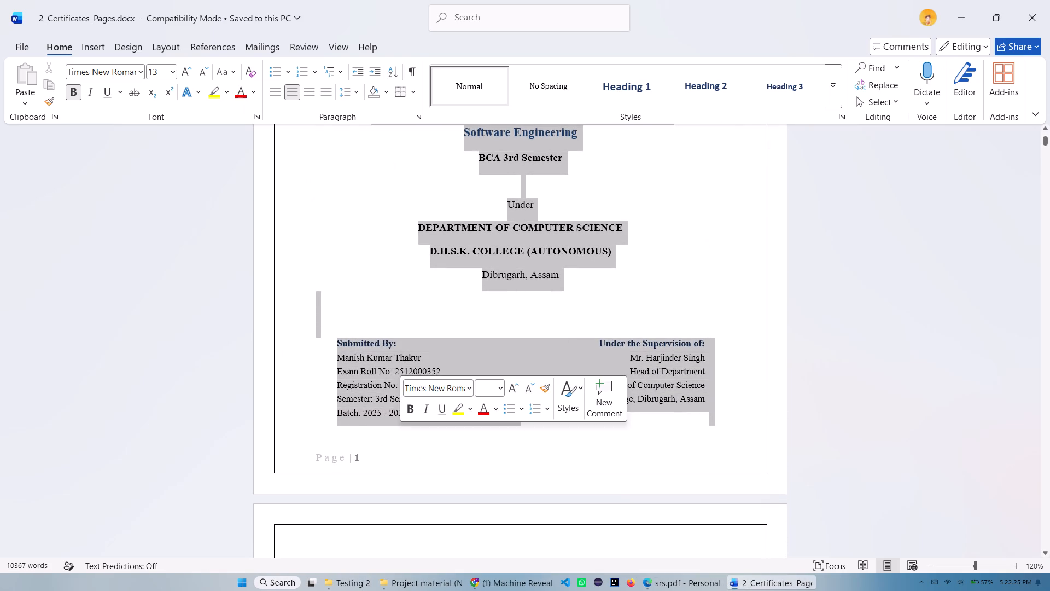
key("BackSpace")
scroll(529, 412, "up", 17)
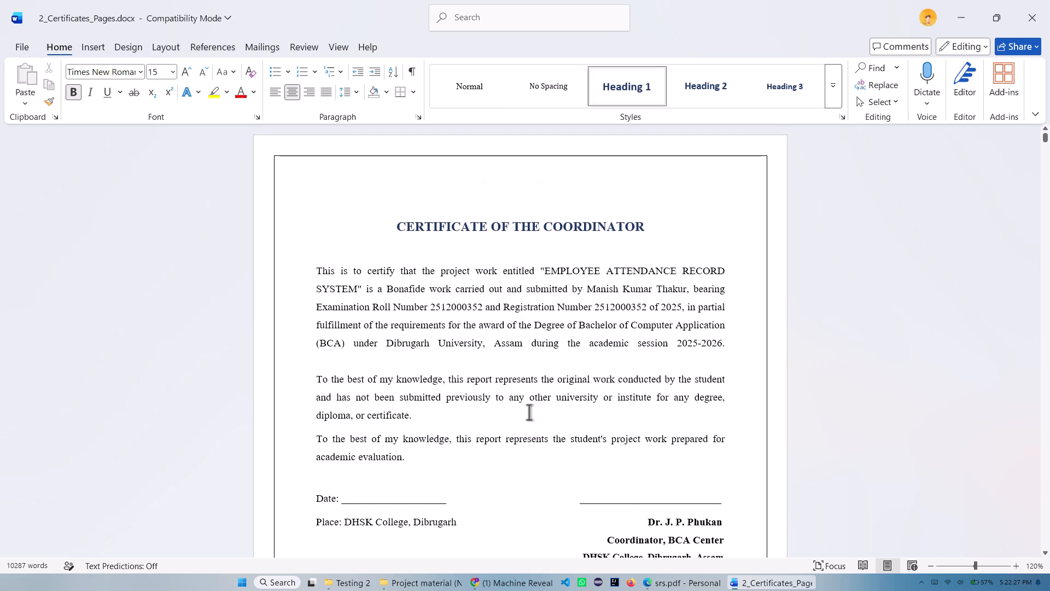
scroll(529, 412, "up", 15)
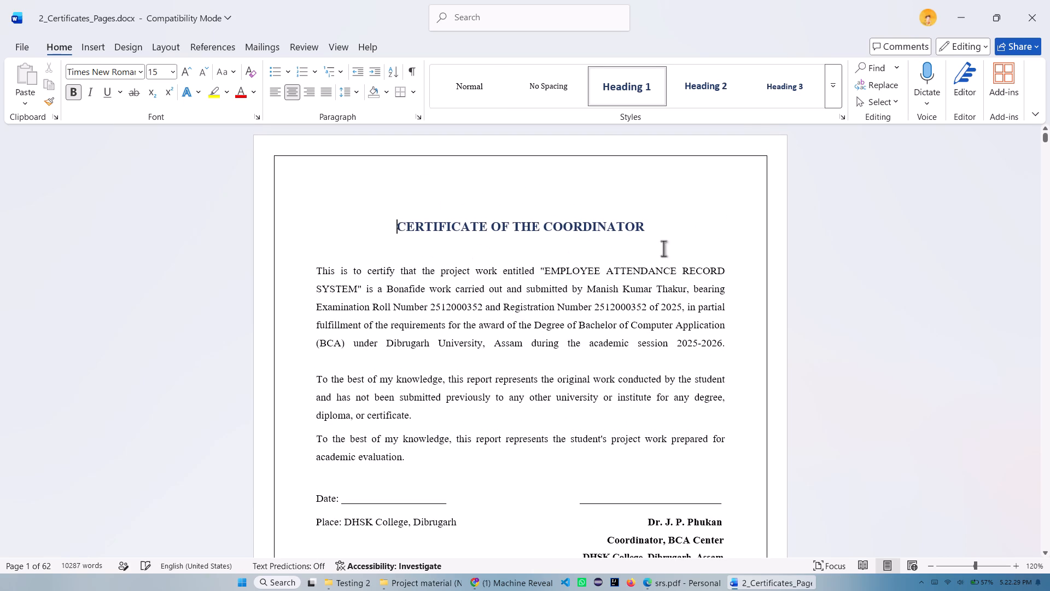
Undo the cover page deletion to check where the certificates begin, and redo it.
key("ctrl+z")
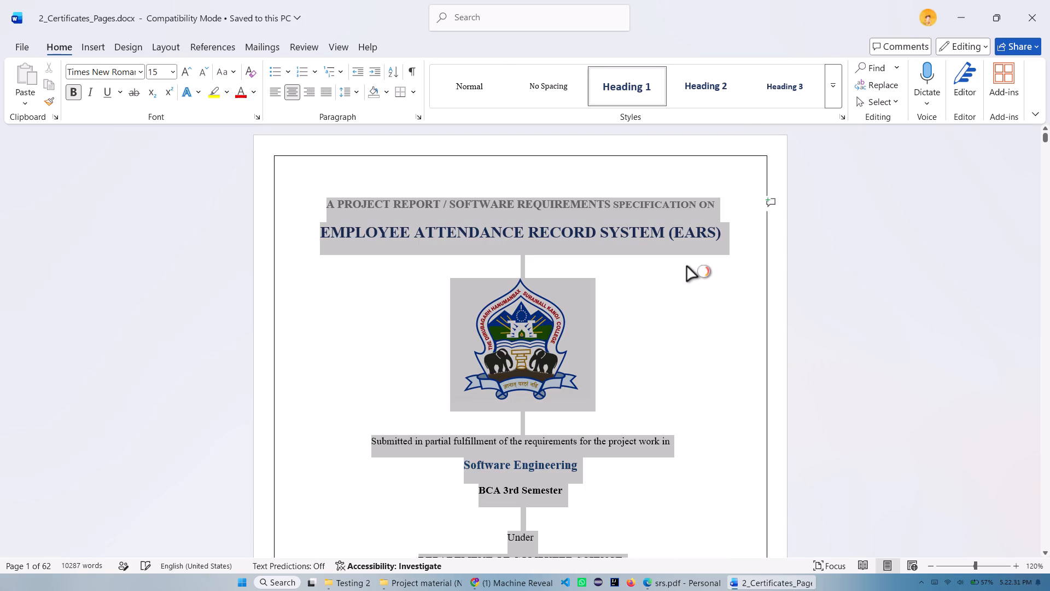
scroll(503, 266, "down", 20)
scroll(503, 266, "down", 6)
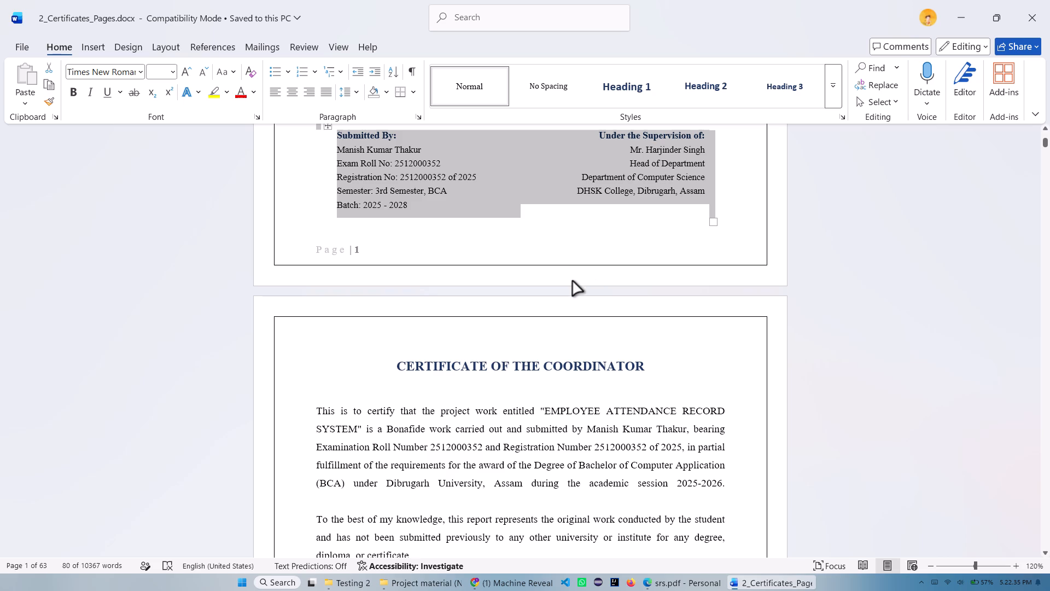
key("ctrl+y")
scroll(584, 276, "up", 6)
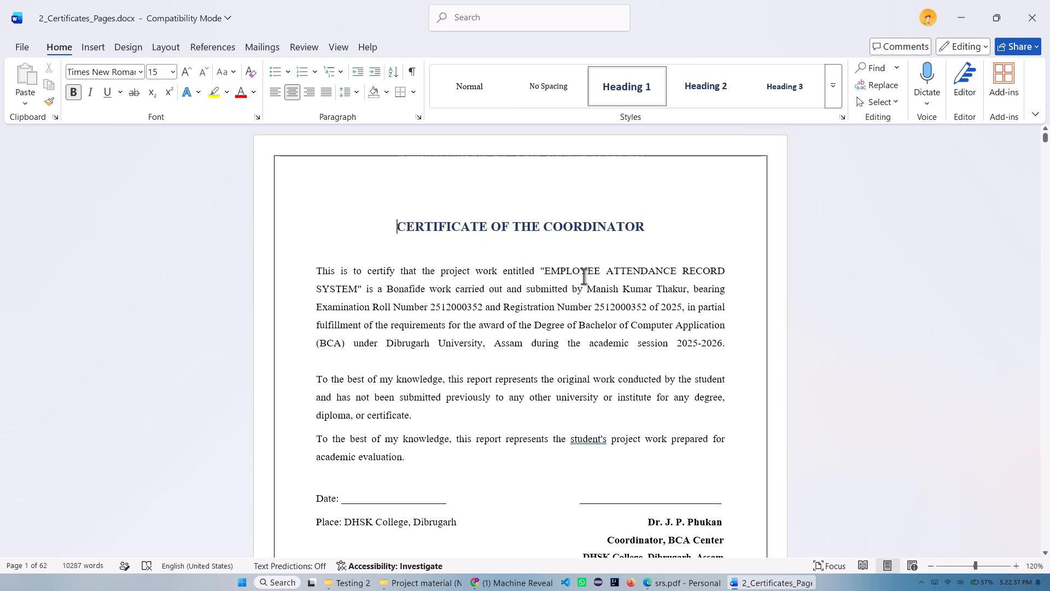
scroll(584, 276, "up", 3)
Remove the Page | 1 numbering from the footer of the Certificate of the Coordinator page and return to the document body.
scroll(487, 250, "down", 7)
scroll(448, 277, "down", 13)
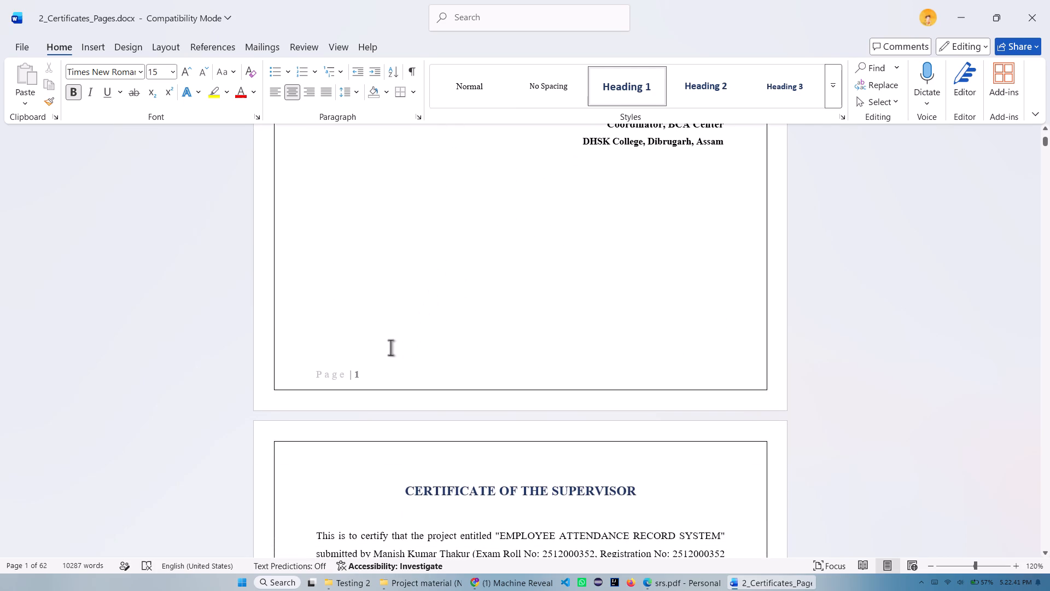
double_click(374, 369)
left_click(367, 378)
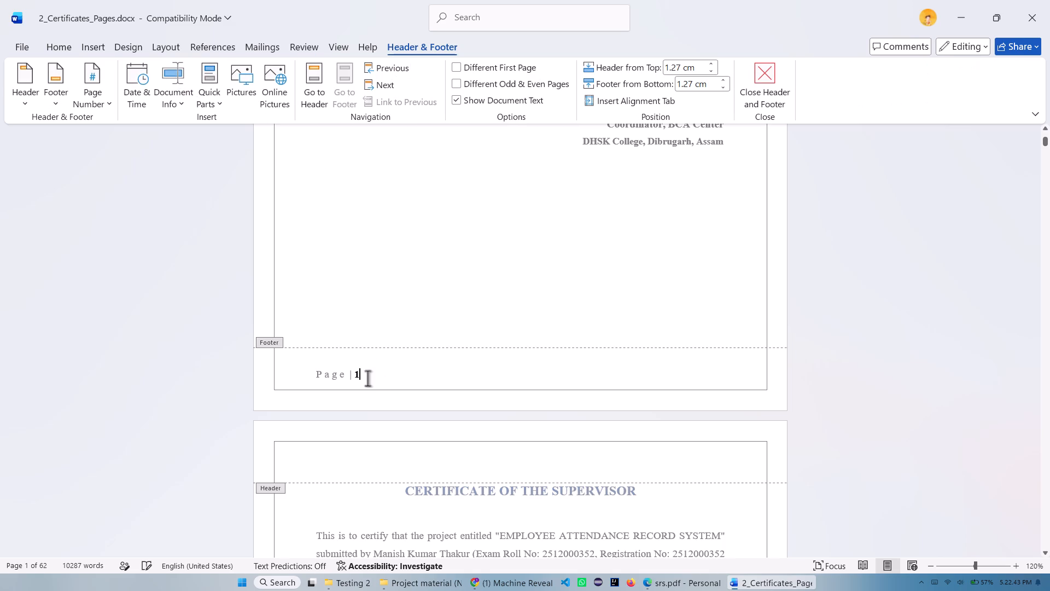
left_click(367, 378)
left_click_drag(367, 378, 271, 370)
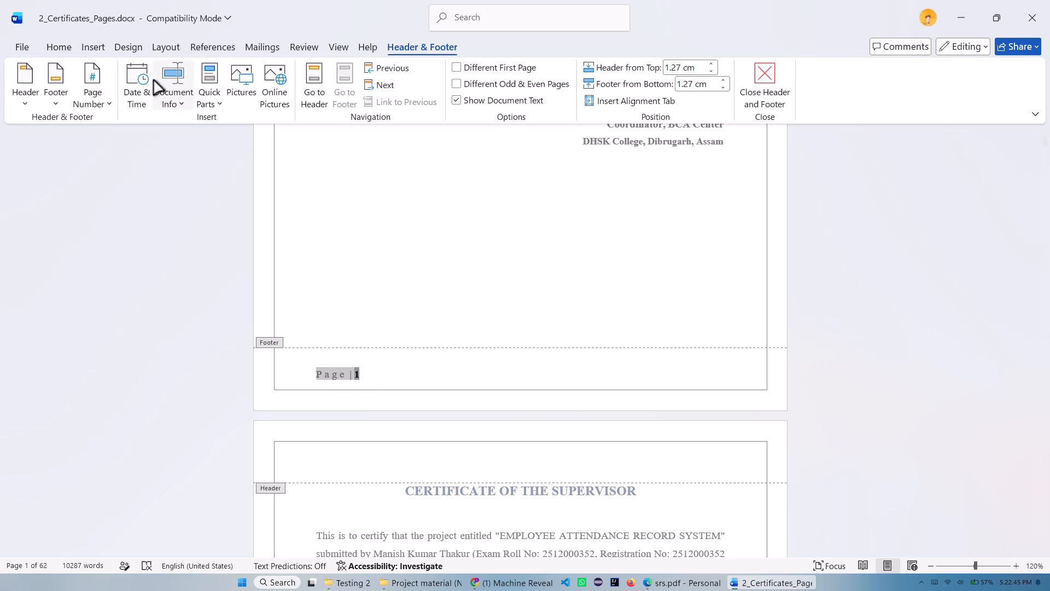
left_click(107, 106)
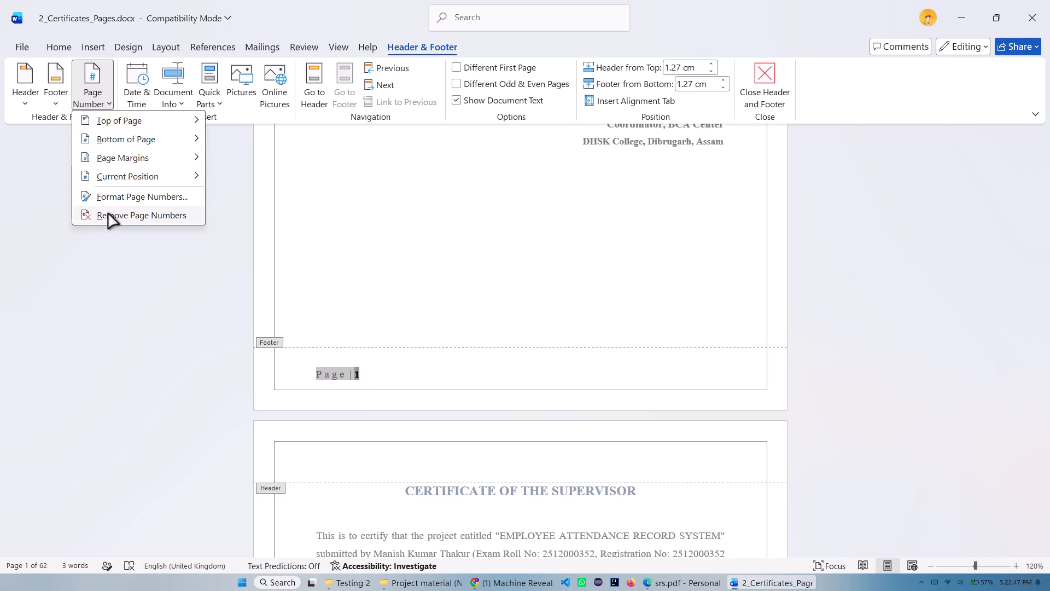
left_click(107, 216)
left_click(363, 381)
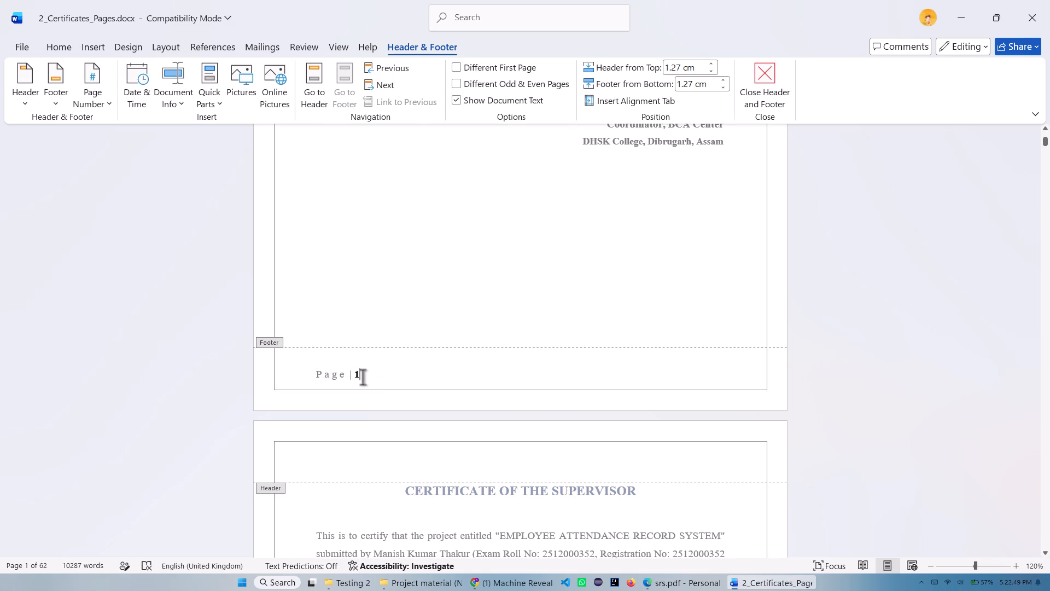
left_click_drag(363, 377, 267, 376)
key("BackSpace")
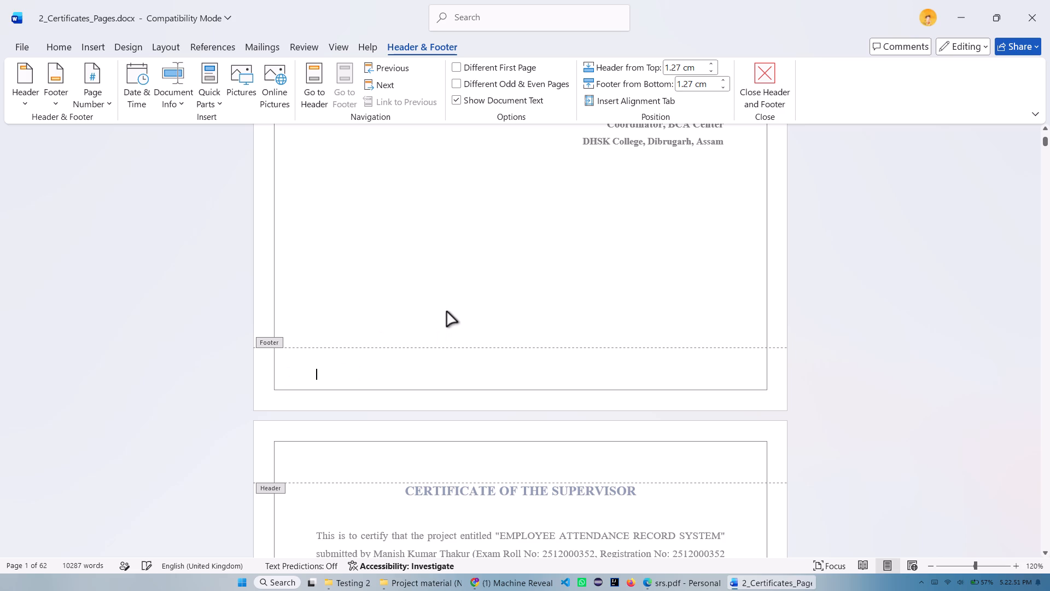
left_click(447, 297)
double_click(446, 299)
Examine the footers and page layout from the Certificate of the Coordinator through the Acknowledgement page for leftover page numbering.
scroll(481, 298, "down", 7)
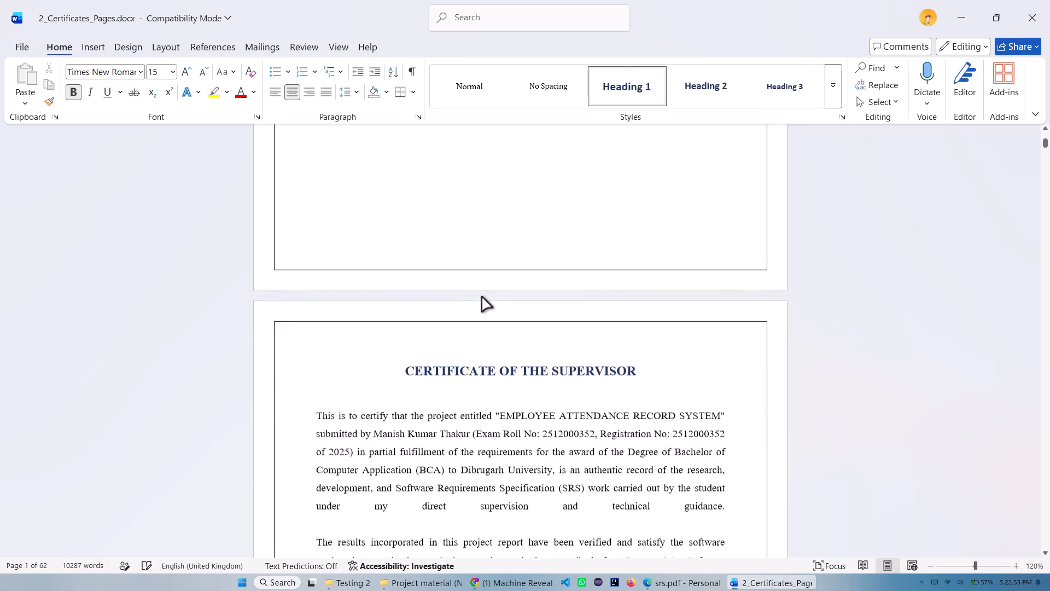
scroll(482, 297, "up", 20)
scroll(482, 297, "up", 5)
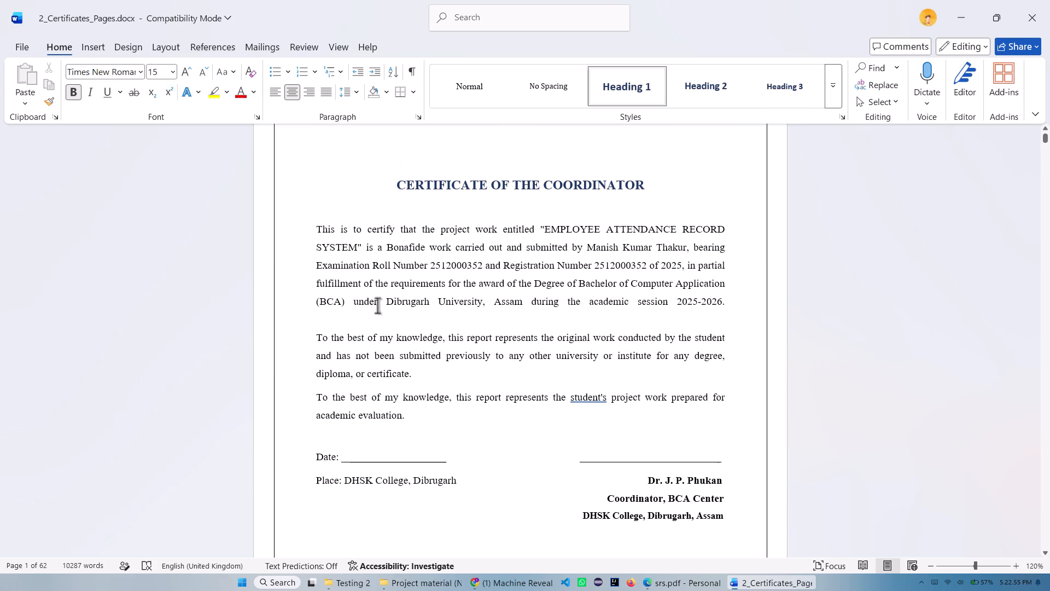
scroll(568, 342, "down", 6)
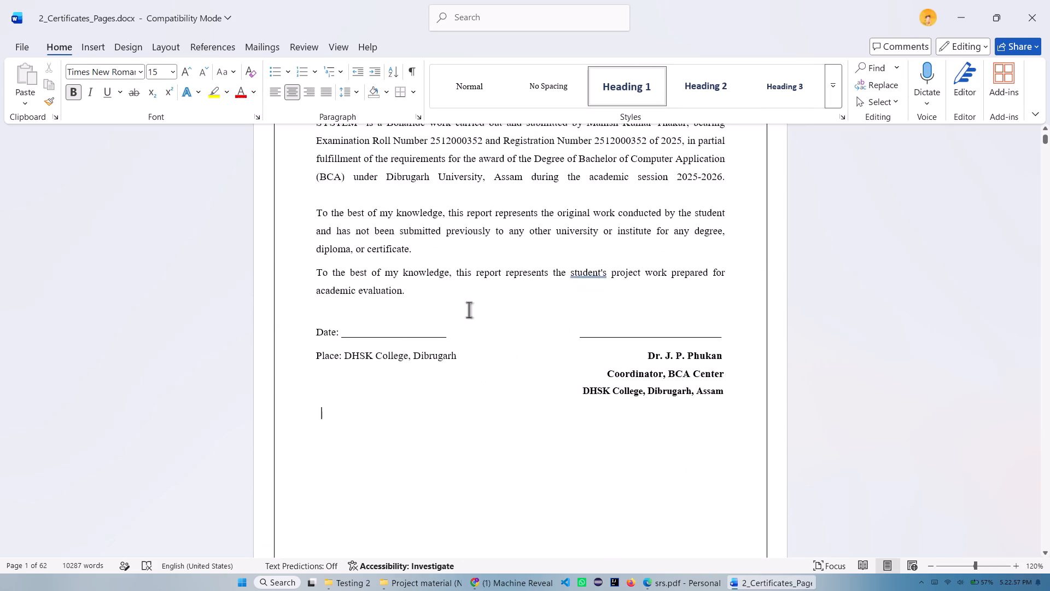
scroll(413, 349, "down", 14)
scroll(491, 333, "down", 6)
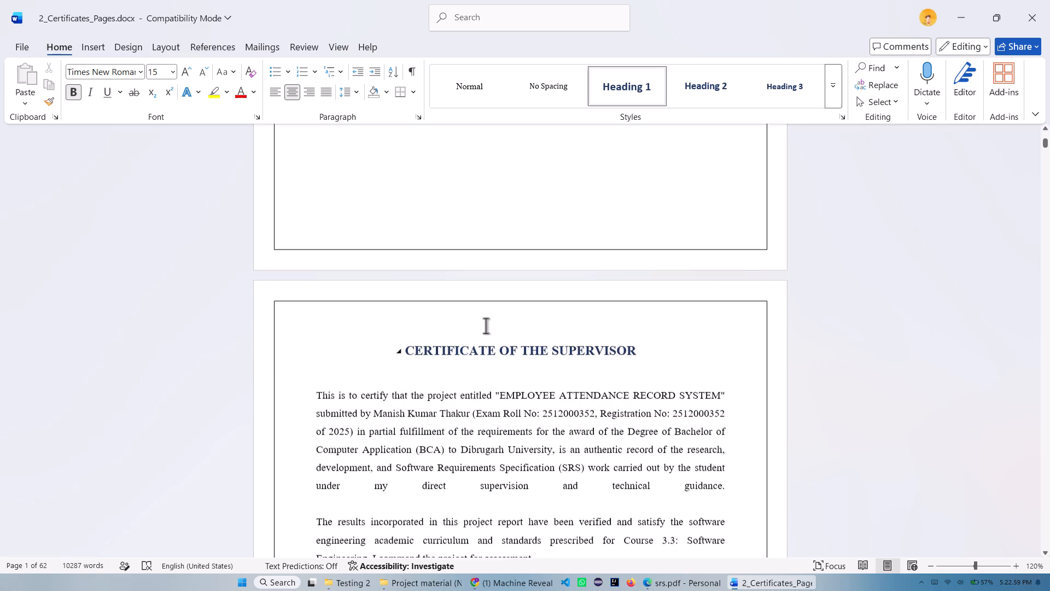
scroll(479, 317, "down", 7)
scroll(475, 318, "up", 1)
scroll(569, 304, "down", 6)
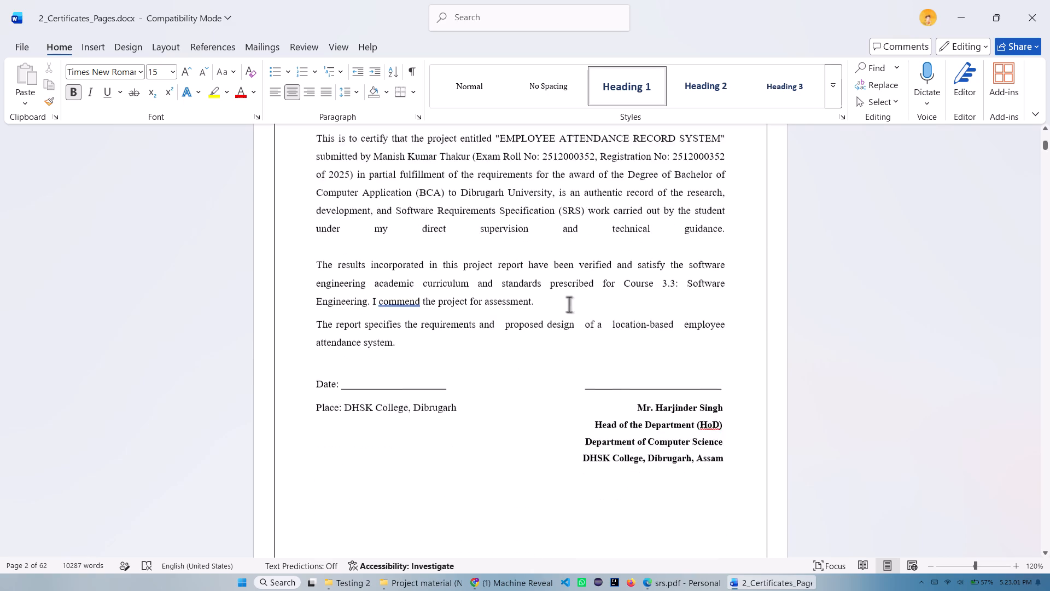
scroll(568, 303, "down", 20)
scroll(532, 313, "down", 4)
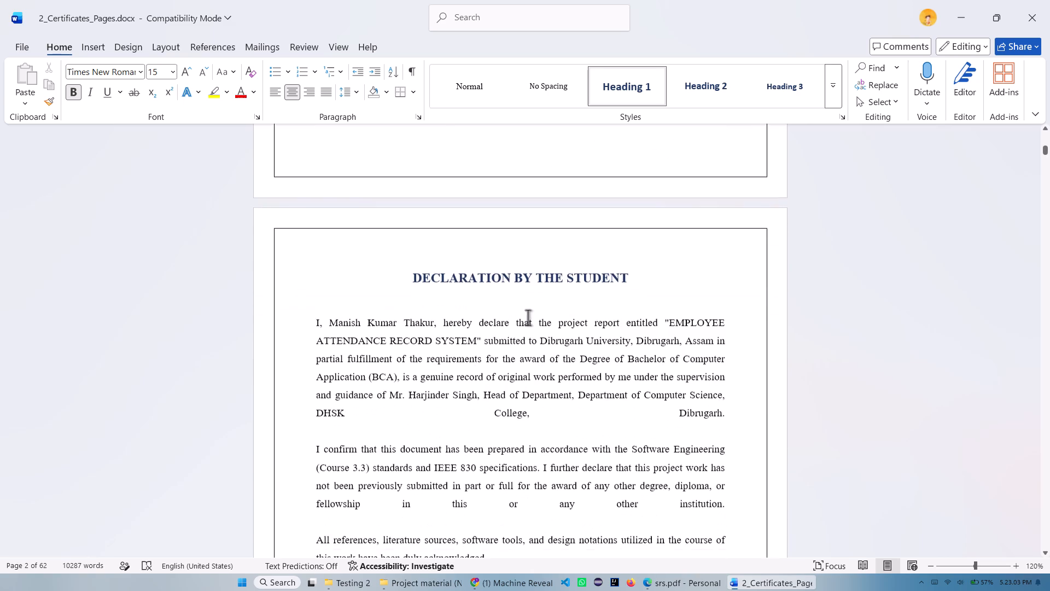
scroll(527, 317, "down", 7)
scroll(526, 319, "down", 14)
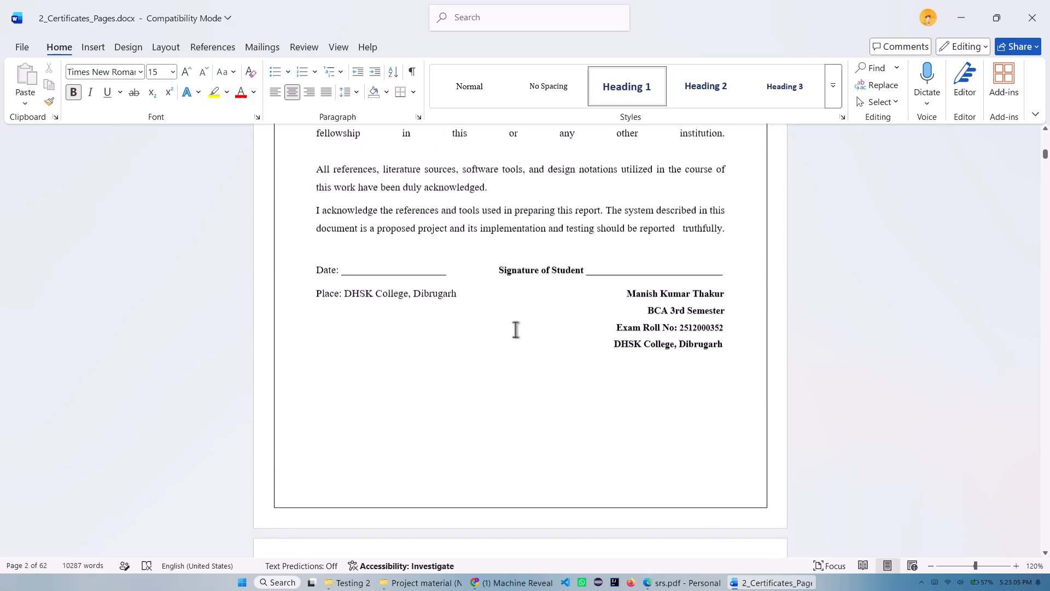
scroll(515, 329, "down", 9)
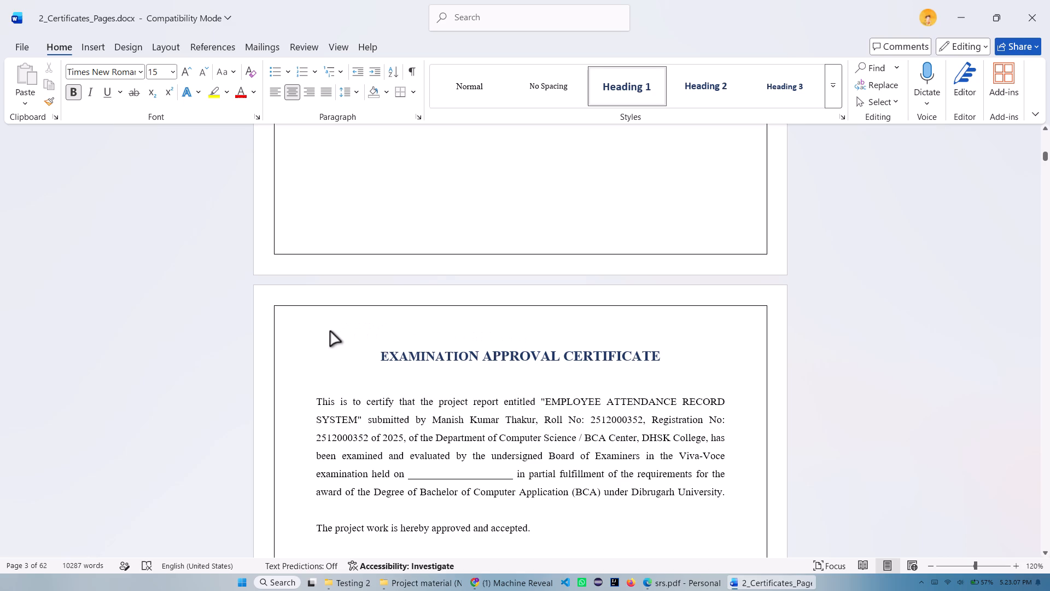
scroll(629, 348, "down", 1)
scroll(480, 373, "down", 4)
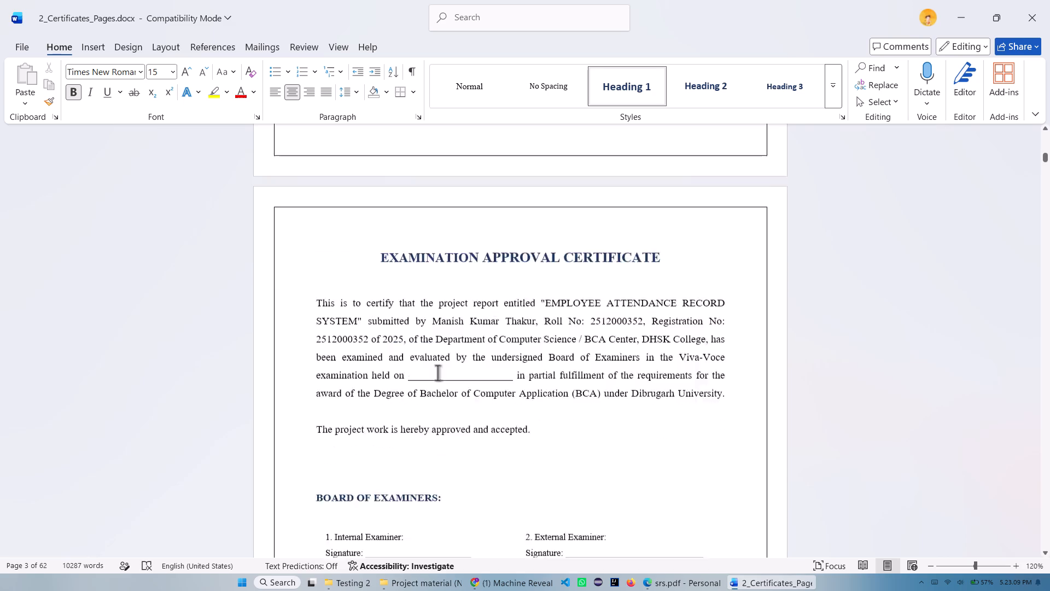
scroll(437, 373, "down", 18)
scroll(440, 360, "down", 9)
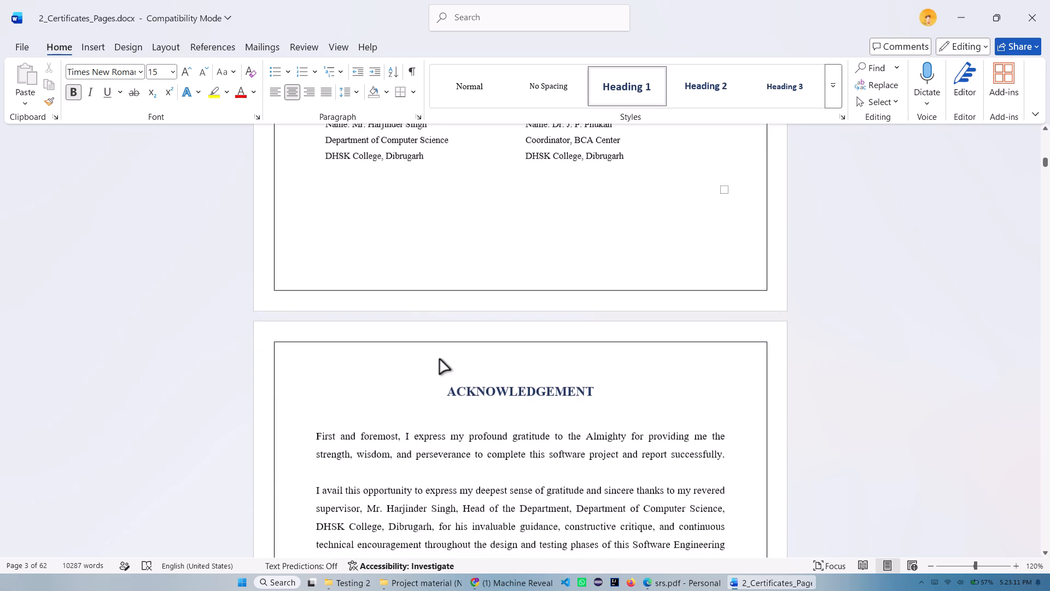
scroll(445, 361, "down", 15)
scroll(457, 333, "down", 17)
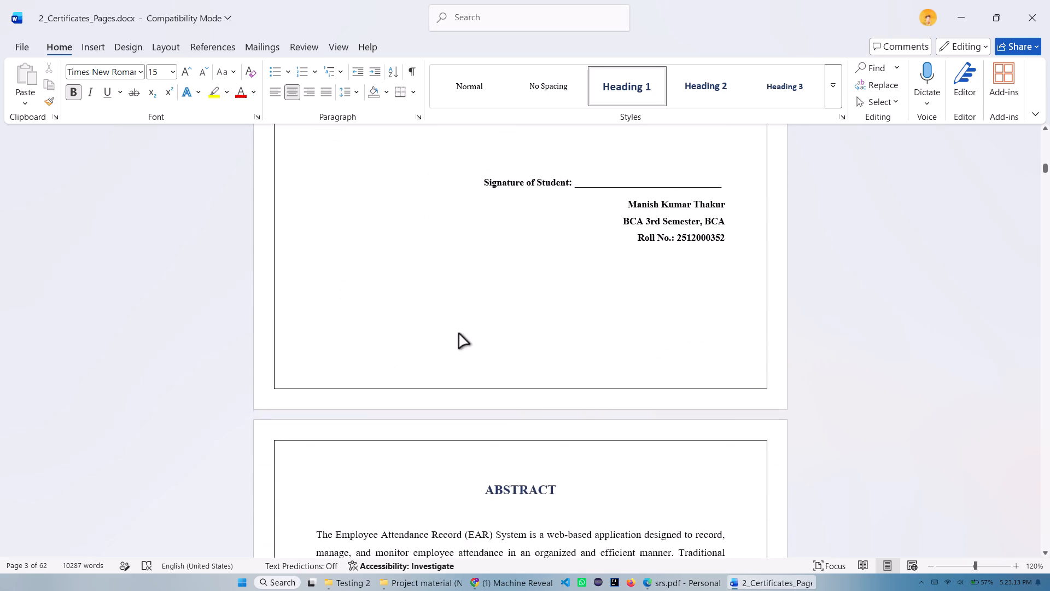
Review the Abstract and the Table of Contents entries from the certificates through the later chapters.
scroll(459, 334, "down", 9)
scroll(472, 384, "down", 15)
scroll(477, 393, "down", 13)
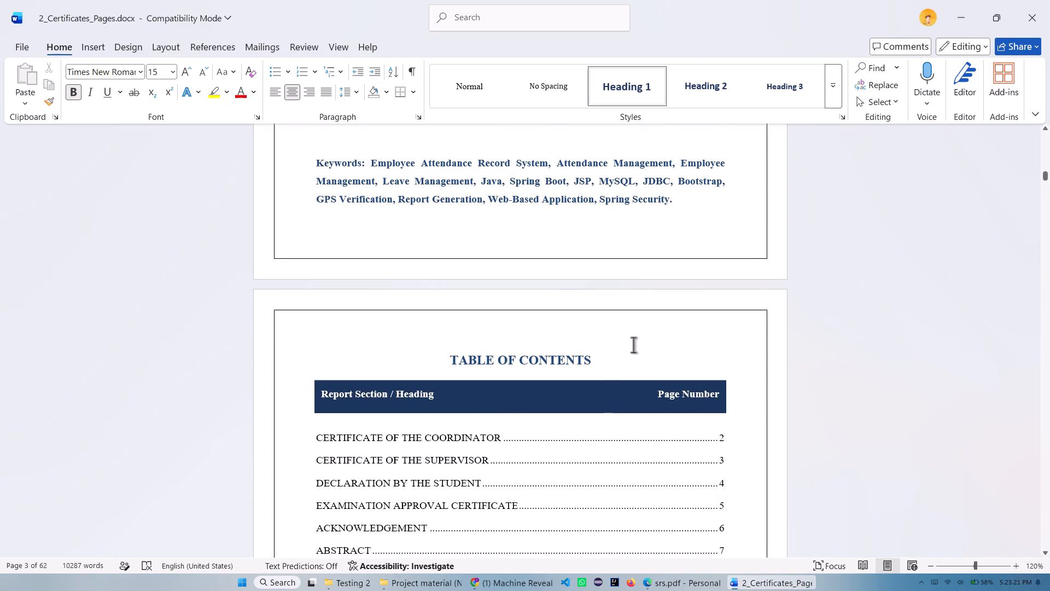
scroll(631, 343, "down", 7)
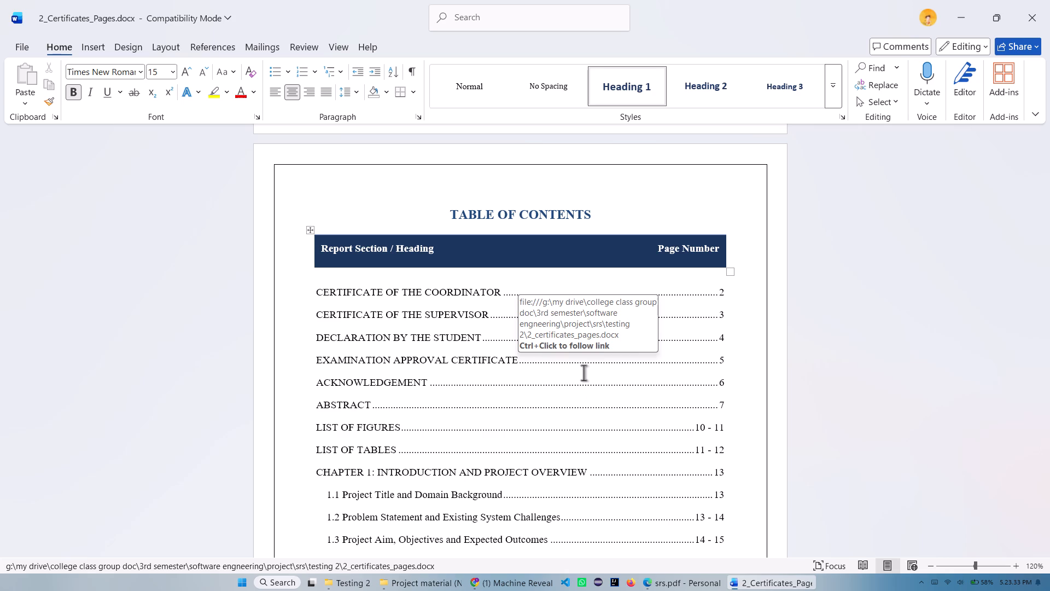
scroll(599, 405, "down", 3)
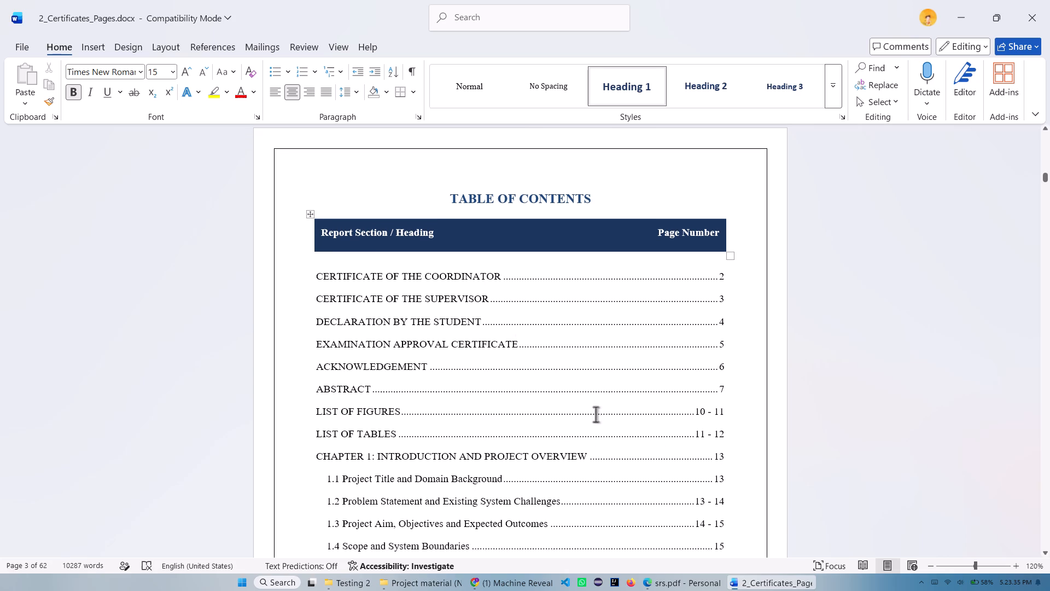
scroll(596, 414, "down", 18)
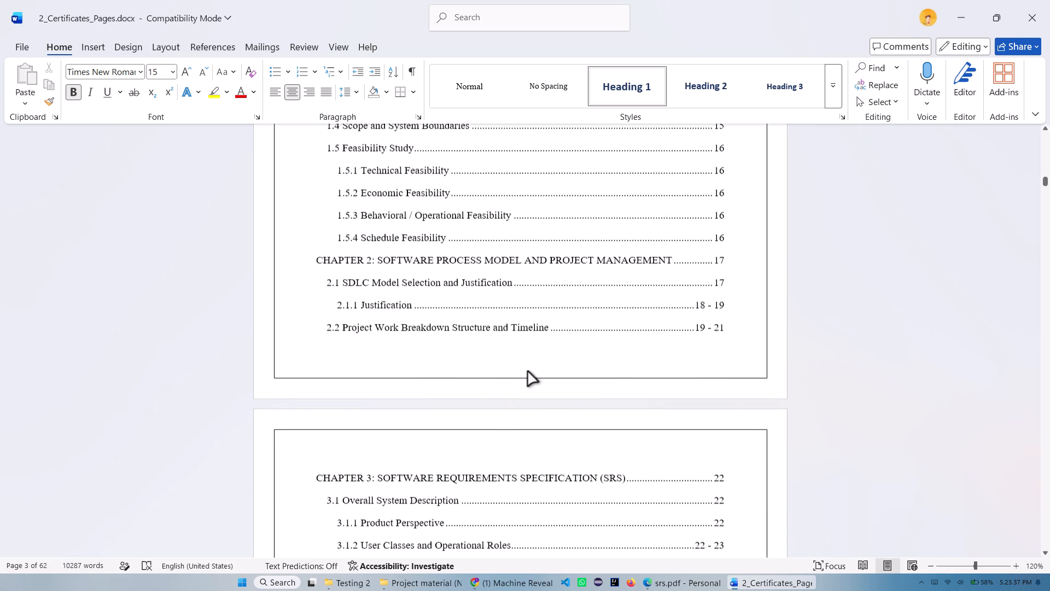
scroll(581, 372, "down", 20)
scroll(581, 372, "down", 20)
scroll(581, 372, "down", 4)
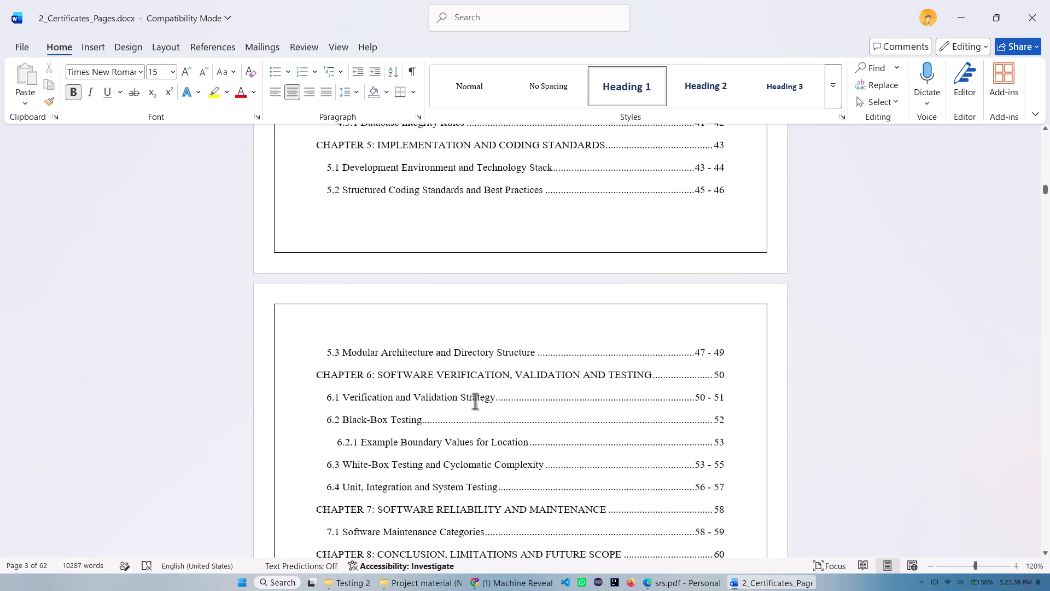
Insert seven blank lines before the LIST OF FIGURES heading to push it and its table onto a new page.
scroll(475, 401, "down", 20)
scroll(475, 401, "down", 3)
scroll(462, 401, "up", 6)
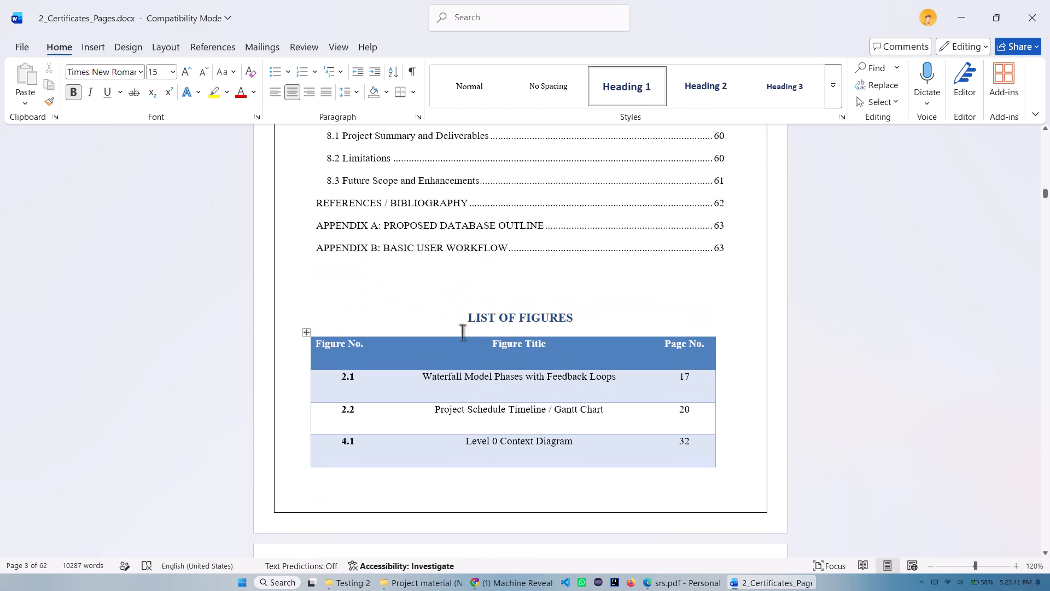
left_click(469, 316)
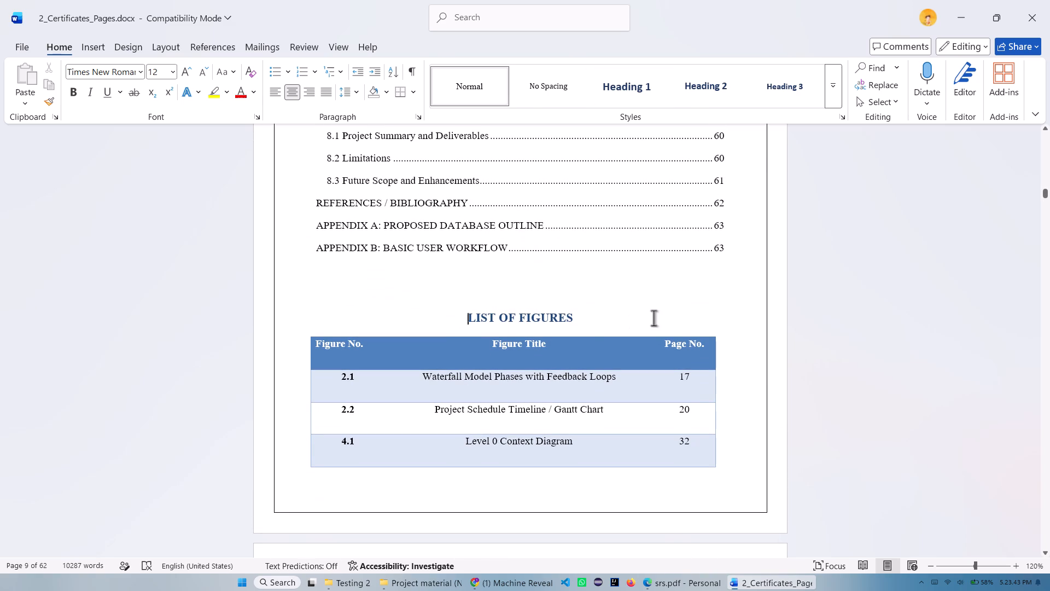
key("Return")
key("Return")
key("Return")
key("Return")
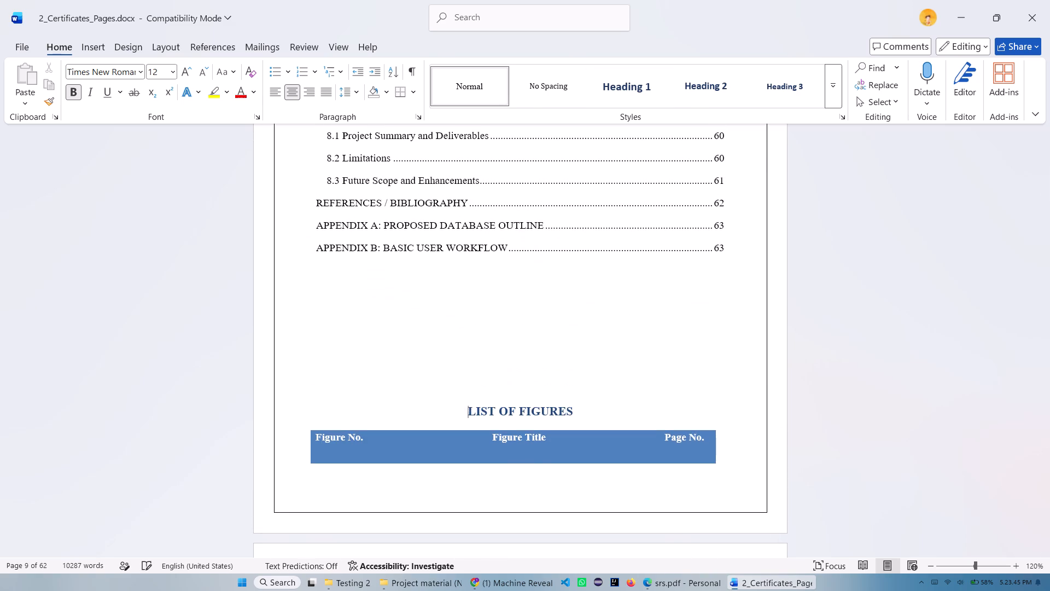
key("Return")
key("Return")
key("Return")
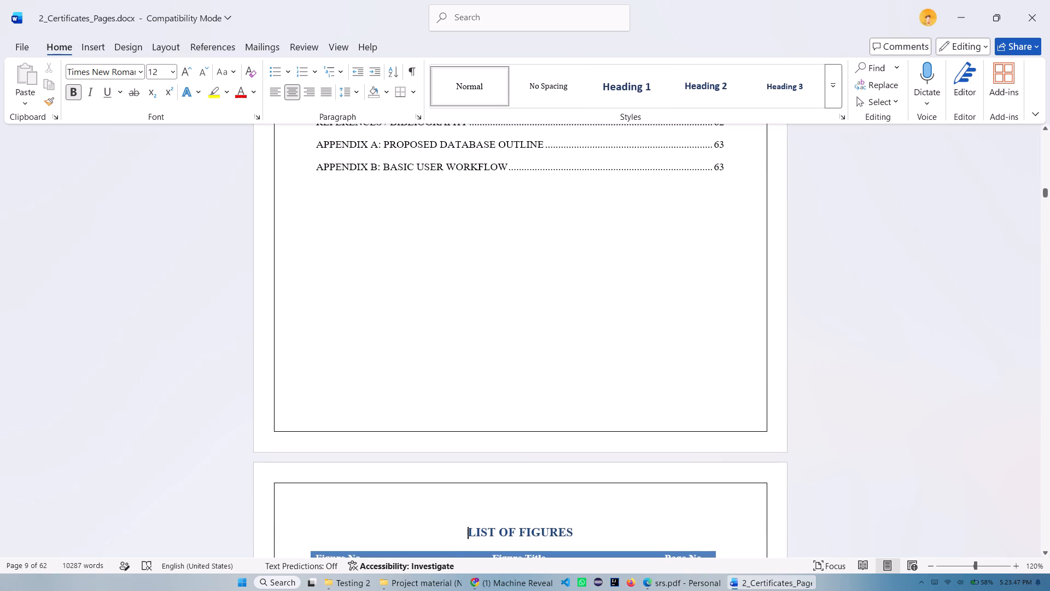
Check the layout of the List of Figures and List of Tables pages up to the start of Chapter 1.
scroll(780, 205, "down", 7)
scroll(471, 0, "down", 20)
scroll(471, 0, "down", 5)
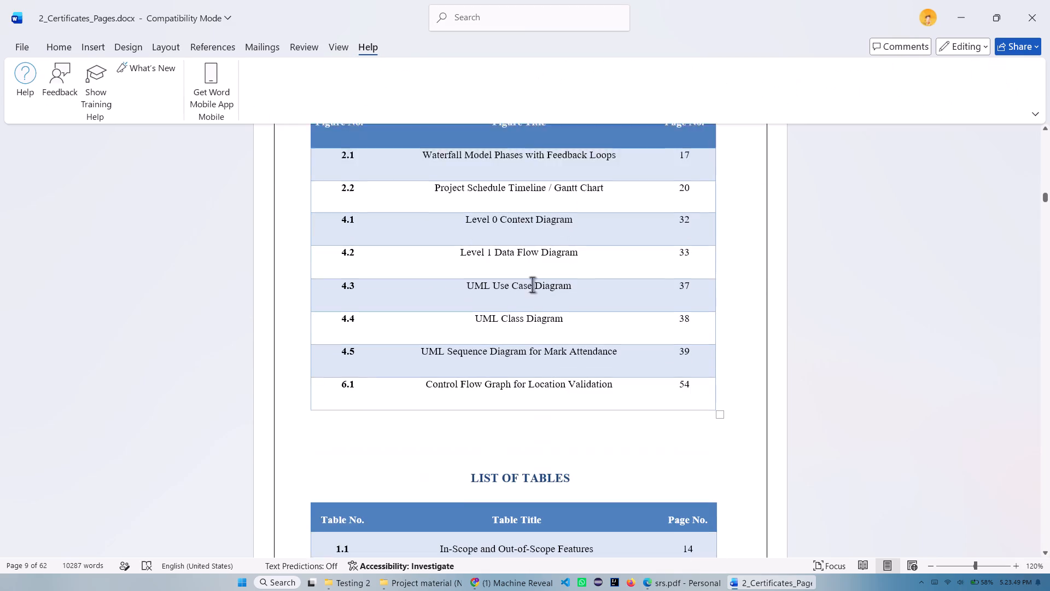
scroll(534, 280, "up", 6)
left_click(57, 47)
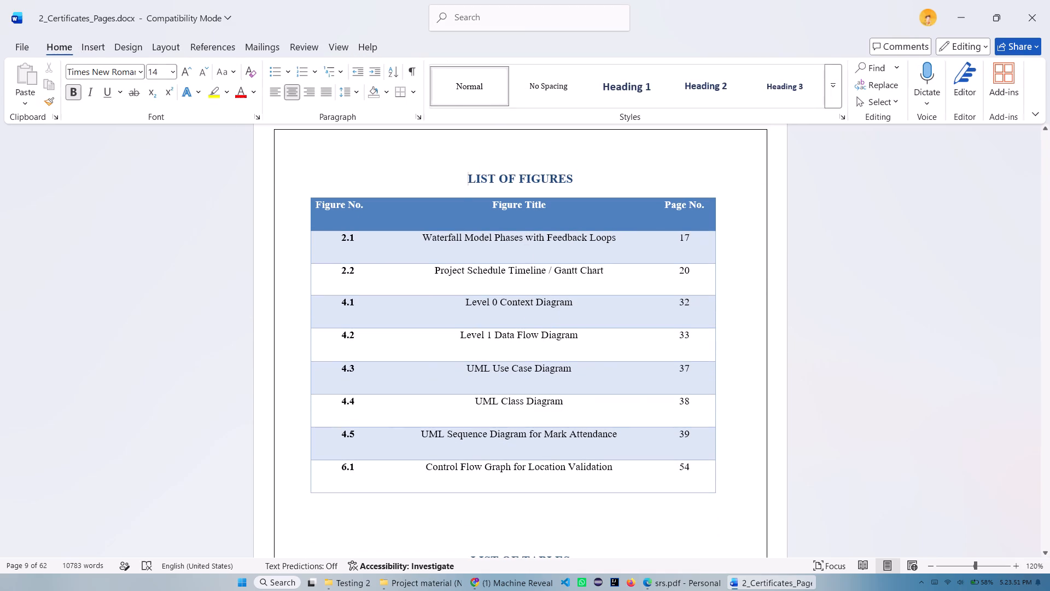
scroll(582, 223, "up", 1)
scroll(542, 235, "down", 14)
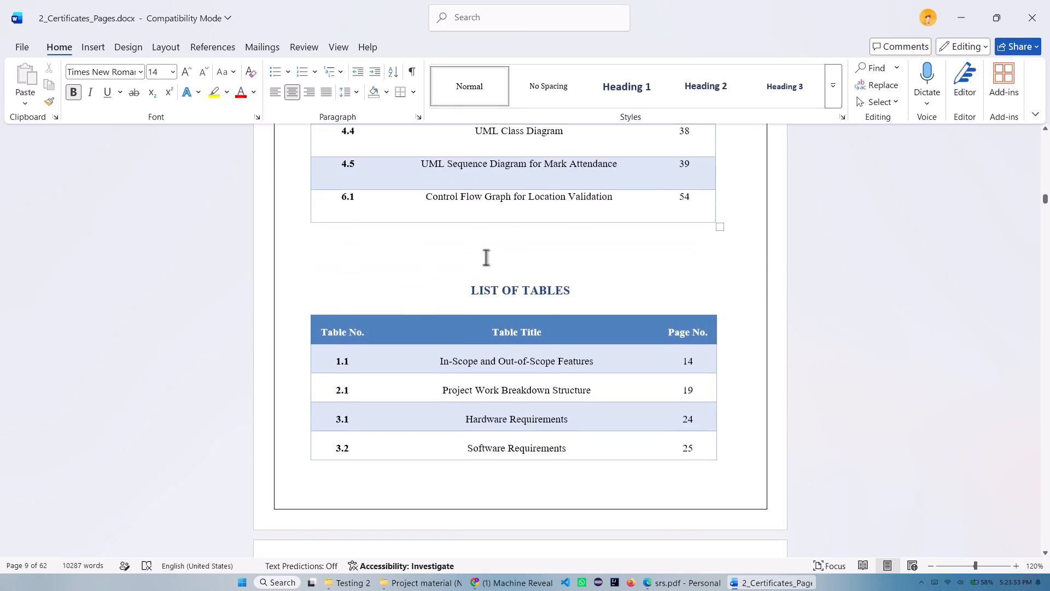
scroll(542, 269, "down", 13)
scroll(489, 281, "down", 1)
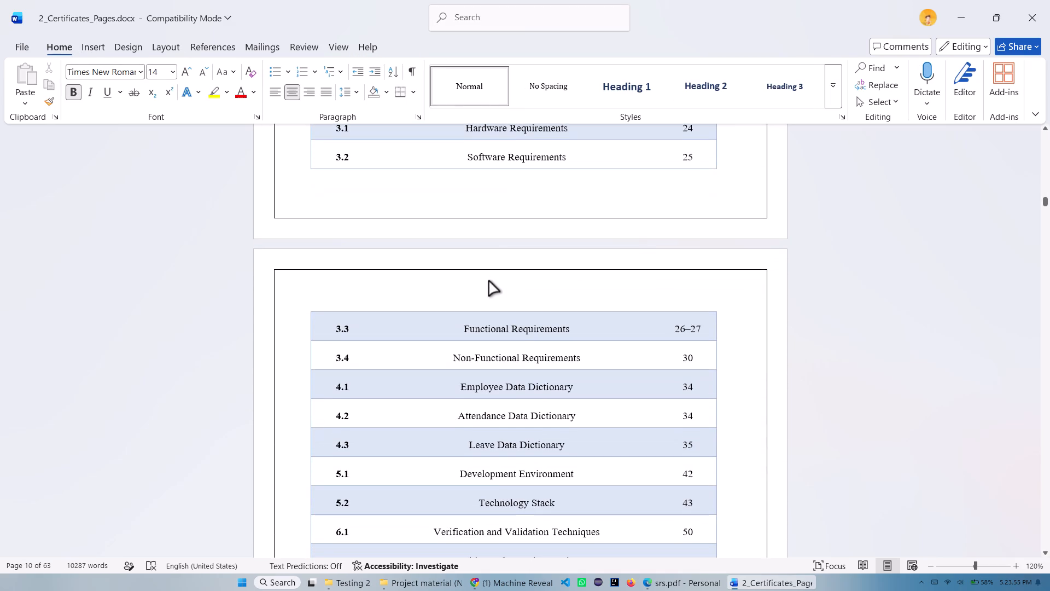
scroll(511, 269, "up", 20)
scroll(511, 269, "up", 2)
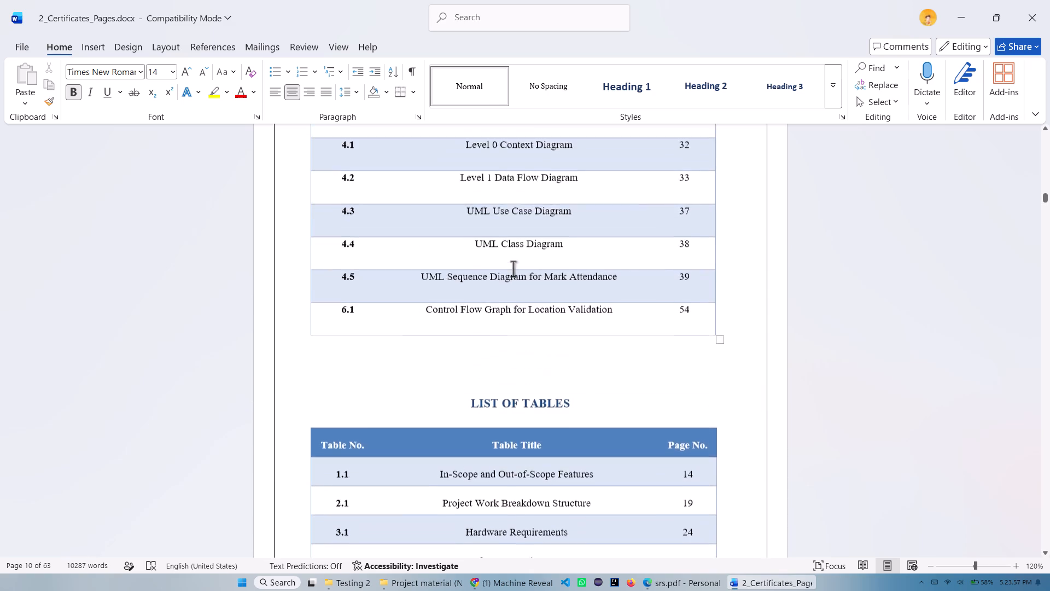
scroll(517, 274, "up", 6)
scroll(520, 283, "down", 14)
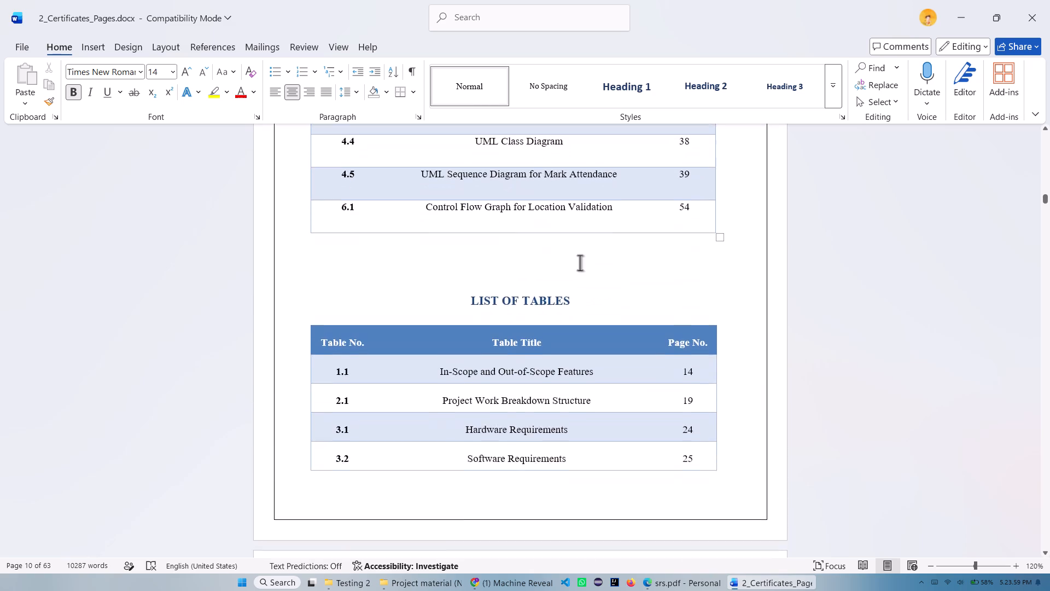
scroll(567, 286, "down", 6)
scroll(447, 318, "down", 15)
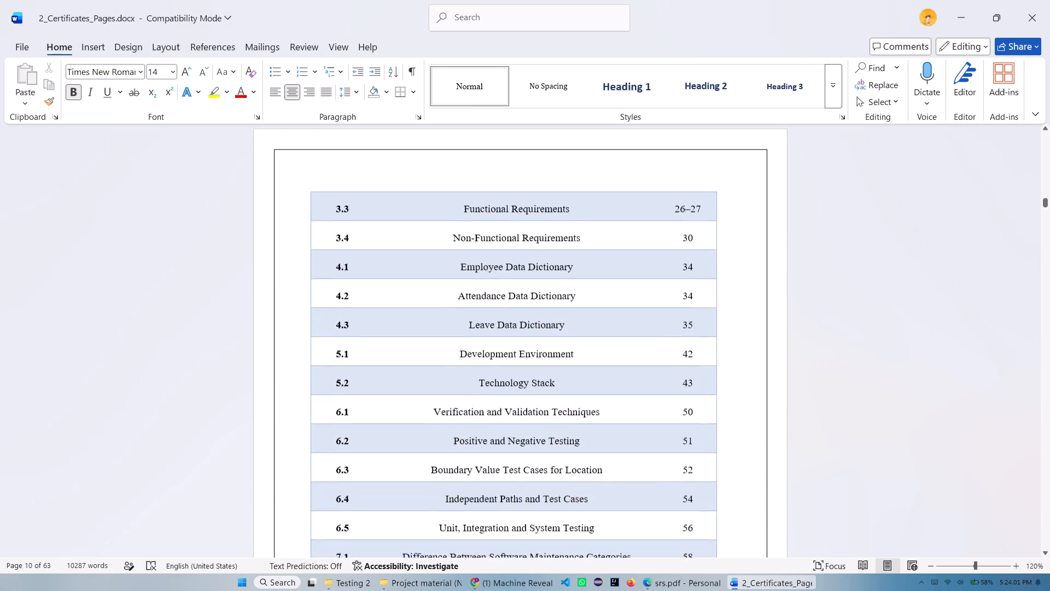
scroll(506, 310, "down", 7)
scroll(506, 307, "down", 14)
scroll(503, 306, "down", 8)
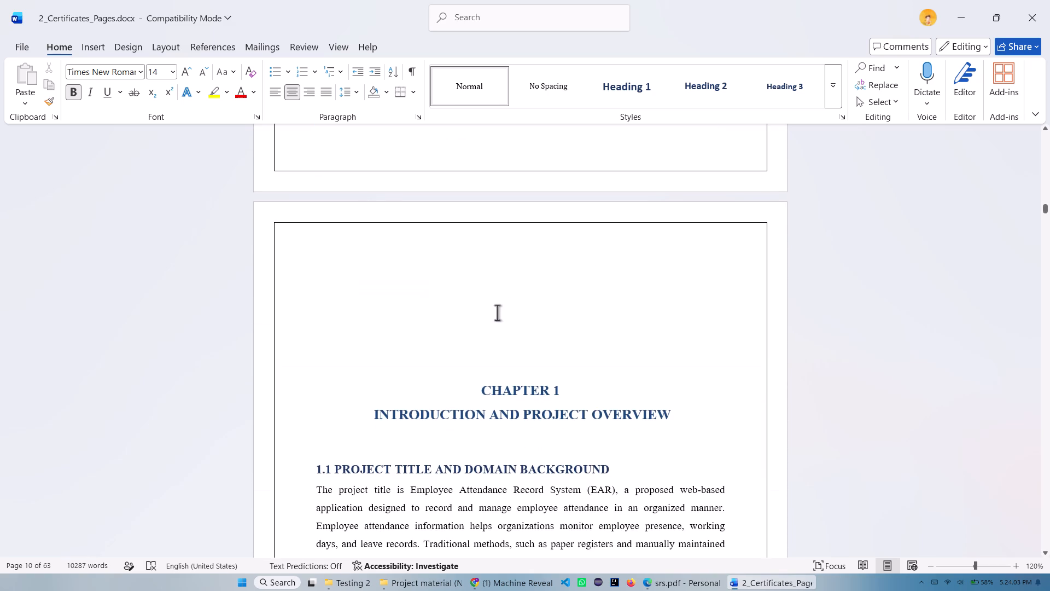
Go back through the List of Tables and List of Figures to review the Table of Contents pages.
scroll(410, 329, "up", 17)
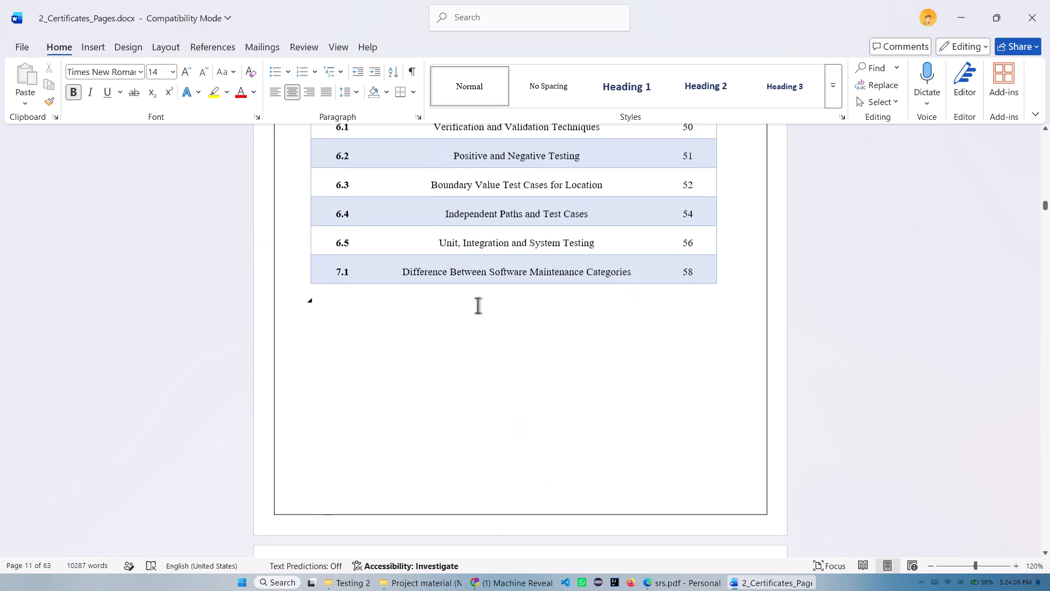
scroll(502, 303, "up", 7)
scroll(504, 303, "up", 20)
scroll(504, 303, "up", 4)
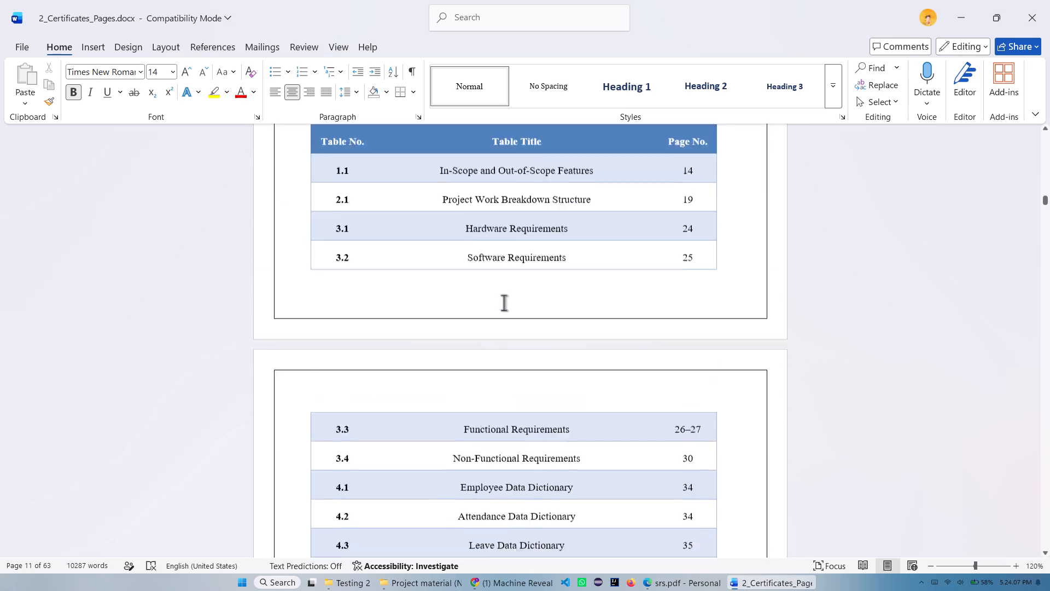
scroll(504, 303, "up", 20)
scroll(504, 303, "up", 20)
scroll(504, 303, "up", 4)
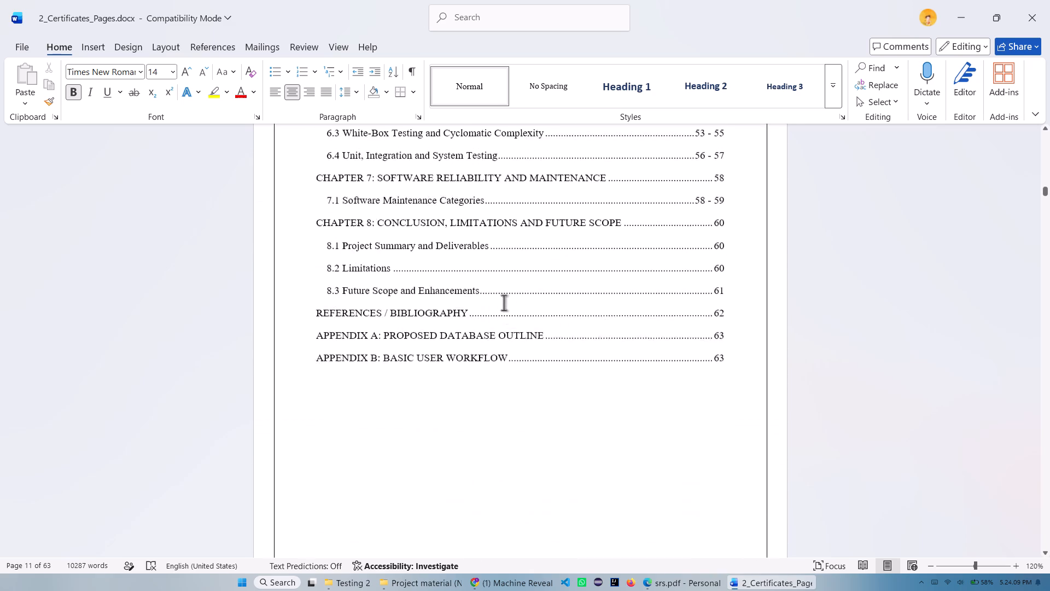
scroll(504, 303, "up", 12)
scroll(504, 303, "up", 20)
scroll(504, 303, "up", 5)
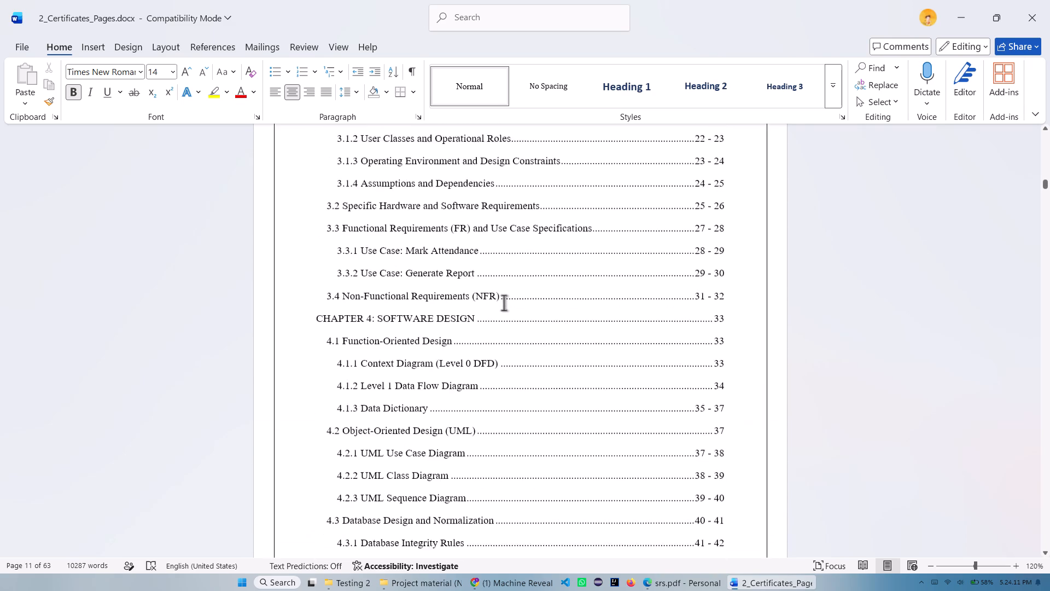
scroll(504, 303, "up", 10)
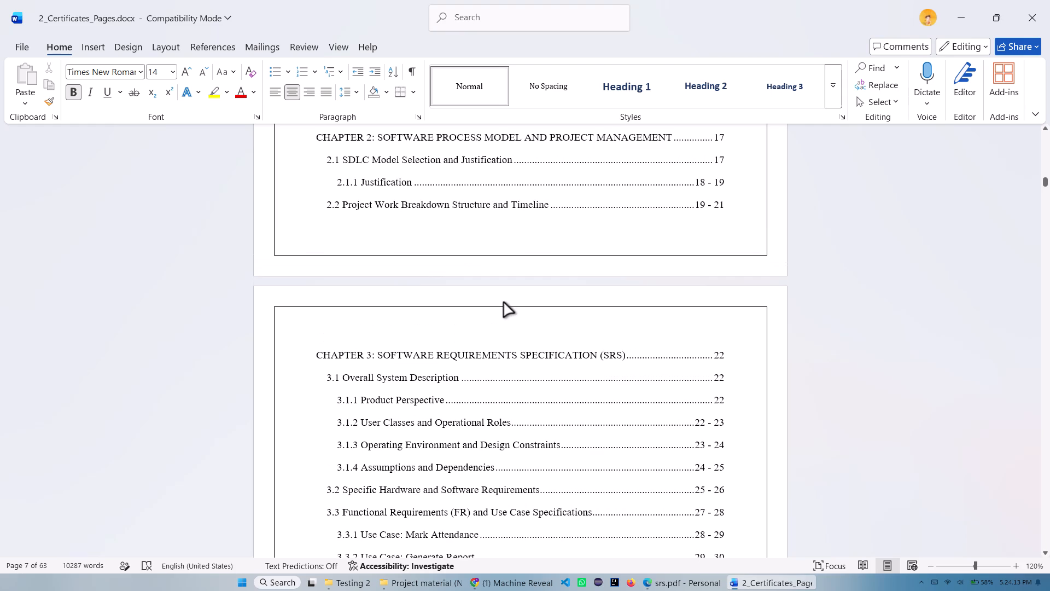
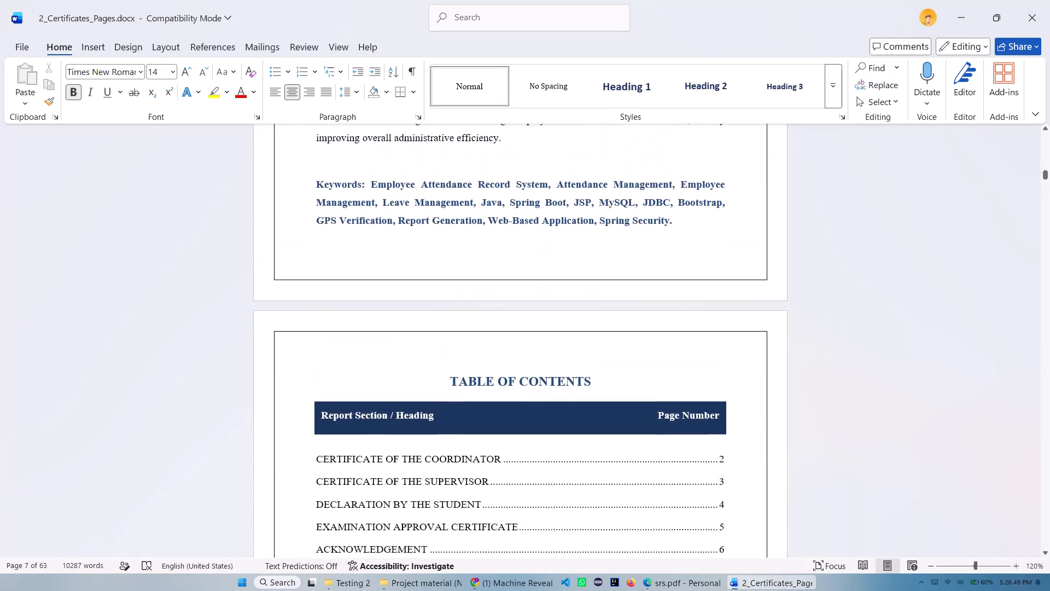
Go back through the Abstract and the certificate pages to the Certificate of the Coordinator on the first page.
scroll(489, 372, "down", 8)
scroll(454, 246, "down", 4)
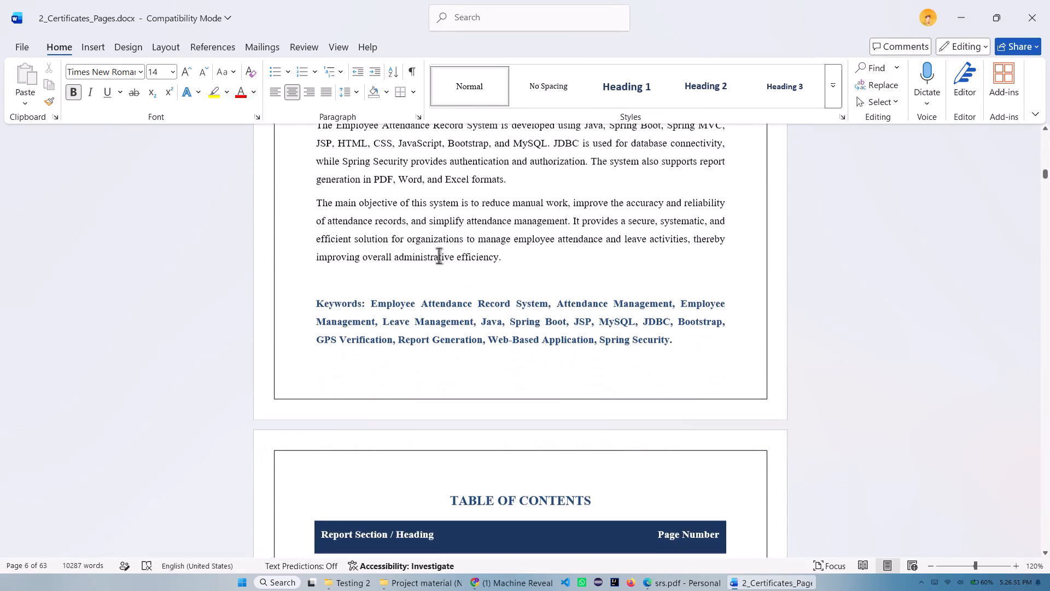
scroll(439, 256, "down", 4)
scroll(435, 268, "down", 20)
scroll(435, 268, "down", 14)
scroll(435, 316, "up", 20)
scroll(435, 316, "up", 20)
scroll(435, 316, "up", 20)
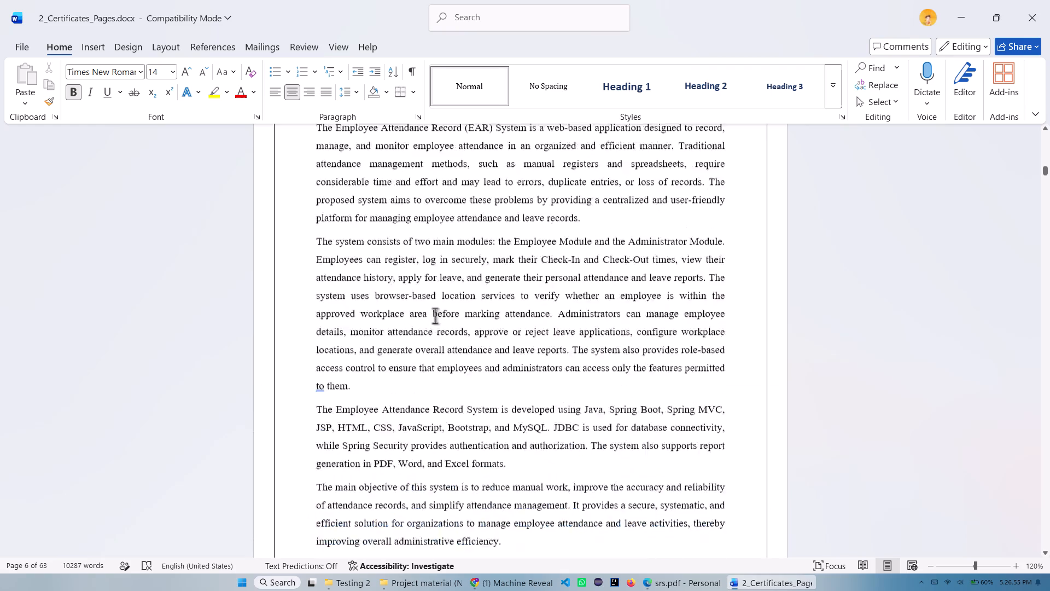
scroll(435, 316, "up", 20)
scroll(435, 316, "up", 20)
scroll(435, 316, "up", 20)
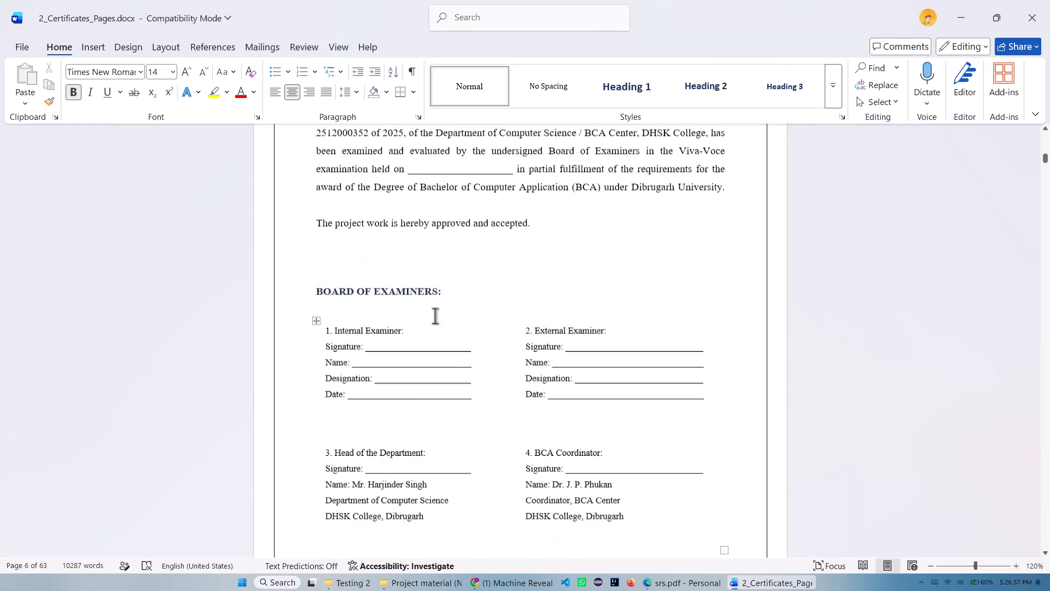
scroll(435, 316, "up", 20)
scroll(435, 316, "up", 20)
scroll(435, 316, "up", 20)
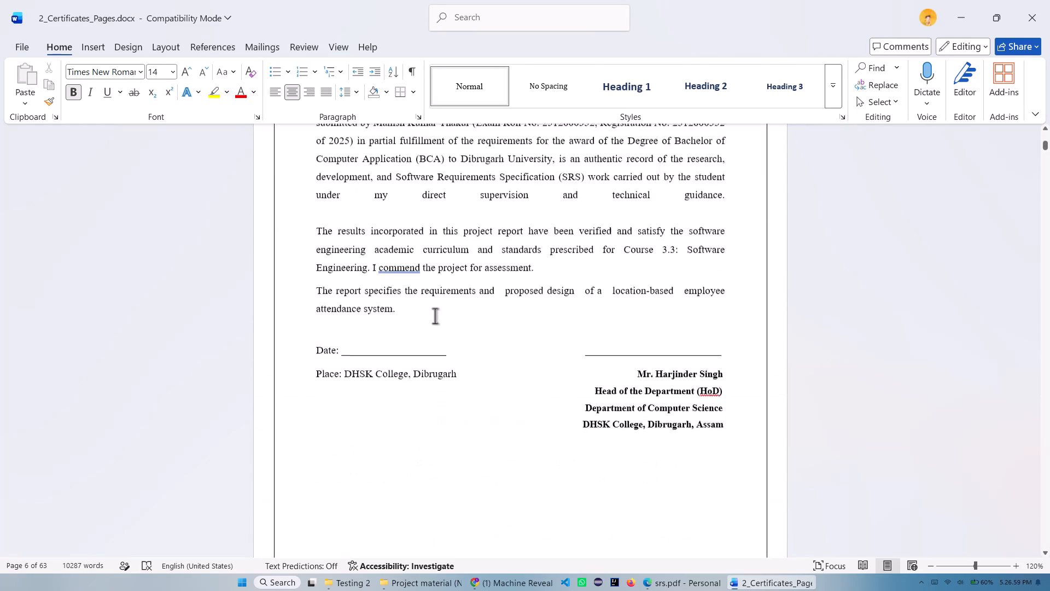
scroll(435, 316, "up", 20)
scroll(435, 316, "up", 20)
scroll(435, 316, "up", 20)
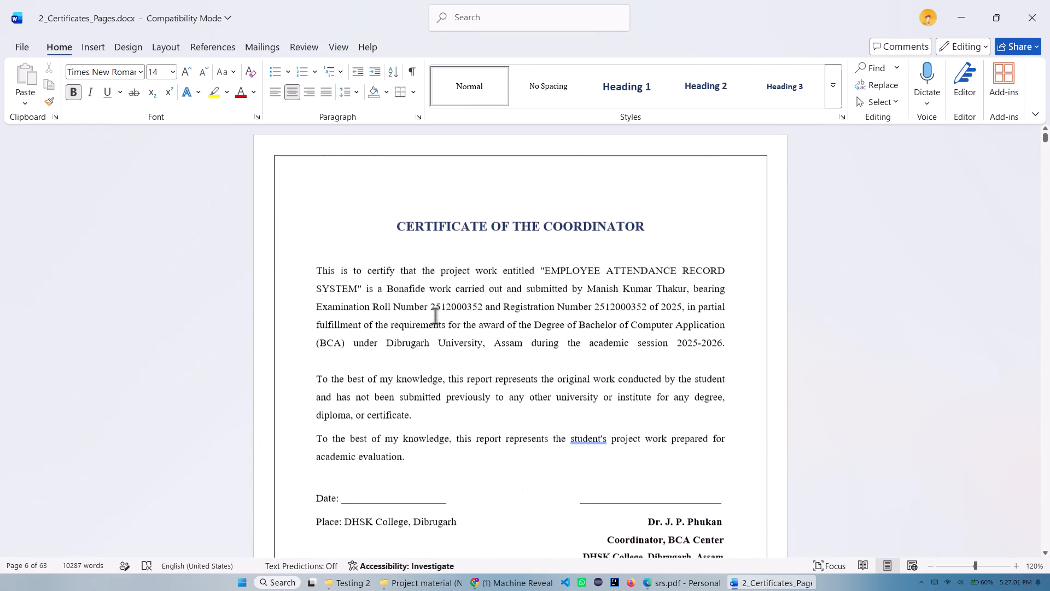
Review the front matter from the Certificate of the Coordinator through the declaration, Acknowledgement and Abstract to the Table of Contents.
scroll(530, 254, "down", 20)
scroll(530, 254, "down", 4)
scroll(584, 246, "down", 6)
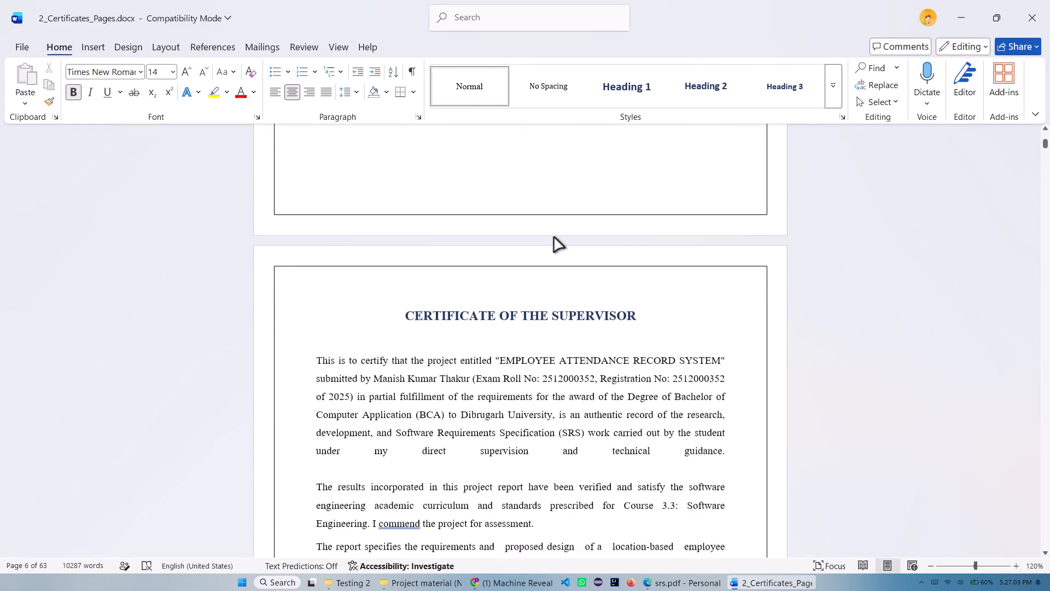
scroll(511, 254, "down", 8)
scroll(523, 231, "down", 14)
scroll(536, 246, "down", 7)
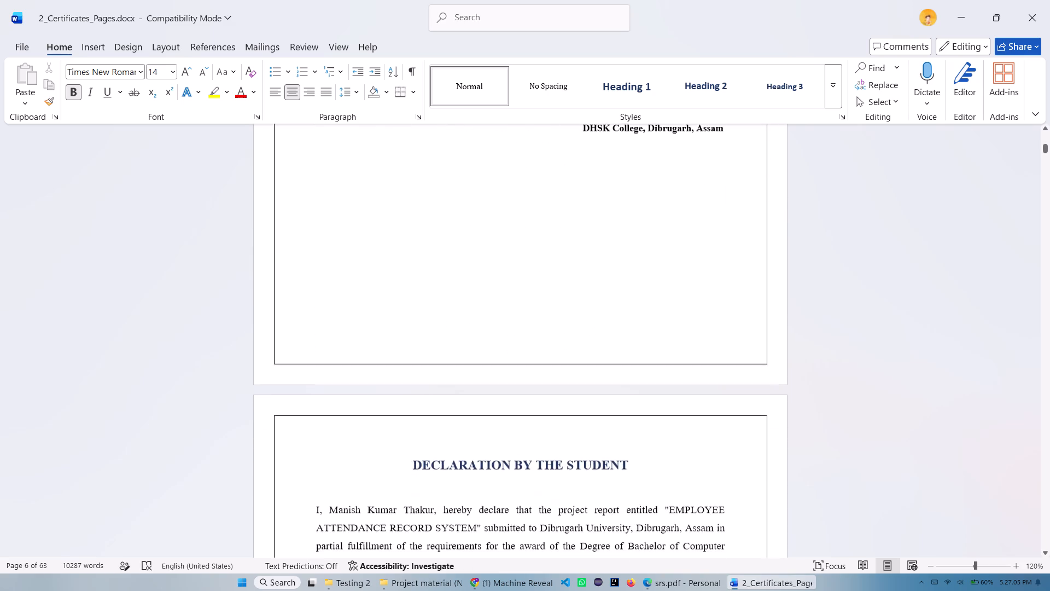
scroll(536, 246, "down", 11)
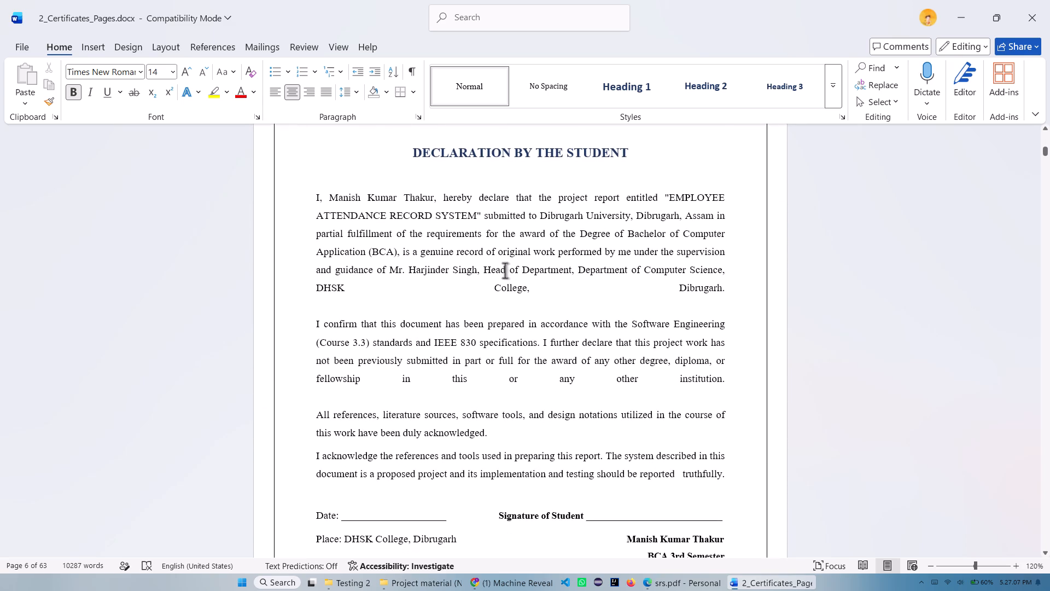
scroll(506, 270, "down", 20)
scroll(506, 270, "down", 10)
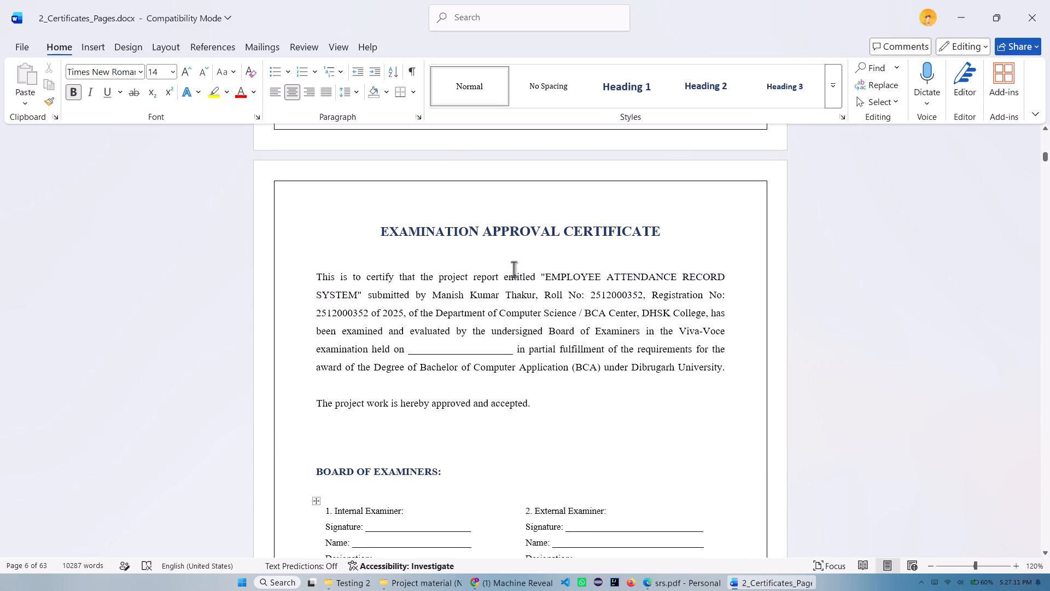
scroll(494, 283, "down", 20)
scroll(494, 283, "down", 10)
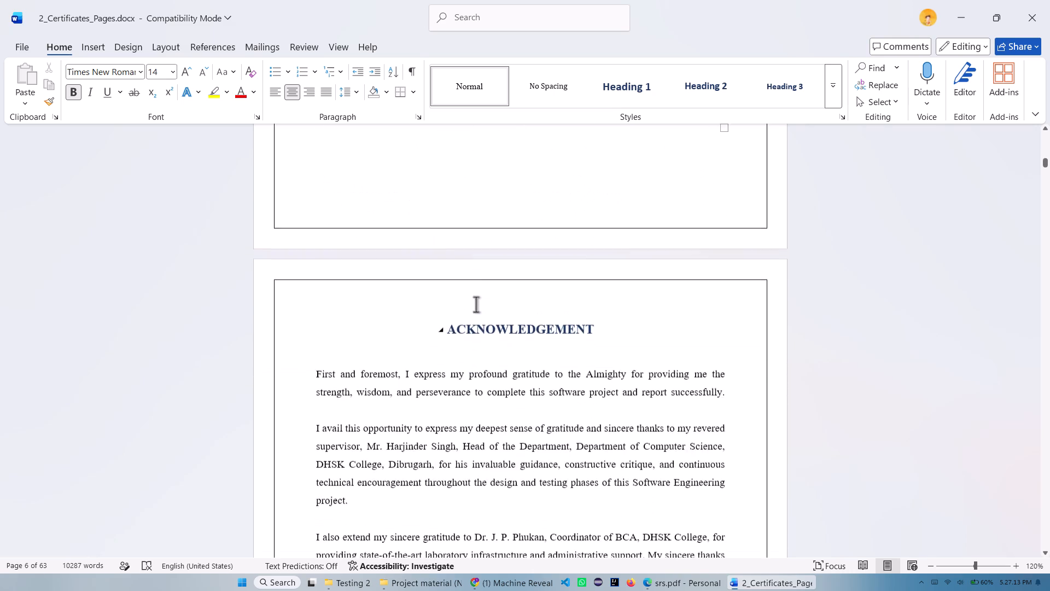
scroll(476, 304, "down", 5)
scroll(551, 234, "down", 15)
scroll(598, 275, "down", 10)
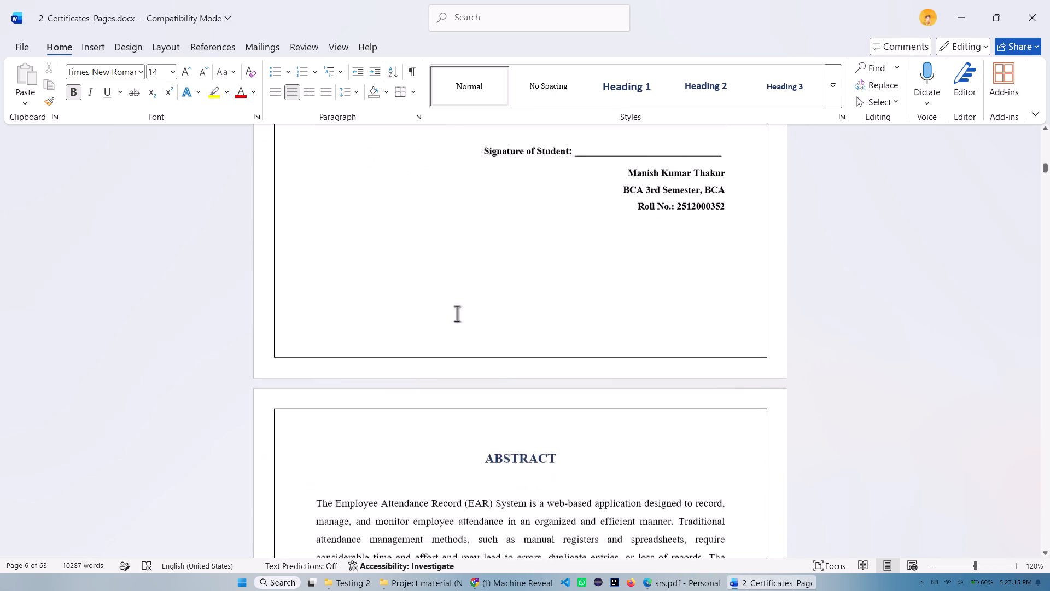
scroll(457, 314, "down", 10)
scroll(558, 188, "down", 15)
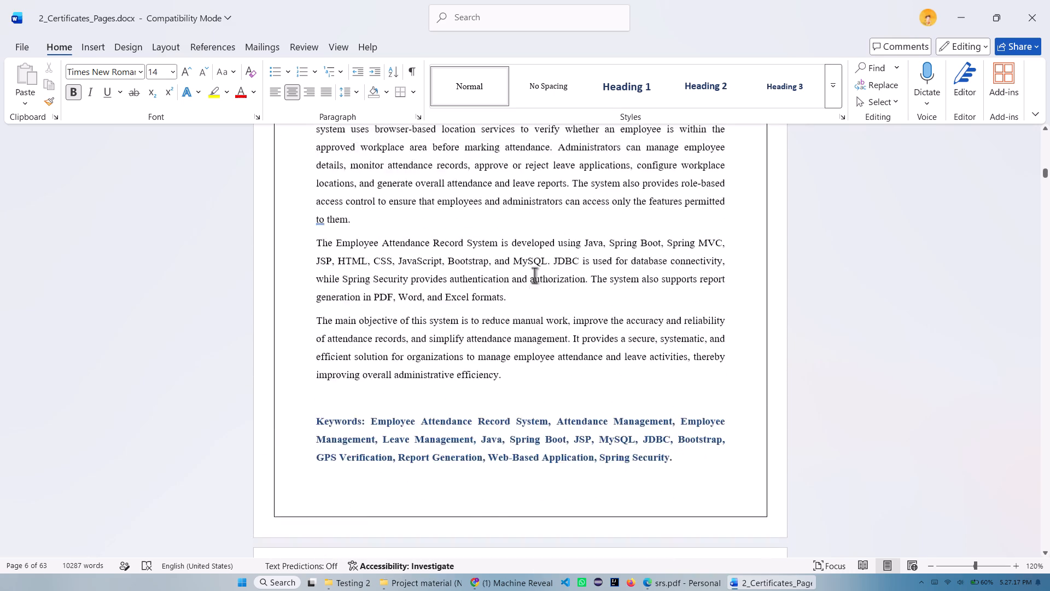
scroll(534, 275, "down", 6)
scroll(574, 296, "down", 7)
scroll(465, 297, "down", 5)
scroll(345, 306, "down", 7)
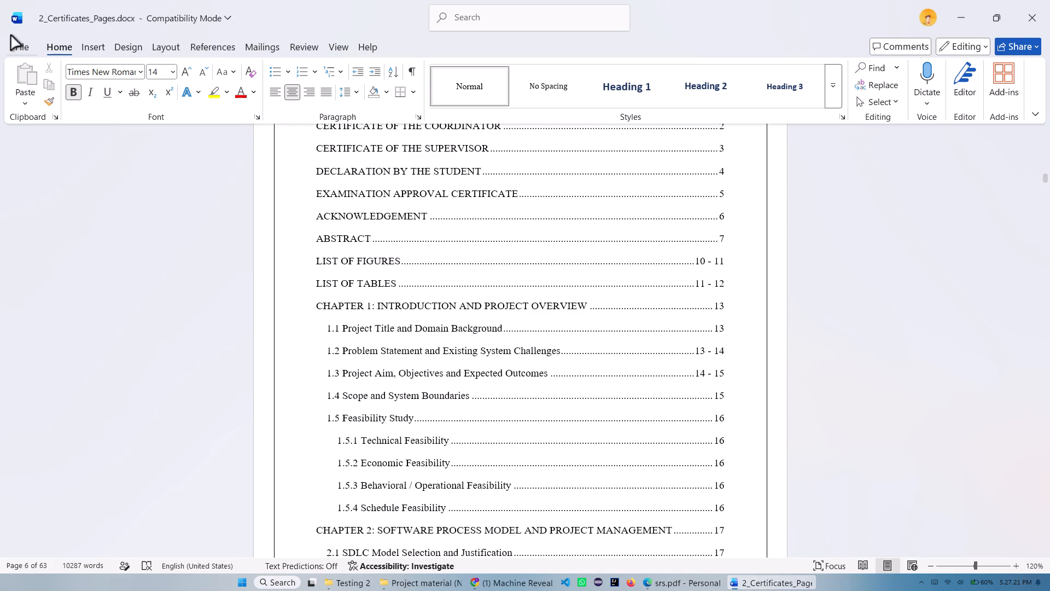
scroll(687, 401, "down", 13)
scroll(557, 450, "down", 6)
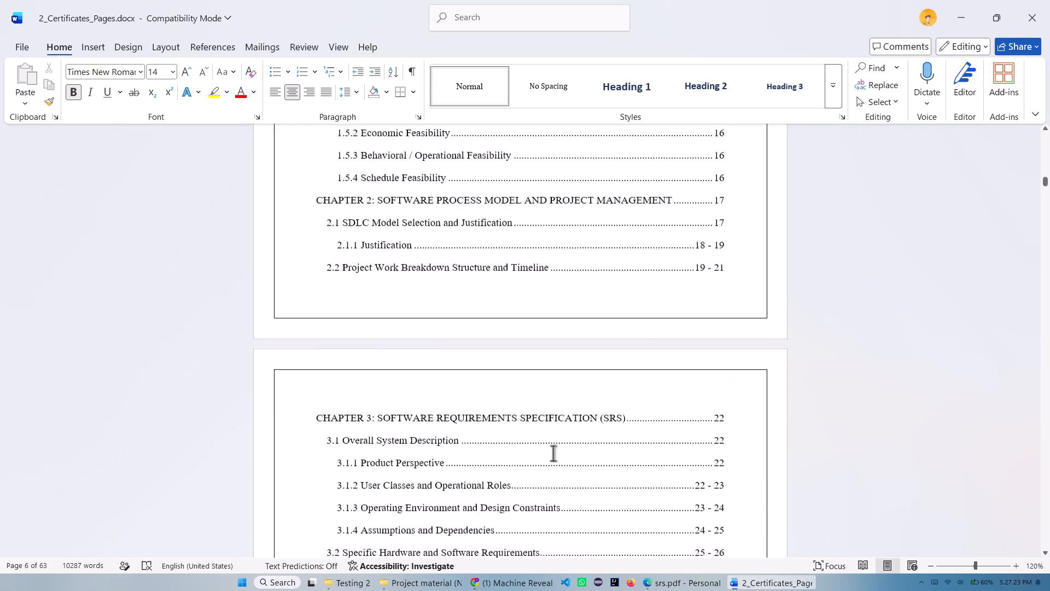
scroll(553, 453, "down", 9)
Select the chapter content from the end of the document's last page back through all chapters into Chapter 1, leaving the front matter unselected.
left_click_drag(1046, 187, 1049, 526)
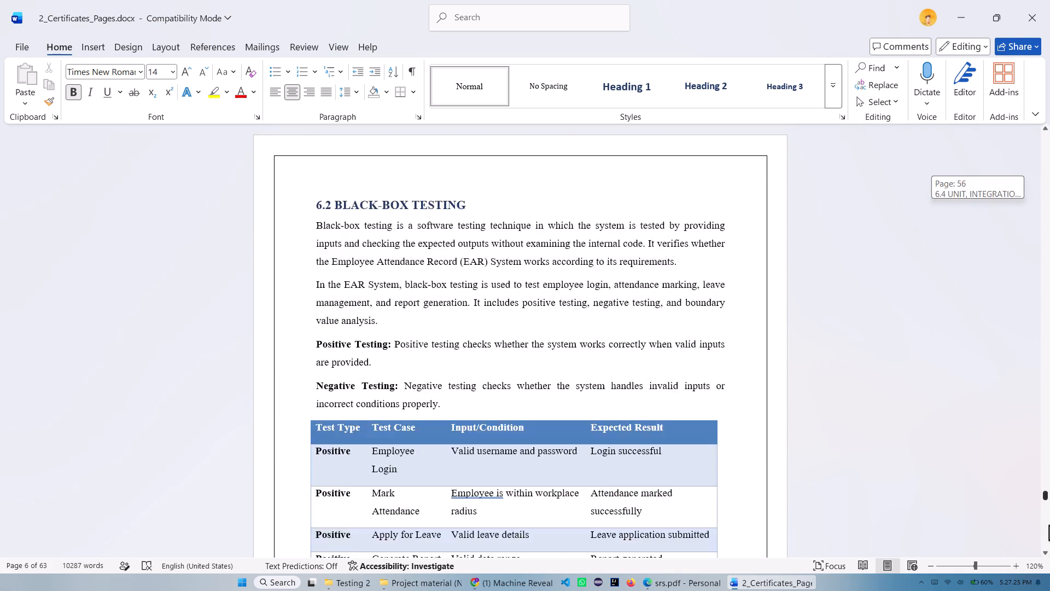
left_click_drag(1049, 526, 1046, 590)
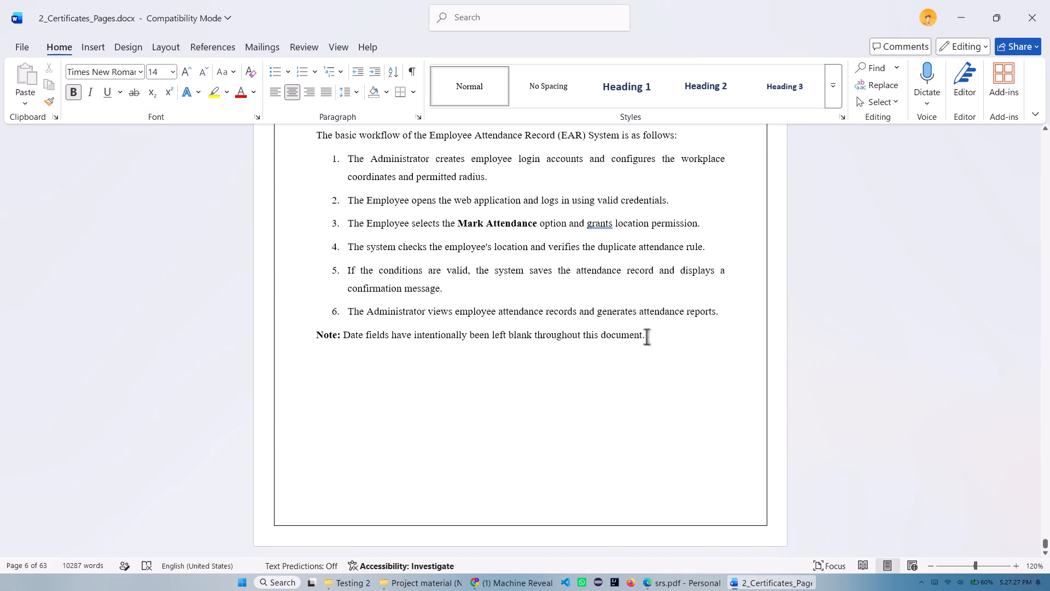
left_click(552, 462)
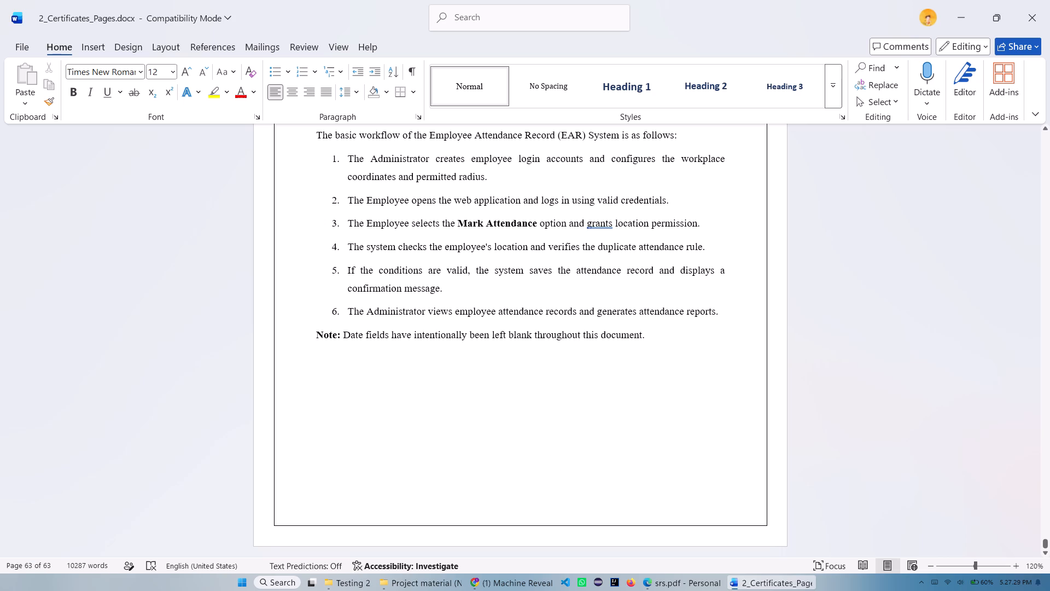
left_click(489, 478)
key("ctrl+shift+Up")
key("ctrl+shift+Up")
key("ctrl+shift+Up")
key("ctrl+shift+Up")
key("ctrl+shift+Up")
key("ctrl+shift+Up")
key("ctrl+shift+Up")
key("ctrl+shift+Up")
key("ctrl+shift+Up")
key("ctrl+shift+Up")
key("ctrl+shift+Up")
key("ctrl+shift+Up")
key("ctrl+shift+Up")
key("ctrl+shift+Up")
key("ctrl+shift+Up")
key("ctrl+shift+Up")
key("ctrl+shift+Up")
key("ctrl+shift+Up")
key("ctrl+shift+Up")
key("ctrl+shift+Up")
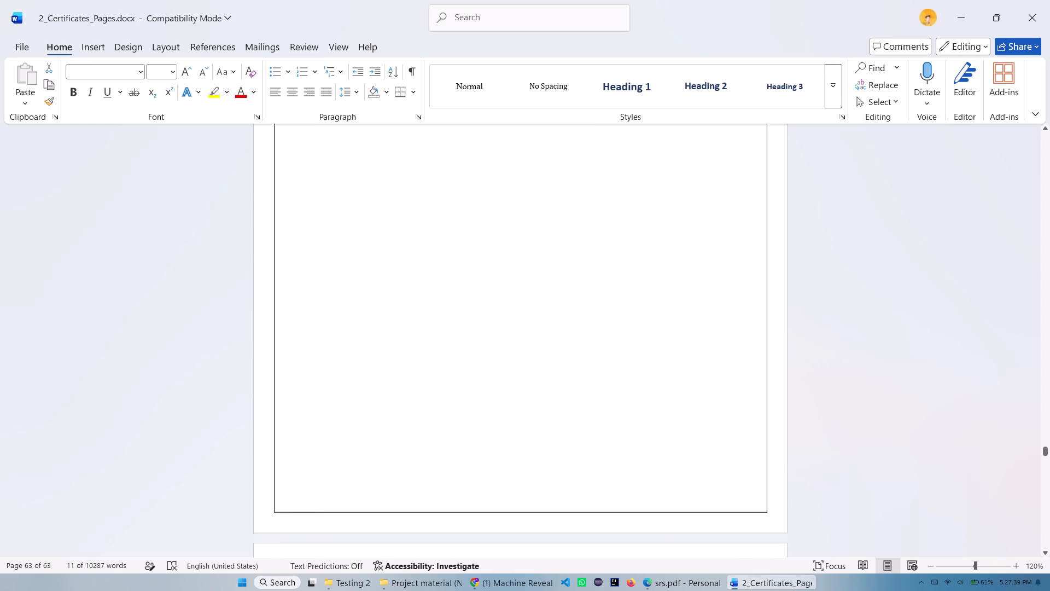
key("ctrl+shift+Up")
key("ctrl+shift+Up")
key("ctrl+shift+Up")
key("ctrl+shift+Up")
key("ctrl+shift+Up")
key("ctrl+shift+Up")
key("ctrl+shift+Up")
key("ctrl+shift+Up")
key("ctrl+shift+Up")
key("ctrl+shift+Up")
key("ctrl+shift+Up")
key("ctrl+shift+Up")
key("ctrl+shift+Up")
key("ctrl+shift+Up")
key("ctrl+shift+Up")
key("ctrl+shift+Up")
key("ctrl+shift+Up")
key("ctrl+shift+Up")
key("ctrl+shift+Up")
key("ctrl+shift+Up")
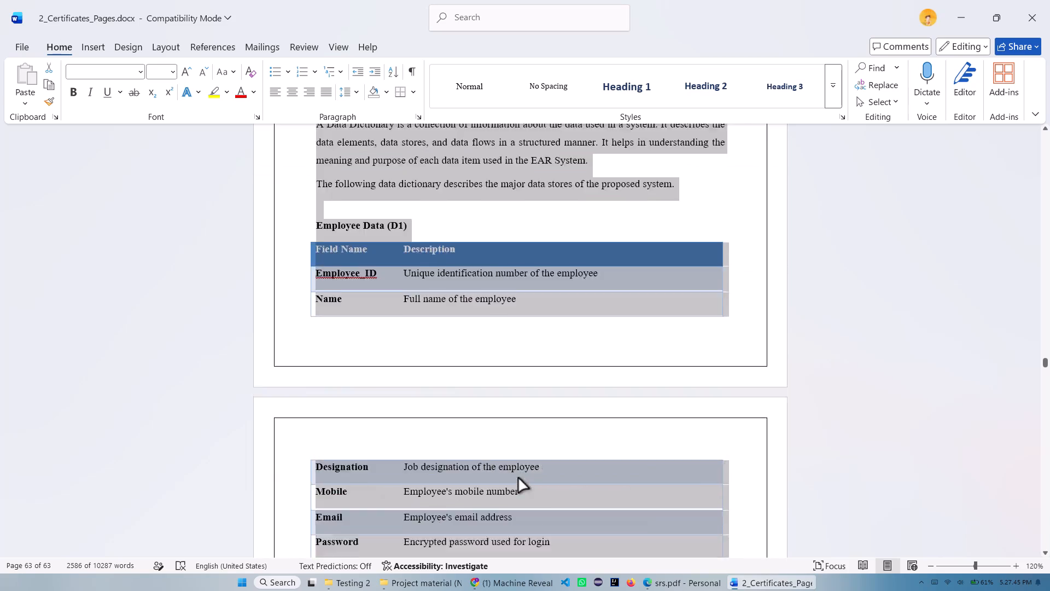
key("ctrl+shift+Up")
key("ctrl+shift+Up")
key("ctrl+shift+Up")
key("ctrl+shift+Up")
key("ctrl+shift+Up")
key("ctrl+shift+Up")
key("ctrl+shift+Up")
key("ctrl+shift+Up")
key("ctrl+shift+Up")
key("ctrl+shift+Up")
key("ctrl+shift+Up")
key("ctrl+shift+Up")
key("ctrl+shift+Up")
key("ctrl+shift+Up")
key("ctrl+shift+Up")
key("ctrl+shift+Up")
key("ctrl+shift+Up")
key("ctrl+shift+Up")
key("ctrl+shift+Up")
key("ctrl+shift+Up")
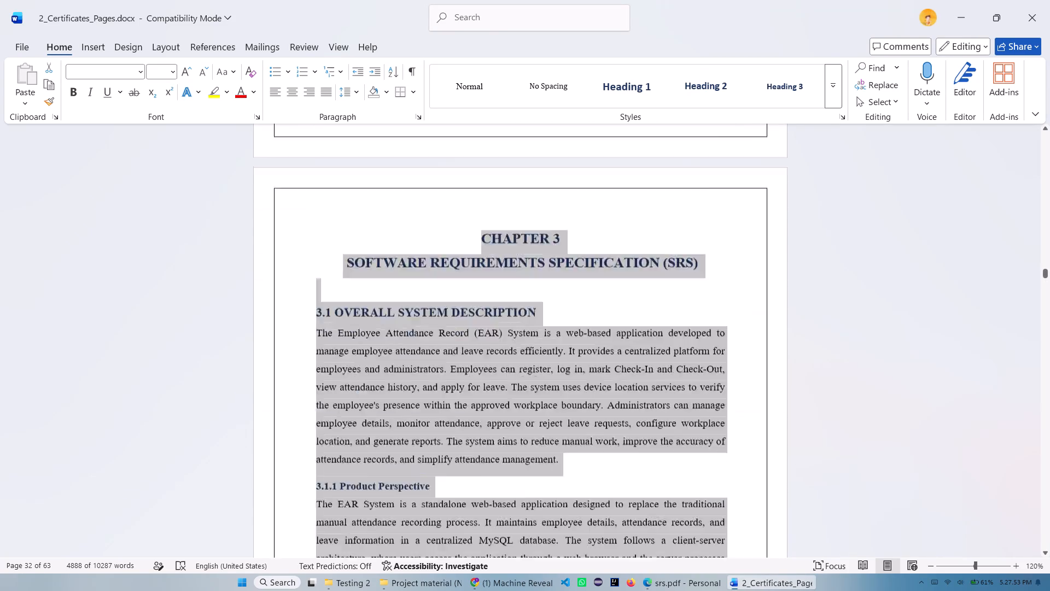
key("ctrl+shift+Up")
key("ctrl+shift+Up")
key("ctrl+shift+Up")
key("ctrl+shift+Up")
key("ctrl+shift+Up")
key("ctrl+shift+Up")
key("ctrl+shift+Up")
key("ctrl+shift+Up")
key("ctrl+shift+Up")
key("ctrl+shift+Up")
key("ctrl+shift+Up")
key("ctrl+shift+Up")
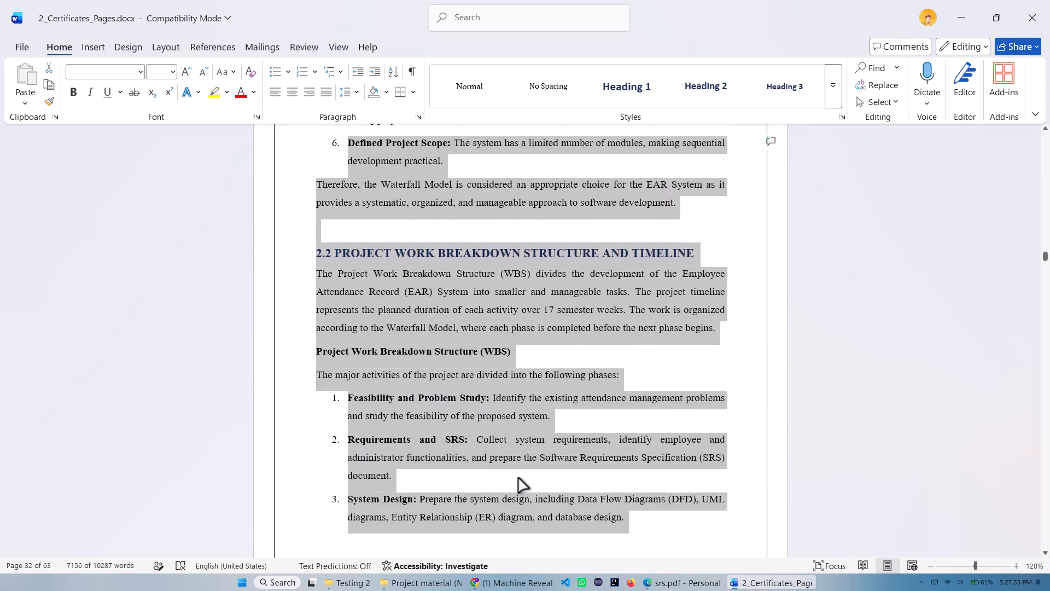
key("ctrl+shift+Up")
key("ctrl+shift+Up")
key("ctrl+shift+Up")
key("ctrl+shift+Up")
key("ctrl+shift+Up")
key("ctrl+shift+Up")
key("ctrl+shift+Up")
key("ctrl+shift+Up")
key("ctrl+shift+Up")
key("ctrl+shift+Up")
key("ctrl+shift+Up")
key("ctrl+shift+Up")
key("ctrl+shift+Up")
key("ctrl+shift+Up")
key("ctrl+shift+Up")
key("ctrl+shift+Up")
key("ctrl+shift+Up")
key("ctrl+shift+Up")
key("ctrl+shift+Up")
key("ctrl+shift+Up")
key("ctrl+shift+Up")
key("ctrl+shift+Up")
key("ctrl+shift+Up")
key("ctrl+shift+Up")
key("ctrl+shift+Up")
key("ctrl+shift+Up")
key("ctrl+shift+Up")
key("ctrl+shift+Up")
key("ctrl+shift+Up")
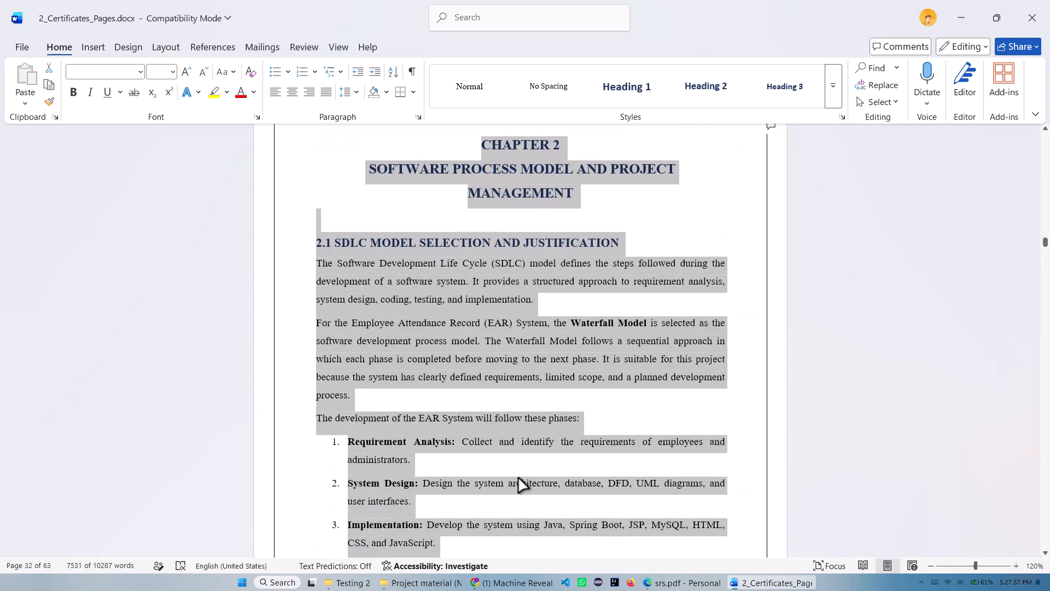
key("ctrl+shift+Up")
key("ctrl+shift+Up")
key("ctrl+shift+Up")
key("ctrl+shift+Up")
key("ctrl+shift+Up")
key("ctrl+shift+Up")
key("ctrl+shift+Up")
key("ctrl+shift+Up")
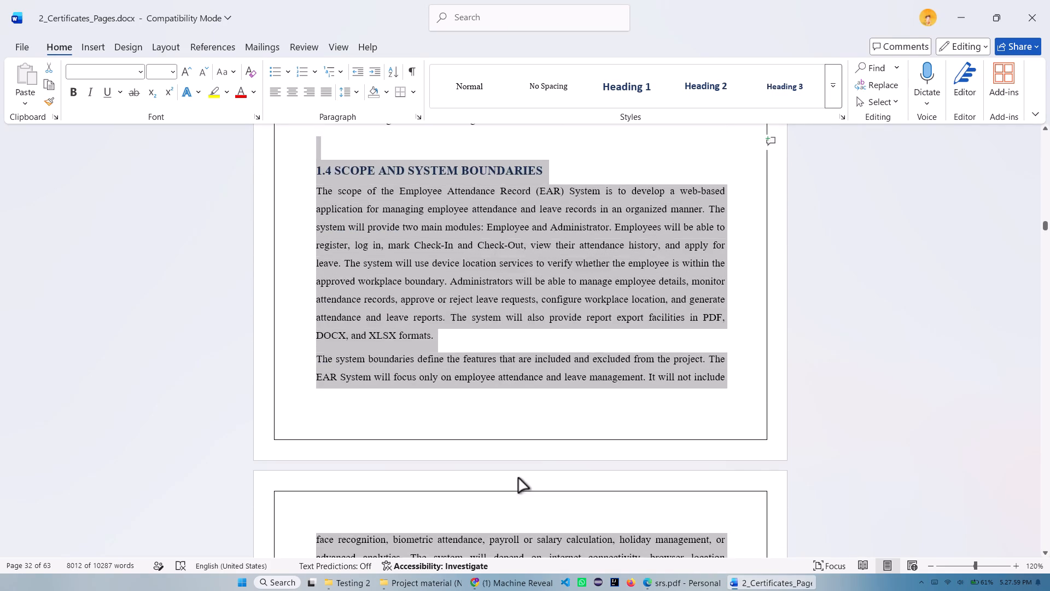
key("ctrl+shift+Up")
key("ctrl+shift+Up")
key("ctrl+shift+Up")
key("ctrl+shift+Up")
key("ctrl+shift+Up")
key("ctrl+shift+Up")
key("ctrl+shift+Up")
key("ctrl+shift+Up")
key("ctrl+shift+Up")
key("ctrl+shift+Up")
key("ctrl+shift+Up")
key("ctrl+shift+Up")
key("ctrl+shift+Up")
key("ctrl+shift+Up")
key("ctrl+shift+Up")
key("ctrl+shift+Up")
key("ctrl+shift+Up")
key("ctrl+shift+Up")
key("ctrl+shift+Up")
key("ctrl+shift+Up")
key("ctrl+shift+Up")
key("ctrl+shift+Up")
key("ctrl+shift+Up")
key("ctrl+shift+Up")
key("ctrl+shift+Up")
key("ctrl+shift+Up")
key("ctrl+shift+Up")
key("ctrl+shift+Up")
key("ctrl+shift+Up")
key("ctrl+shift+Up")
key("ctrl+shift+Up")
key("ctrl+shift+Up")
key("ctrl+shift+Up")
key("ctrl+shift+Up")
key("ctrl+shift+Up")
key("ctrl+shift+Up")
key("ctrl+shift+Up")
key("ctrl+shift+Up")
key("ctrl+shift+Up")
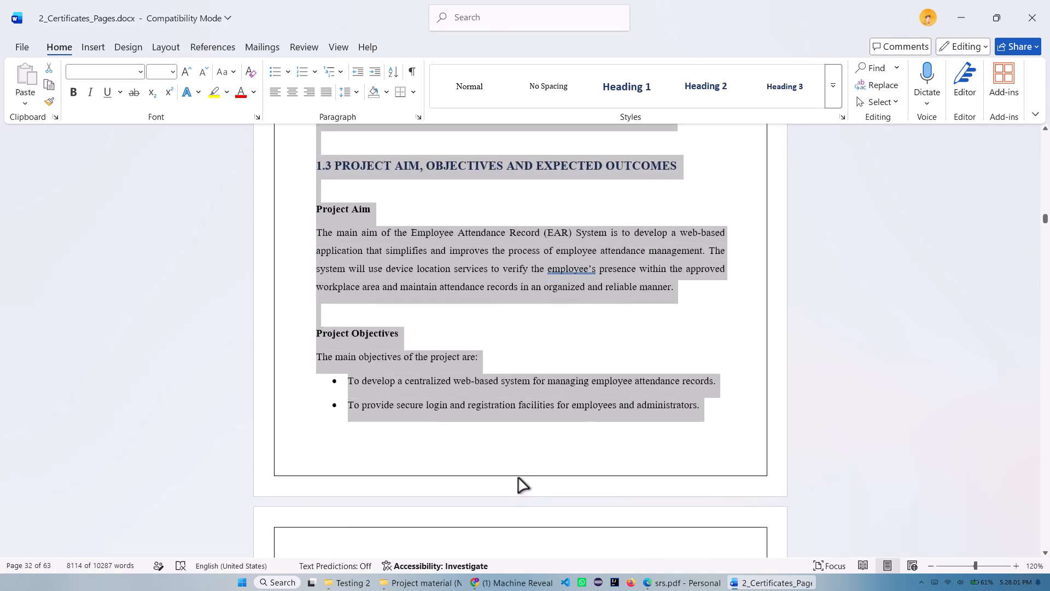
Extend the selection back through the List of Tables, List of Figures and Table of Contents heading, then delete everything after the Abstract's keywords.
key("ctrl+shift+Up")
key("ctrl+shift+Up")
key("ctrl+shift+Up")
key("ctrl+shift+Up")
key("ctrl+shift+Up")
key("ctrl+shift+Up")
key("ctrl+shift+Up")
key("ctrl+shift+Up")
key("ctrl+shift+Up")
key("ctrl+shift+Up")
key("ctrl+shift+Up")
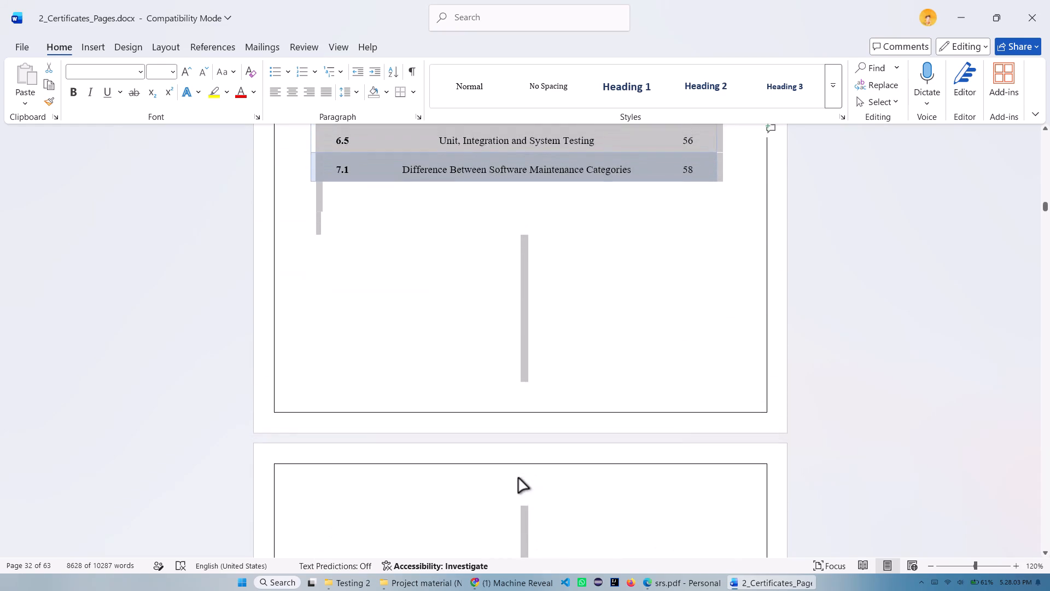
key("ctrl+shift+Up")
key("ctrl+shift+Up")
key("ctrl+shift+Up")
key("ctrl+shift+Up")
key("ctrl+shift+Up")
key("ctrl+shift+Up")
key("ctrl+shift+Up")
key("ctrl+shift+Up")
key("ctrl+shift+Up")
key("ctrl+shift+Up")
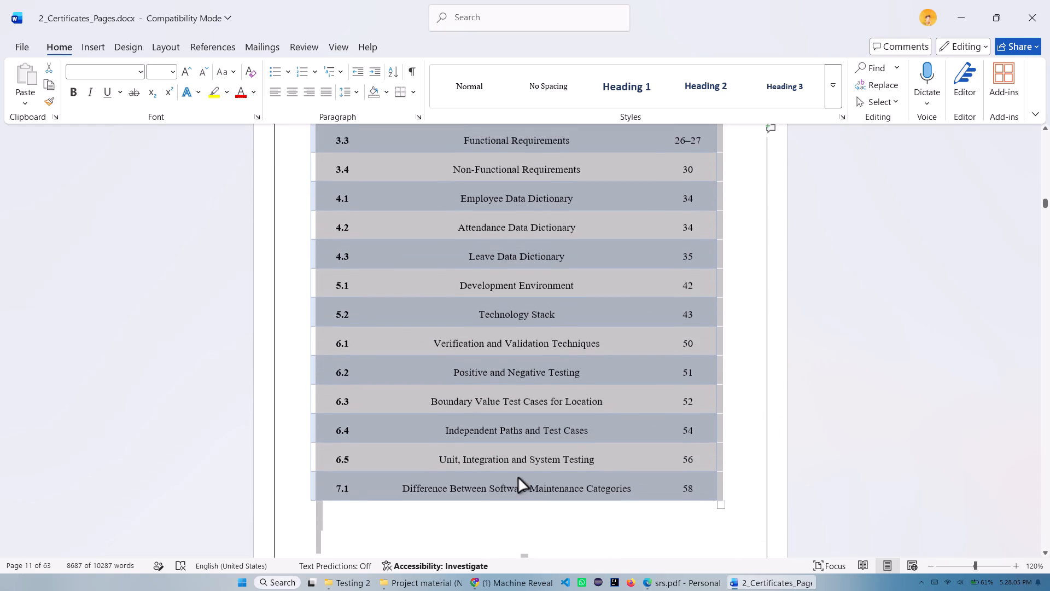
key("ctrl+shift+Up")
key("ctrl+shift+Up")
key("ctrl+shift+Up")
key("ctrl+shift+Up")
key("ctrl+shift+Up")
key("ctrl+shift+Up")
key("ctrl+shift+Up")
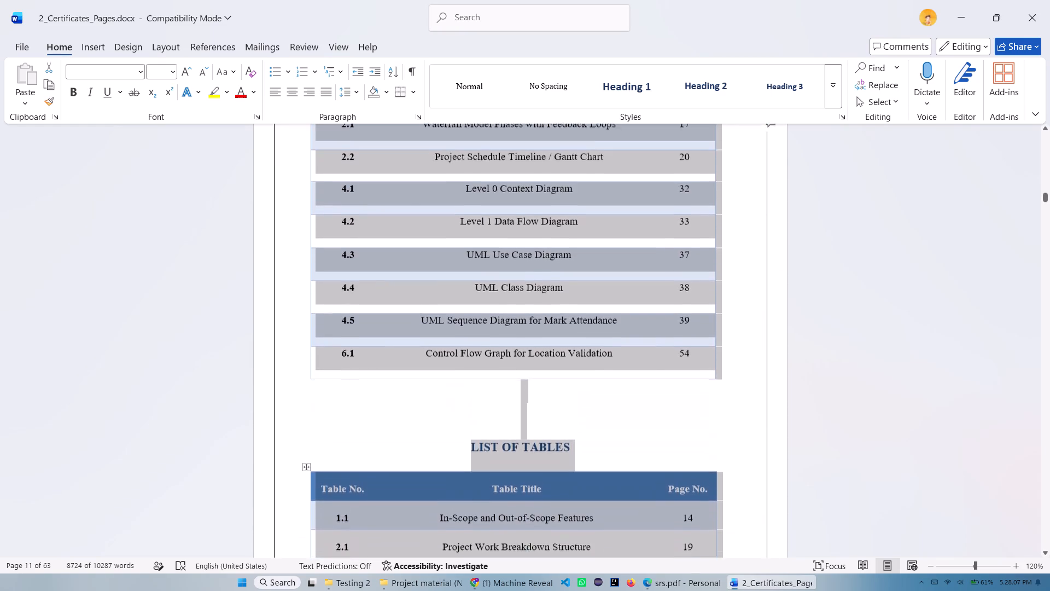
key("ctrl+shift+Up")
key("ctrl+shift+Up")
key("ctrl+shift+Up")
key("ctrl+shift+Up")
key("ctrl+shift+Up")
key("ctrl+shift+Up")
key("ctrl+shift+Up")
key("ctrl+shift+Up")
key("ctrl+shift+Up")
key("ctrl+shift+Up")
key("ctrl+shift+Up")
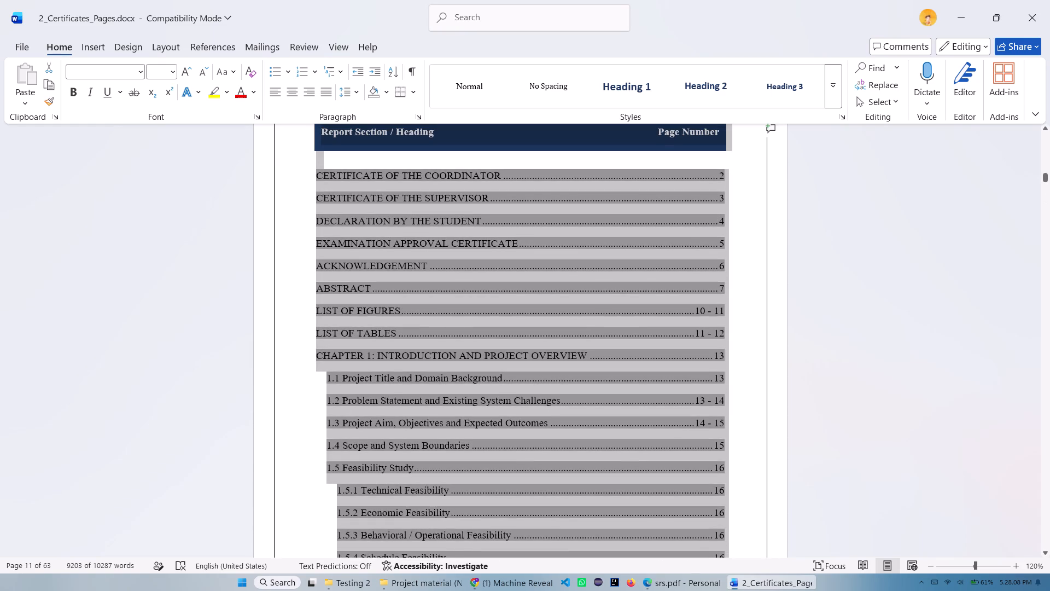
key("ctrl+shift+Up")
key("ctrl+shift+Up")
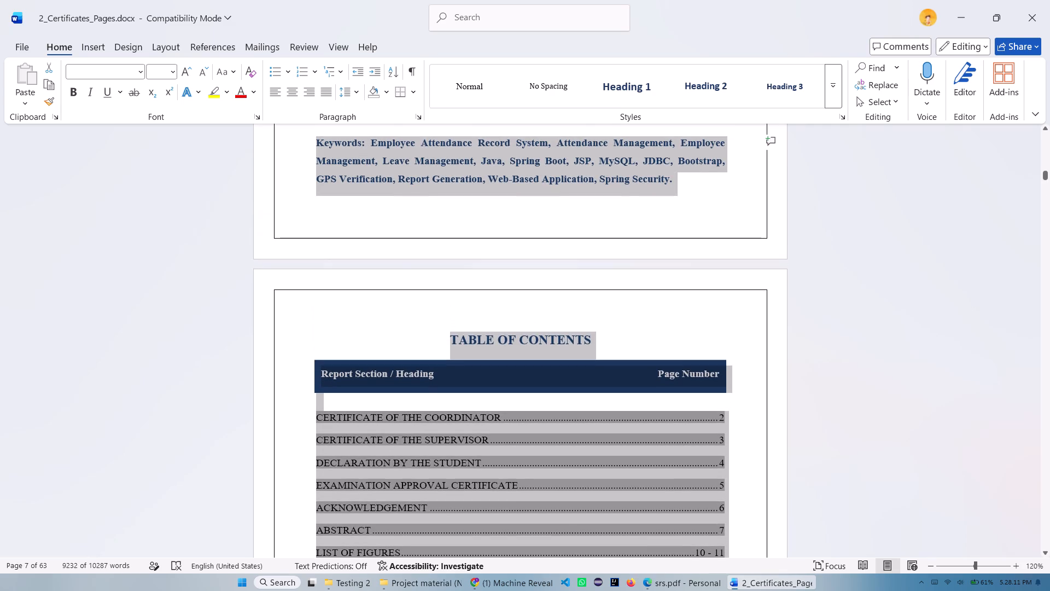
key("ctrl+shift+Down")
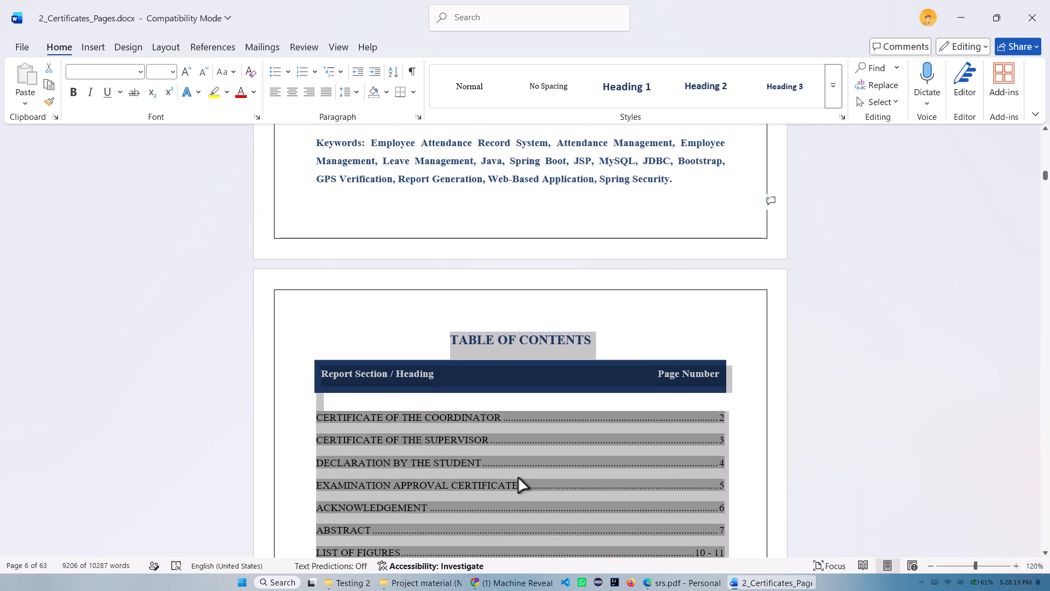
key("BackSpace")
key("BackSpace")
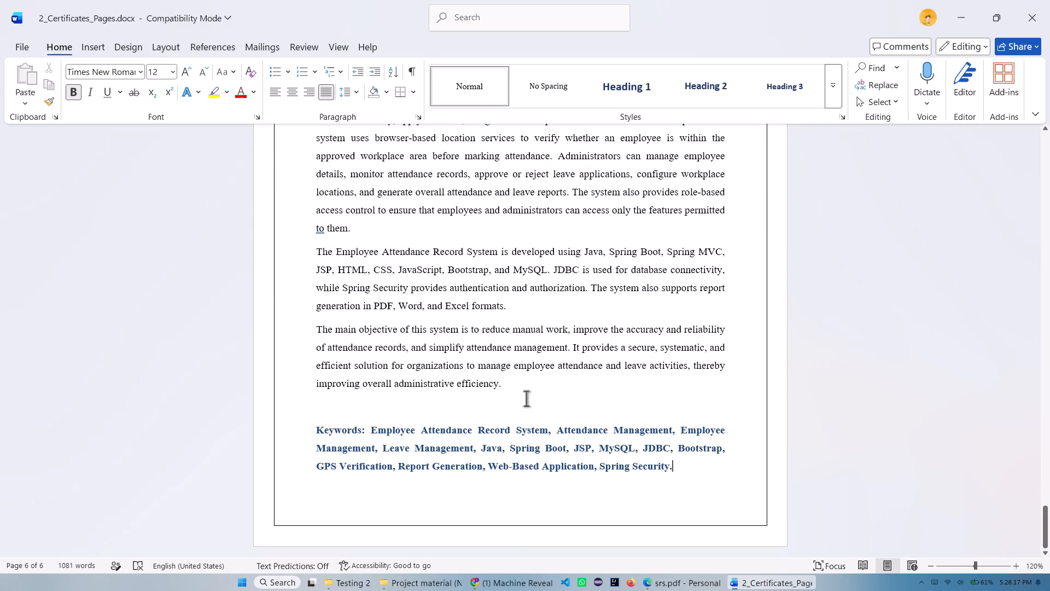
Review the remaining pages from the end of the Abstract back to the Certificate of the Coordinator.
scroll(567, 361, "up", 9)
scroll(539, 306, "down", 10)
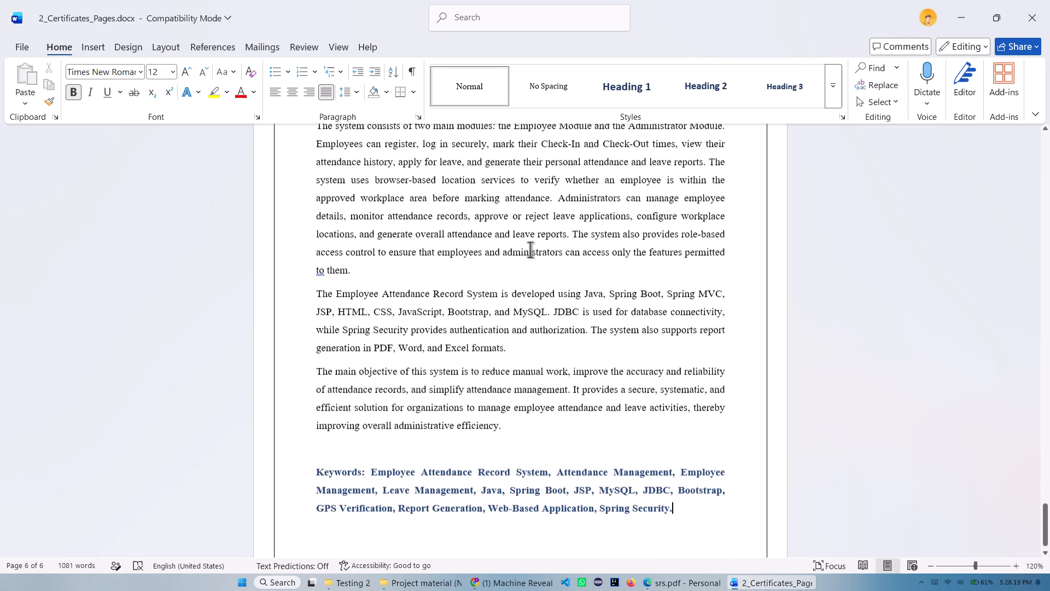
scroll(530, 250, "down", 16)
scroll(754, 433, "up", 7)
scroll(493, 409, "up", 10)
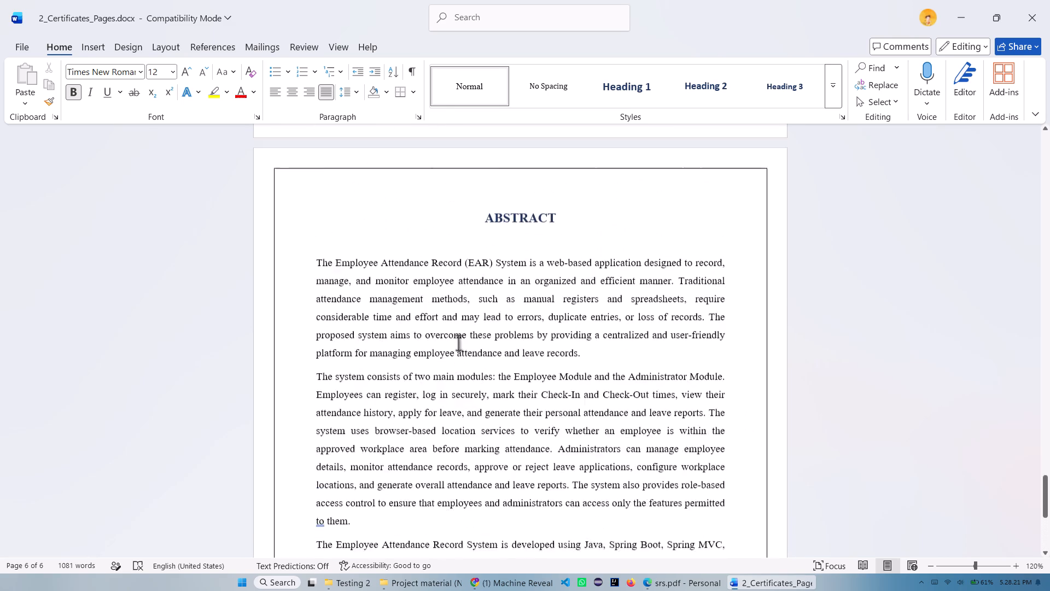
scroll(458, 343, "up", 20)
scroll(458, 343, "up", 20)
scroll(458, 343, "up", 14)
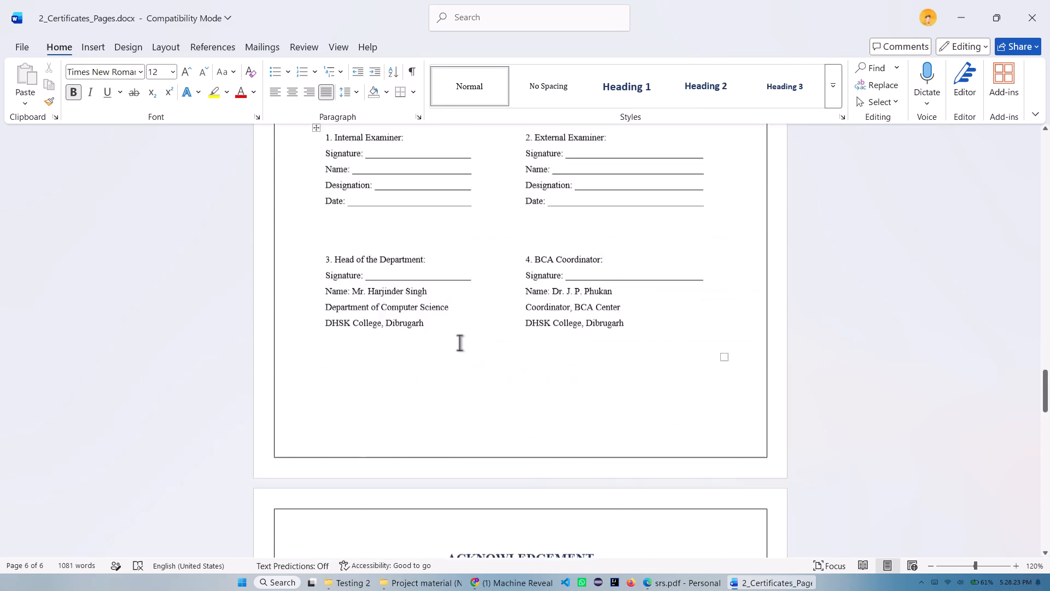
scroll(459, 343, "up", 20)
scroll(459, 343, "up", 20)
scroll(459, 343, "up", 14)
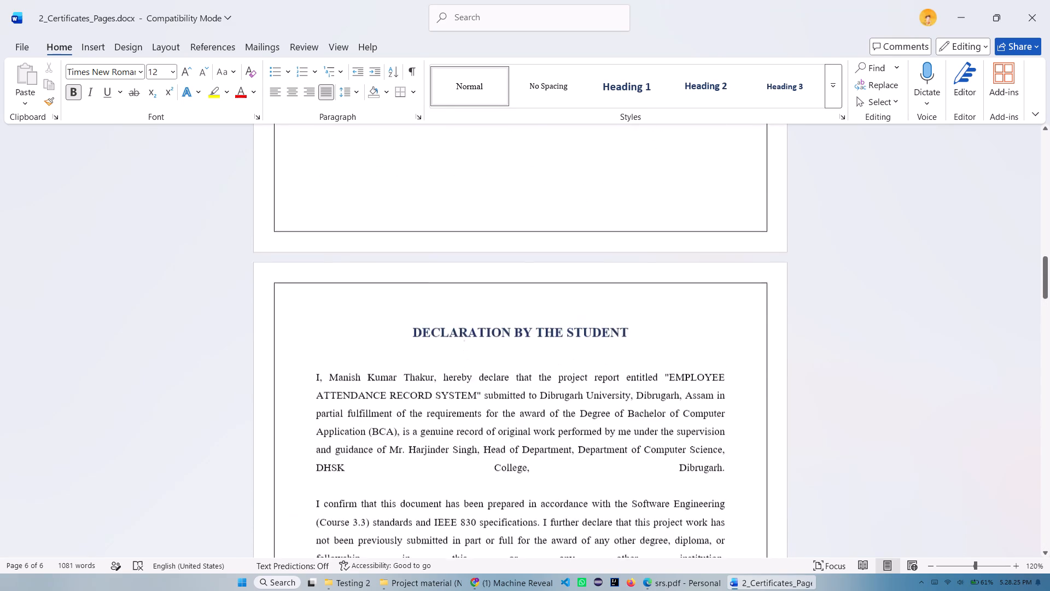
scroll(459, 343, "up", 20)
scroll(459, 343, "up", 20)
scroll(459, 343, "up", 13)
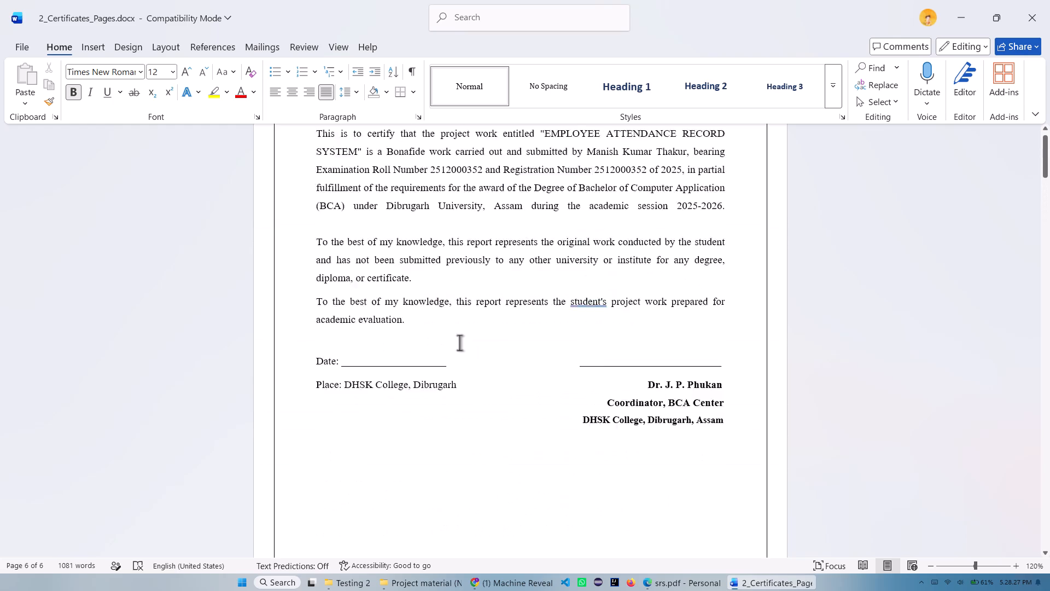
scroll(459, 343, "up", 20)
scroll(459, 343, "up", 5)
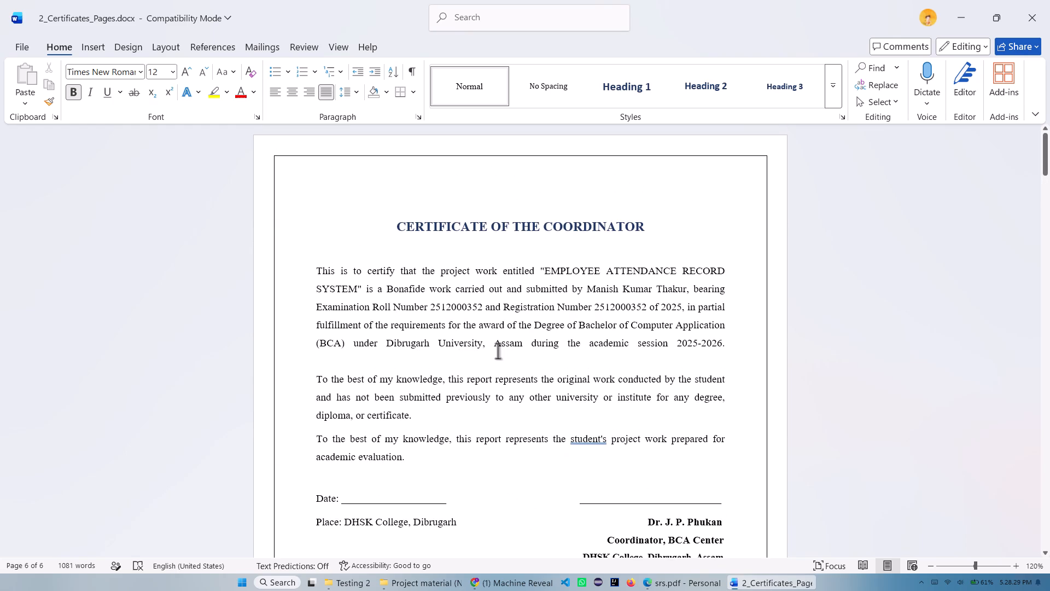
Review the certificates, student declaration, examination approval, Acknowledgement and Abstract through to the end of the document.
scroll(614, 292, "down", 8)
scroll(448, 331, "down", 7)
scroll(533, 281, "down", 8)
scroll(515, 310, "down", 20)
scroll(515, 310, "down", 8)
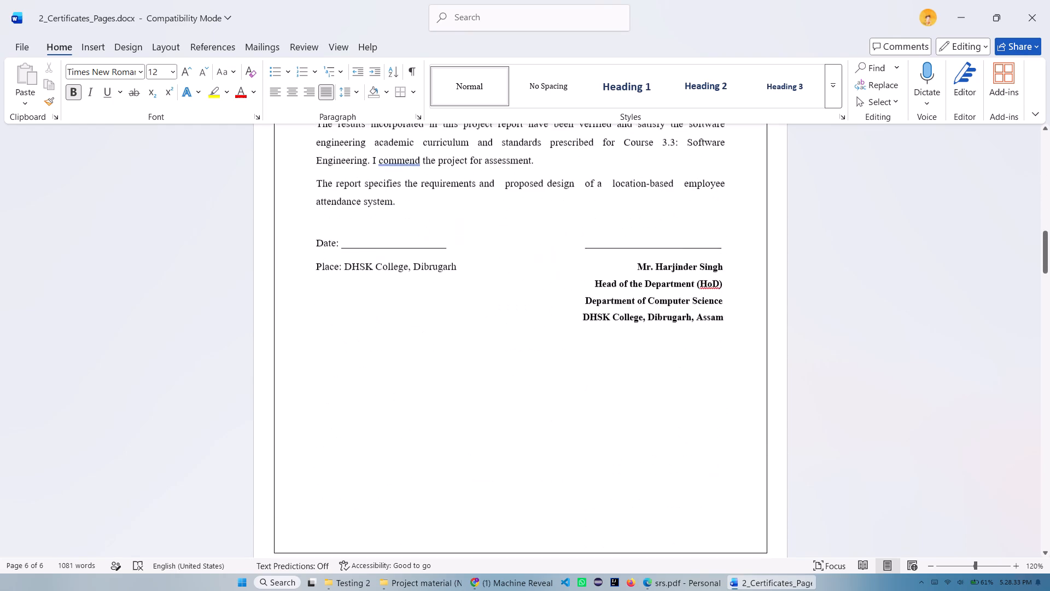
scroll(503, 318, "down", 13)
scroll(490, 292, "down", 9)
scroll(477, 283, "down", 18)
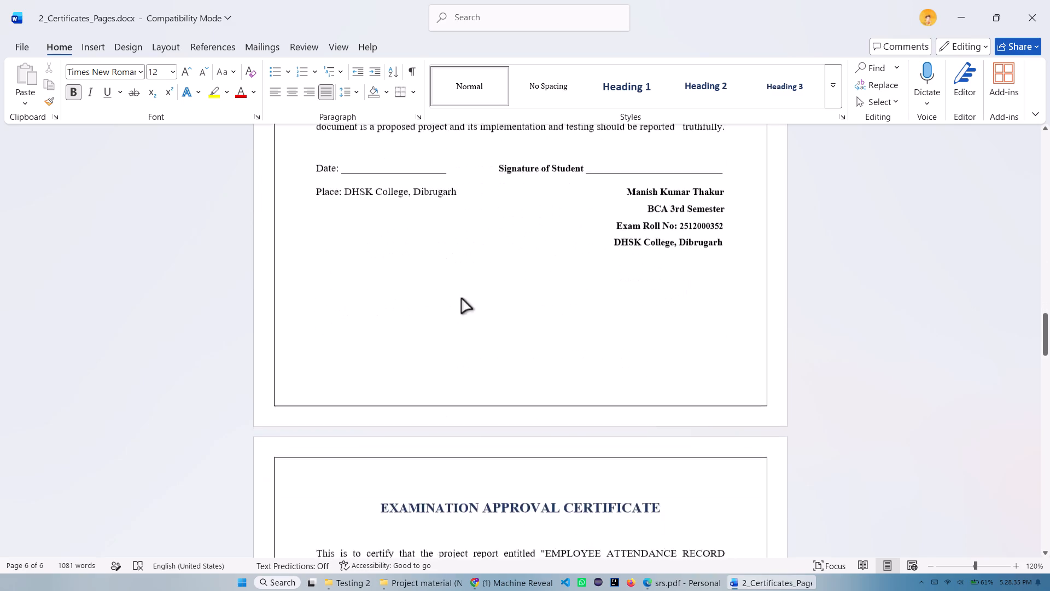
scroll(462, 299, "down", 13)
scroll(464, 293, "down", 8)
scroll(493, 237, "down", 9)
scroll(561, 283, "down", 10)
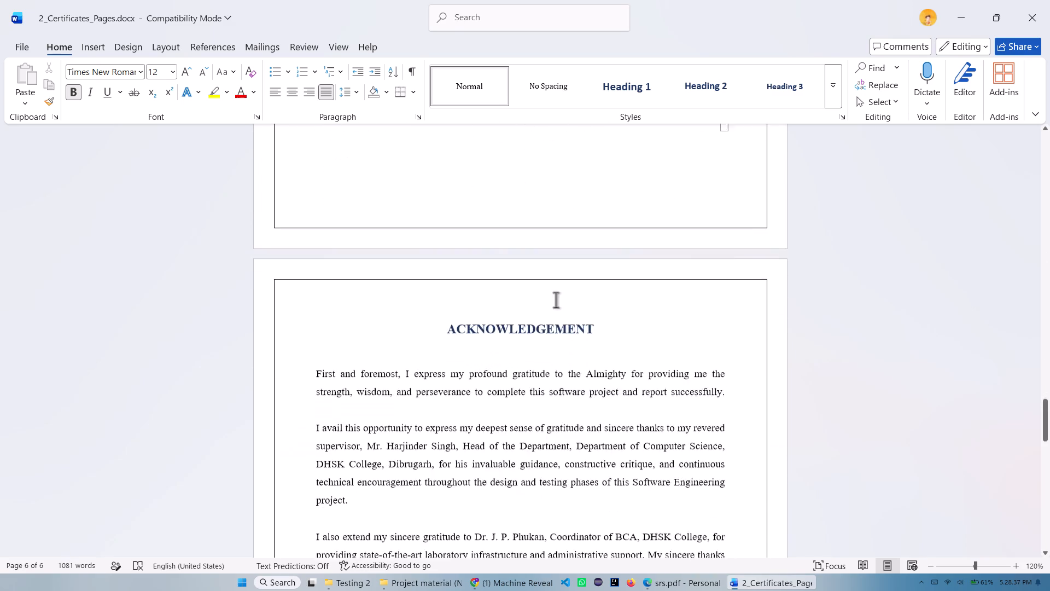
scroll(556, 300, "down", 7)
scroll(515, 298, "down", 20)
scroll(515, 298, "down", 6)
scroll(448, 303, "down", 13)
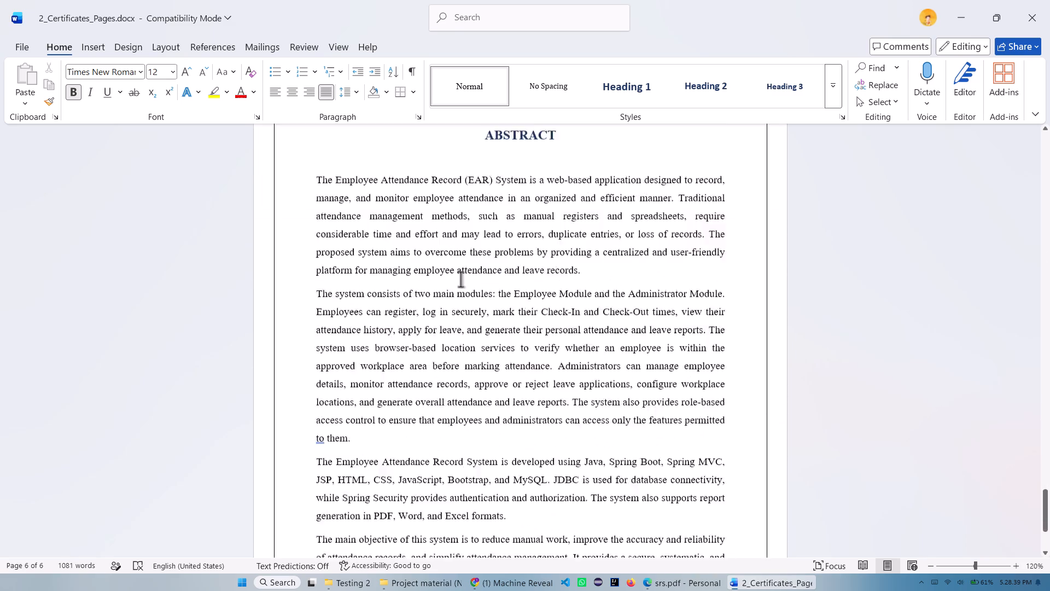
scroll(460, 279, "down", 13)
scroll(447, 266, "down", 15)
scroll(497, 401, "up", 9)
scroll(528, 393, "down", 14)
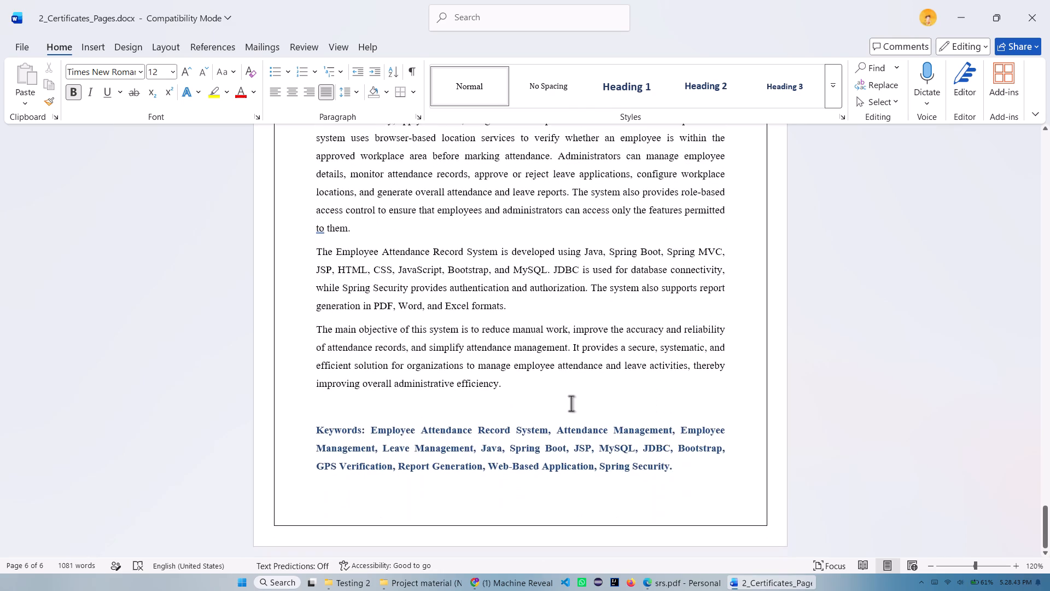
Go back through the Acknowledgement, examination approval and declaration pages to the Certificate of the Coordinator.
scroll(571, 403, "up", 20)
scroll(571, 403, "up", 15)
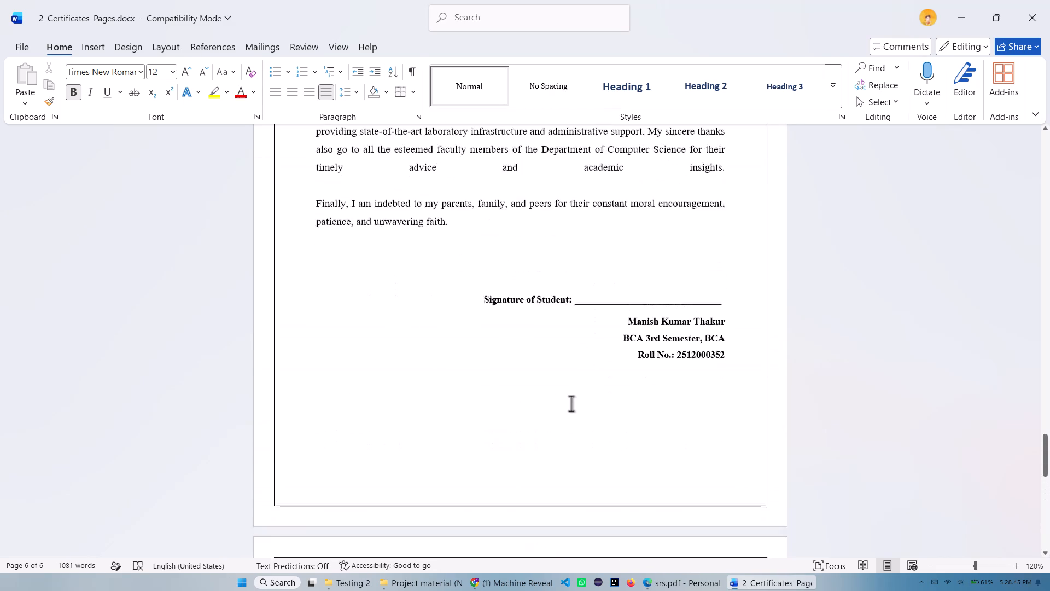
scroll(571, 403, "up", 20)
scroll(571, 403, "up", 20)
scroll(571, 403, "up", 10)
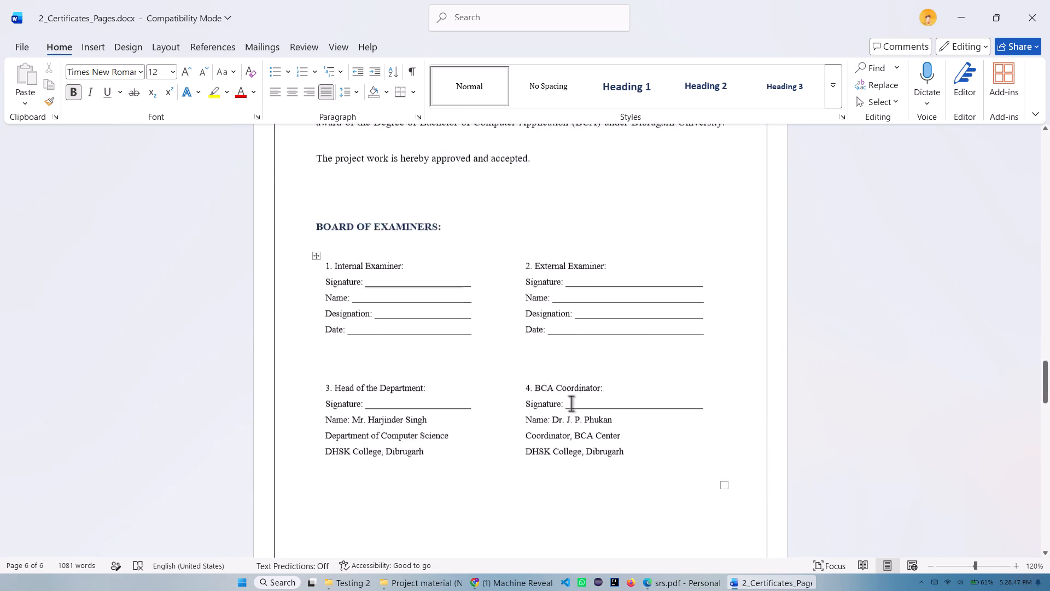
scroll(571, 403, "up", 20)
scroll(571, 403, "up", 20)
scroll(571, 403, "up", 9)
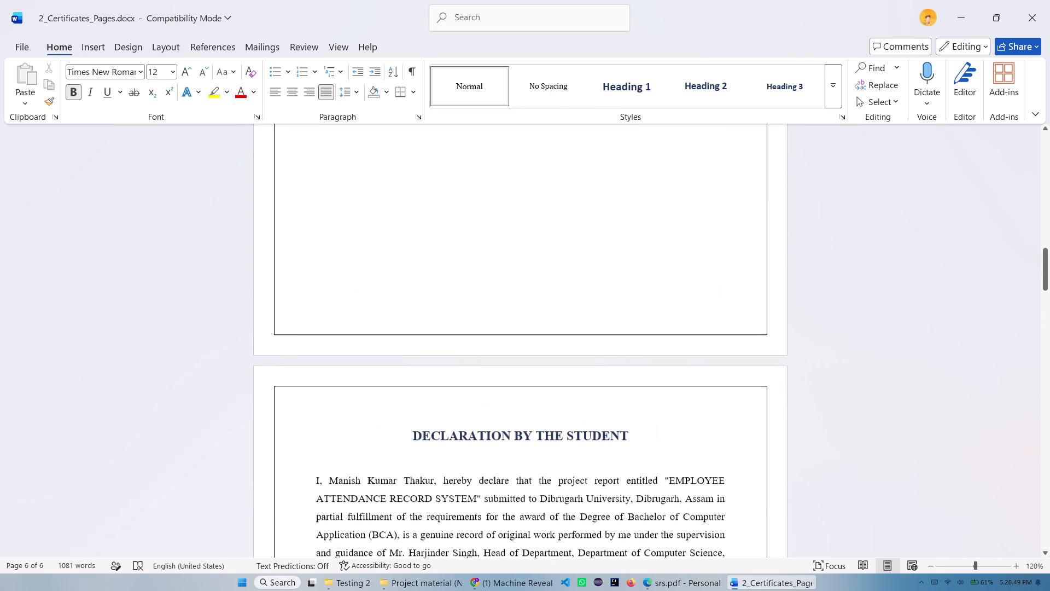
scroll(571, 403, "up", 20)
scroll(571, 403, "up", 20)
scroll(571, 403, "up", 9)
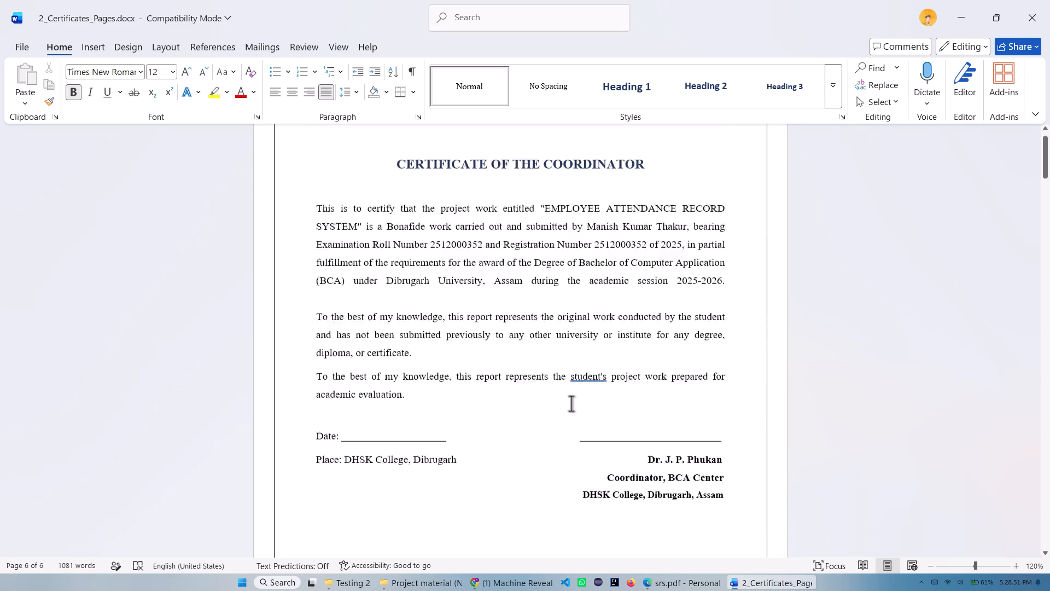
scroll(571, 403, "up", 14)
Open the footer of the Certificate of the Coordinator page and set the page number format to i, ii, iii.
scroll(445, 358, "down", 20)
scroll(445, 358, "down", 1)
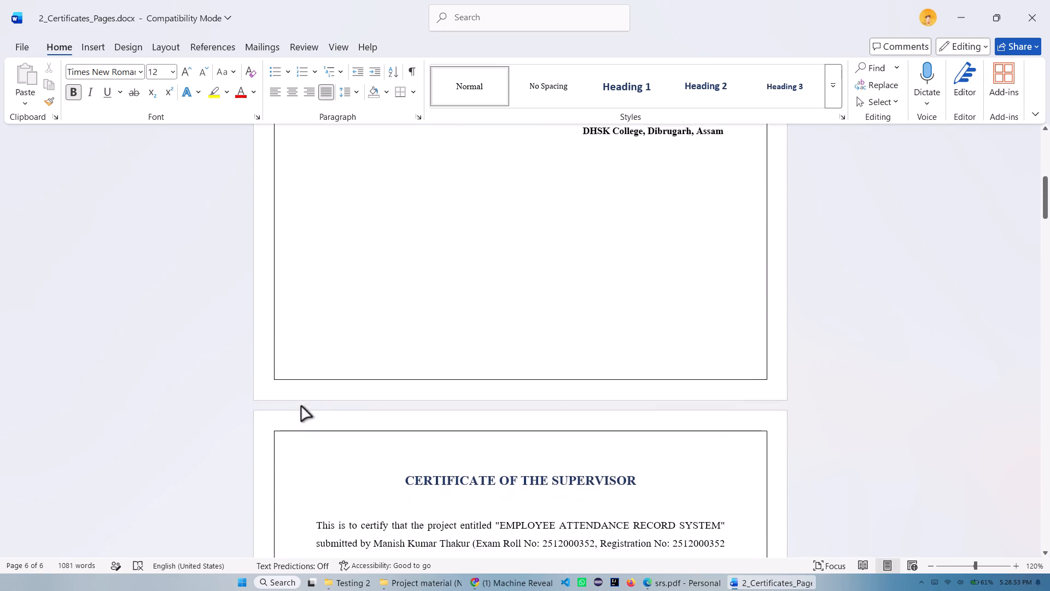
left_click(293, 348)
left_click(294, 350)
left_click(307, 351)
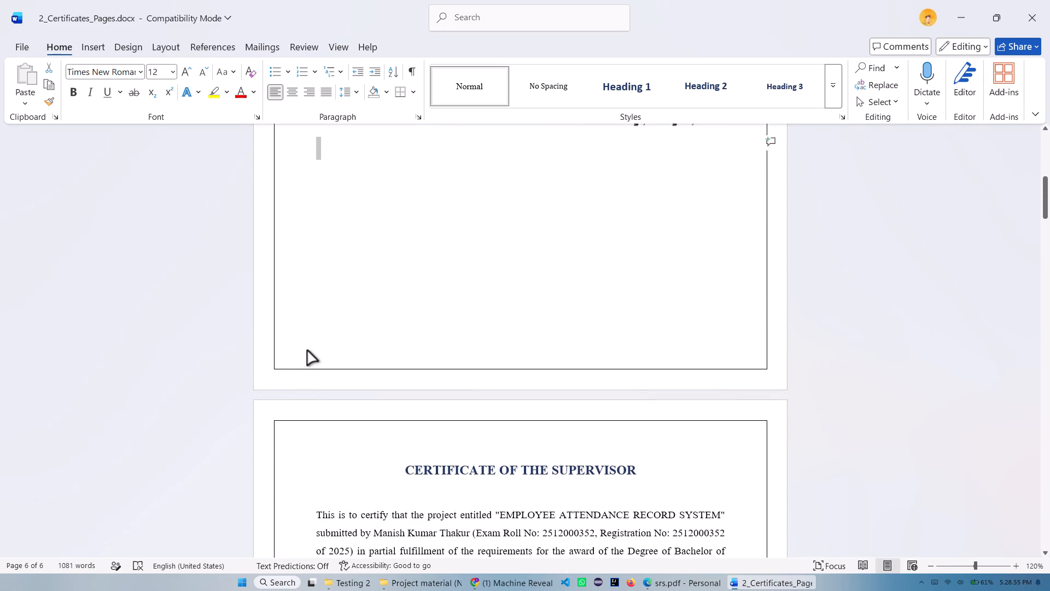
double_click(307, 351)
left_click(307, 355)
triple_click(295, 364)
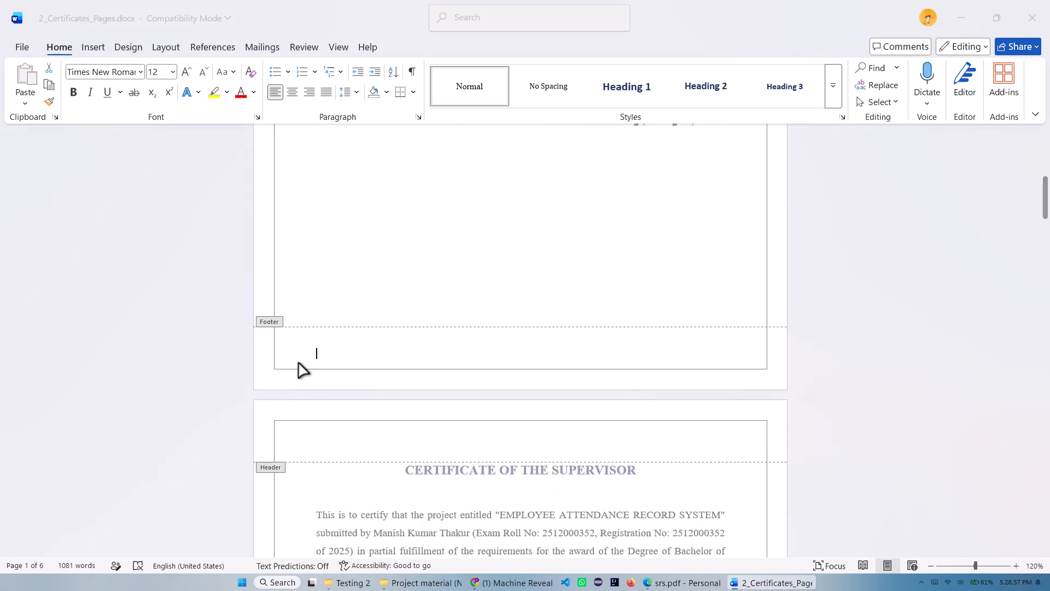
left_click(624, 142)
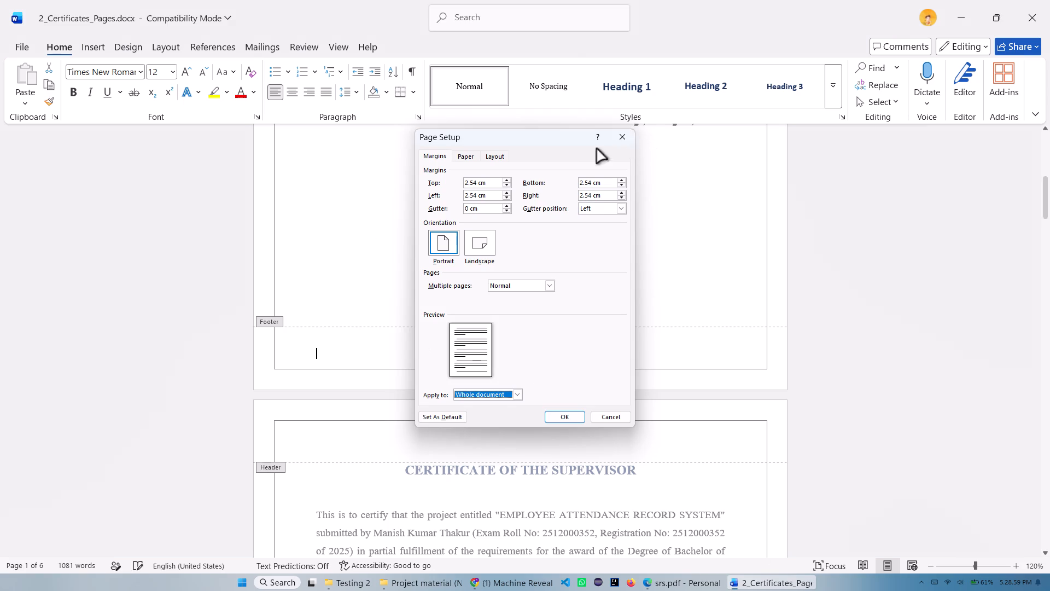
left_click(107, 102)
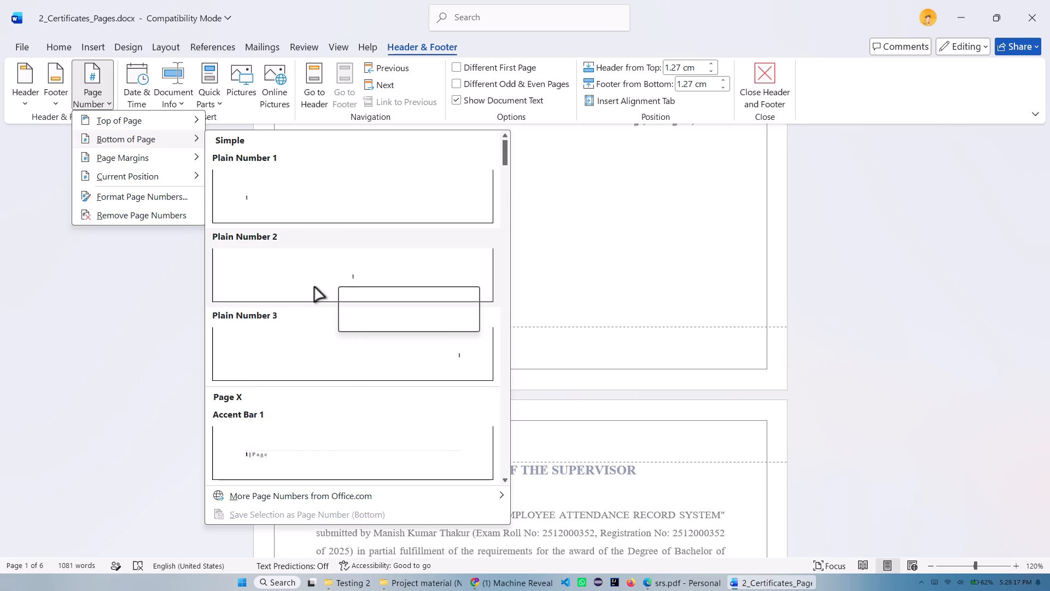
left_click(170, 196)
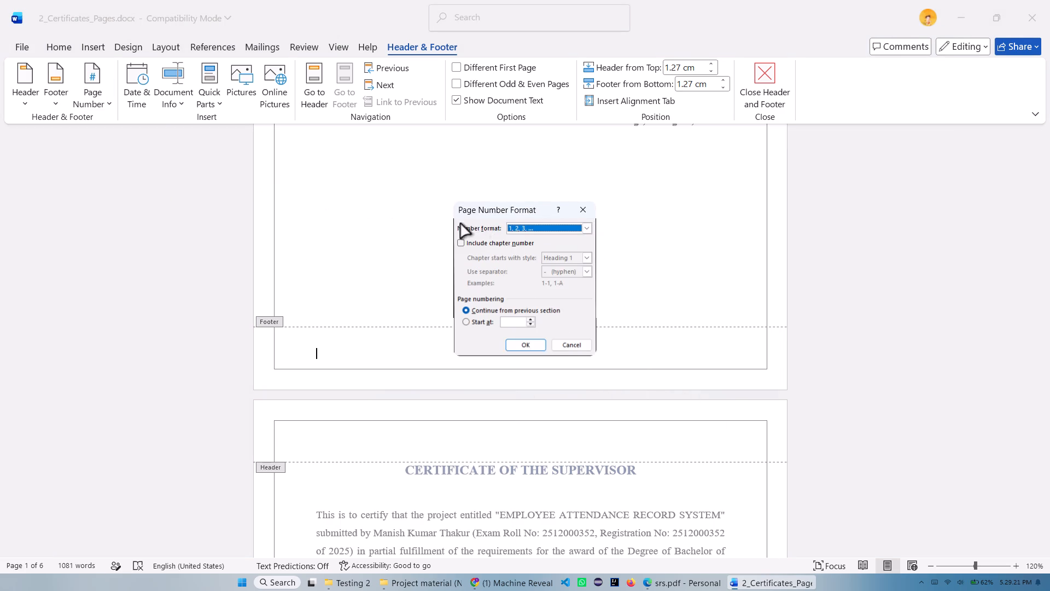
left_click(586, 231)
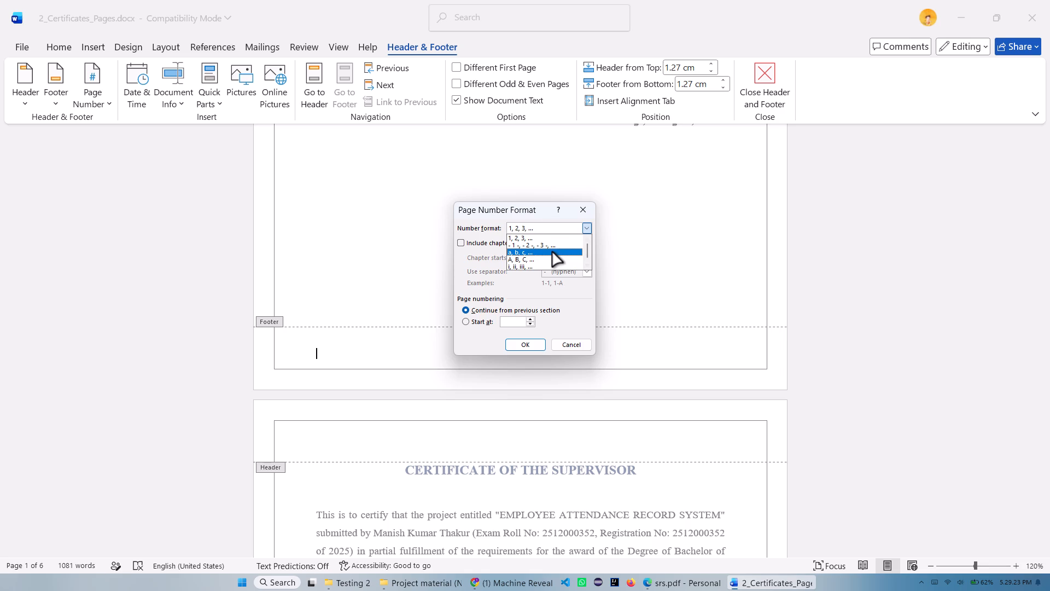
left_click(530, 266)
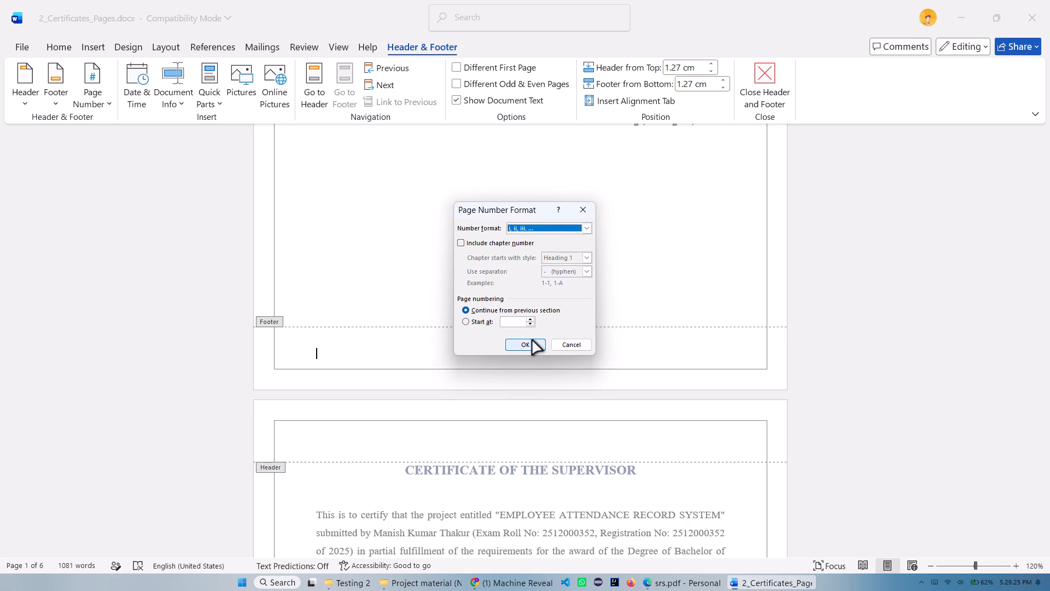
left_click(532, 340)
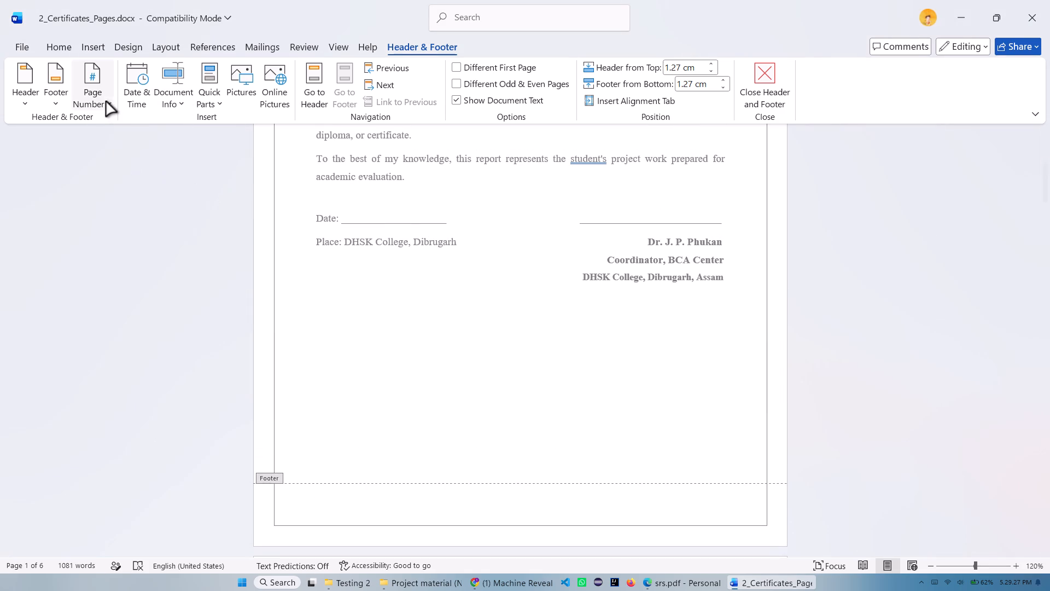
Insert page numbers at the bottom of the pages using the centred Plain Number 2 style and check them on the certificate pages.
left_click(106, 102)
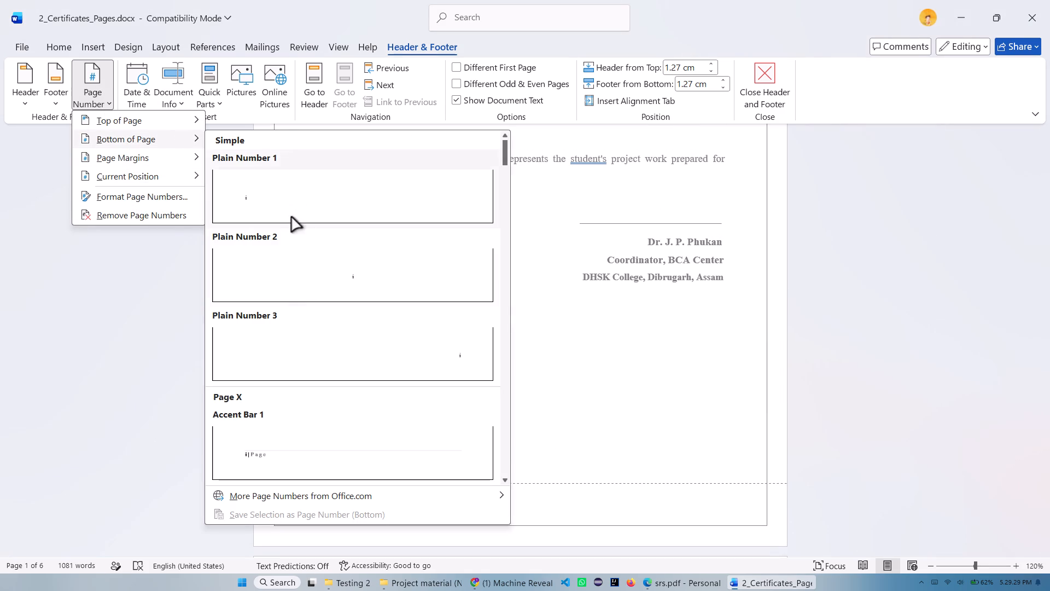
left_click(384, 277)
scroll(522, 323, "down", 20)
scroll(522, 323, "down", 6)
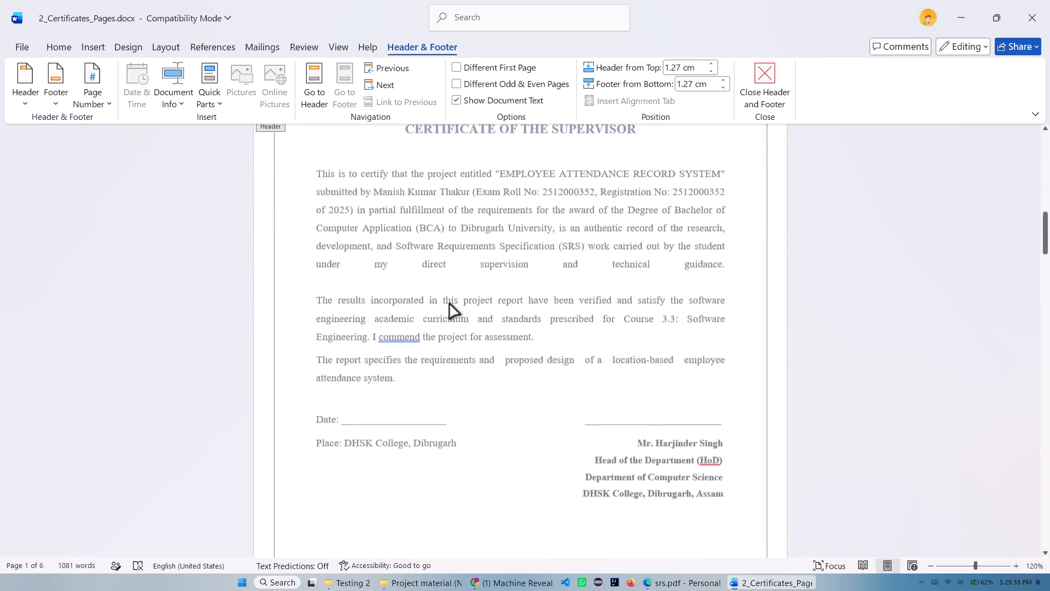
scroll(450, 304, "down", 14)
scroll(388, 252, "up", 9)
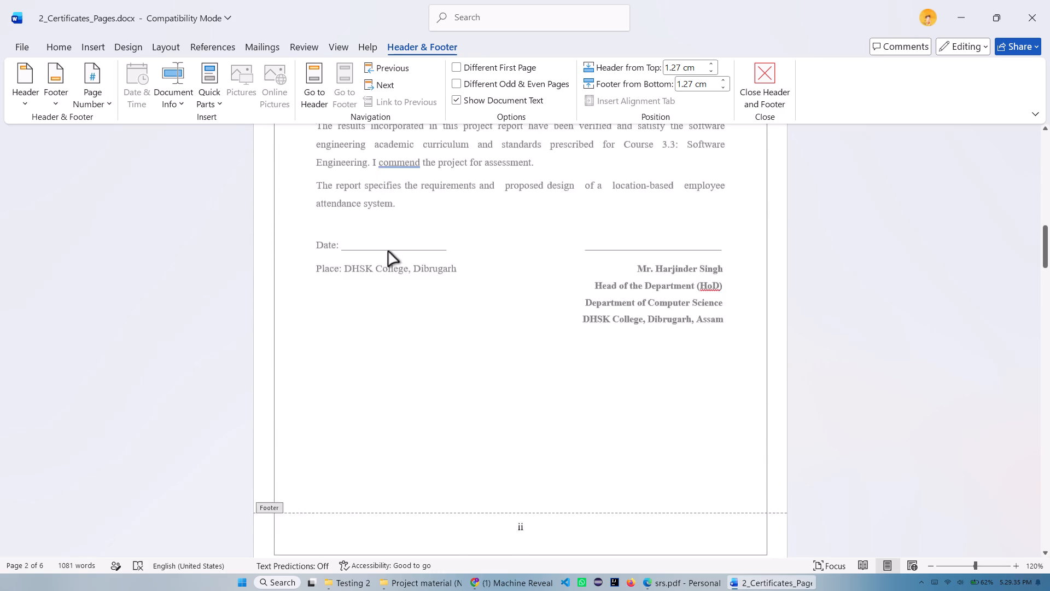
scroll(388, 252, "up", 20)
scroll(388, 252, "up", 19)
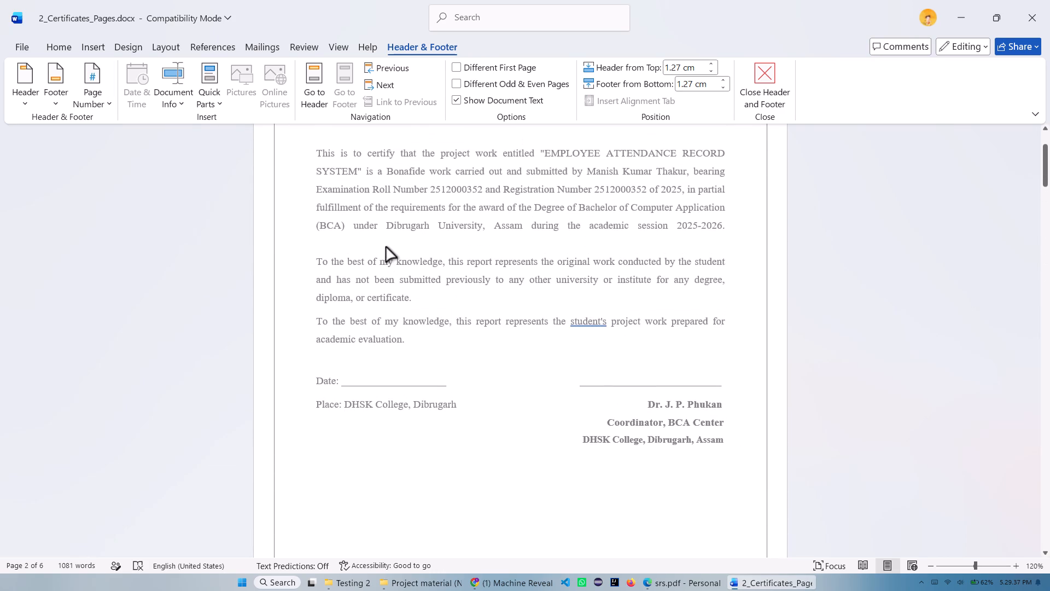
Insert page numbers at the bottom of the pages using the Accent Bar 1 style.
left_click(109, 102)
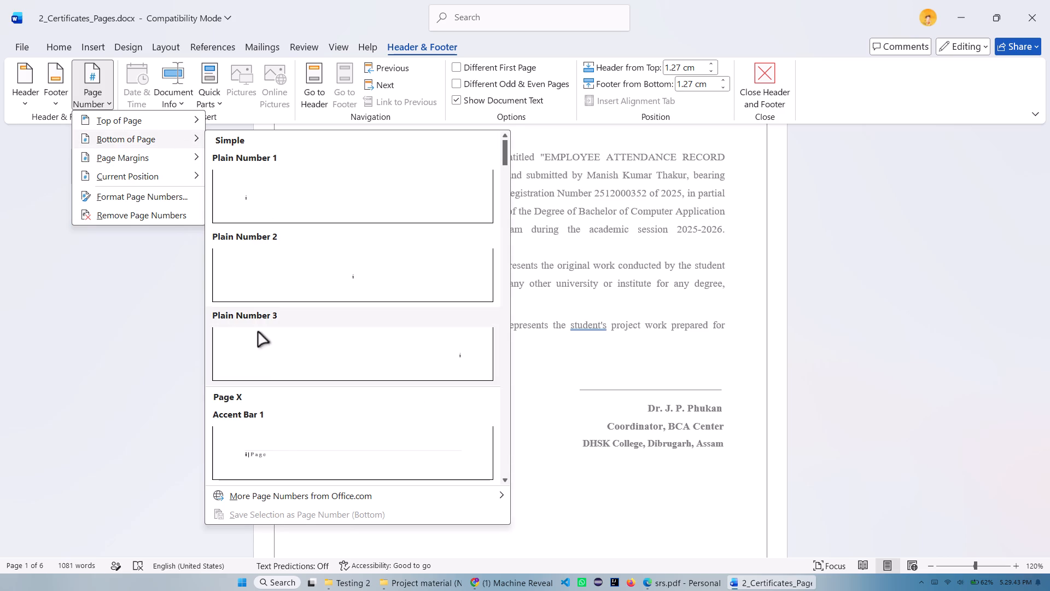
left_click(272, 447)
Check the footer page numbers from the Certificate of the Coordinator through to the Abstract, and exit footer editing.
scroll(353, 380, "down", 7)
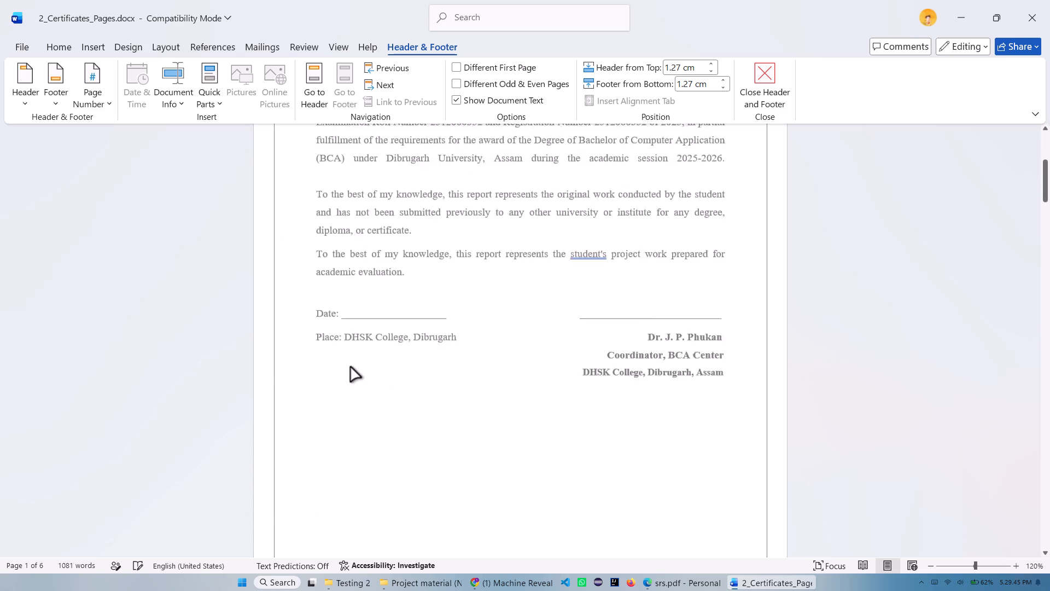
scroll(351, 367, "down", 15)
scroll(347, 334, "down", 6)
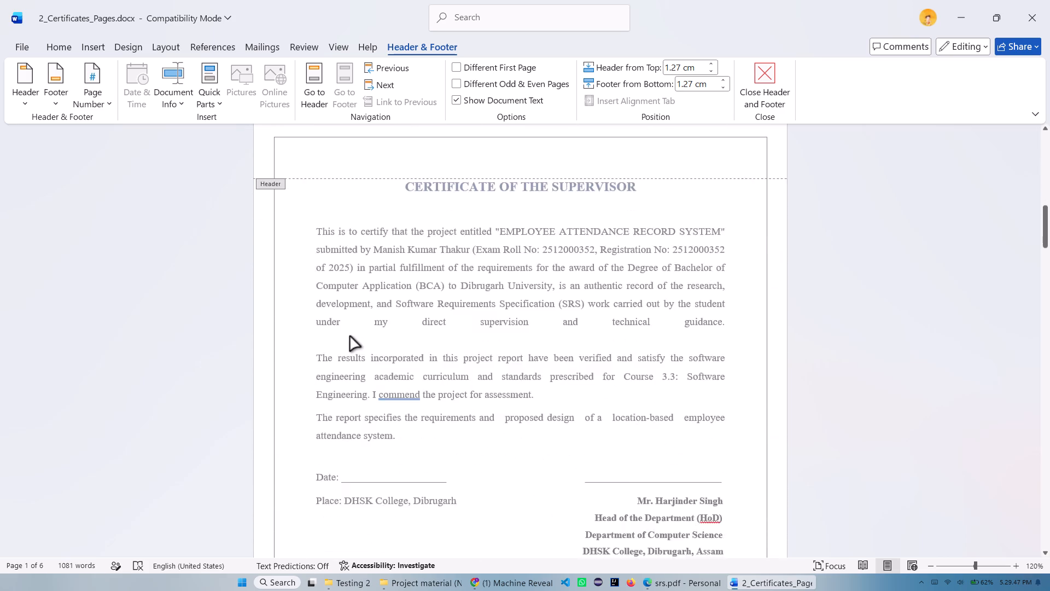
scroll(350, 337, "down", 16)
scroll(377, 329, "down", 16)
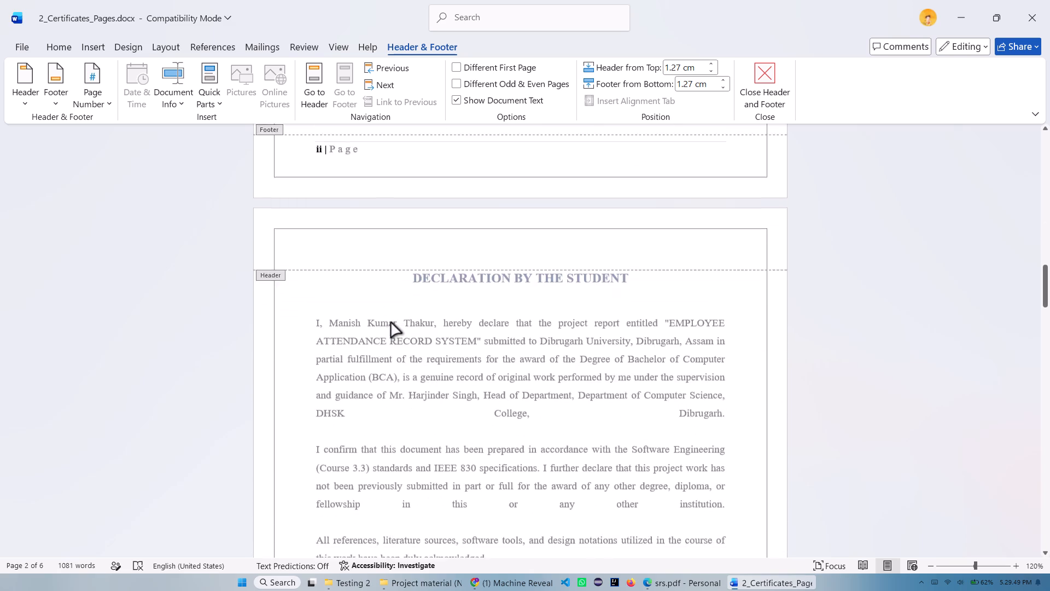
scroll(391, 323, "down", 20)
scroll(391, 323, "down", 4)
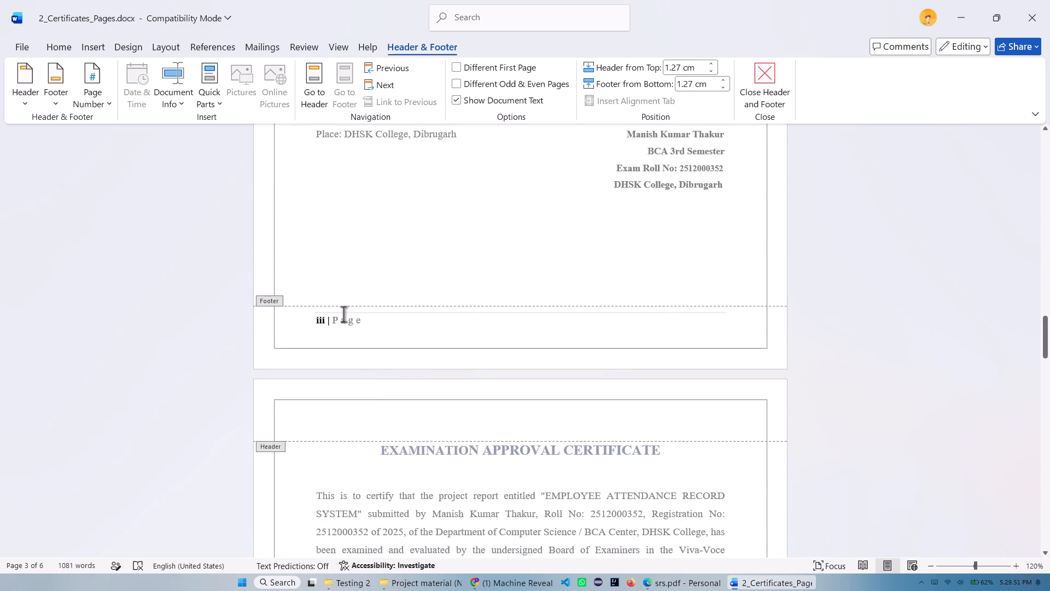
scroll(310, 331, "down", 14)
scroll(383, 308, "down", 20)
scroll(383, 308, "down", 3)
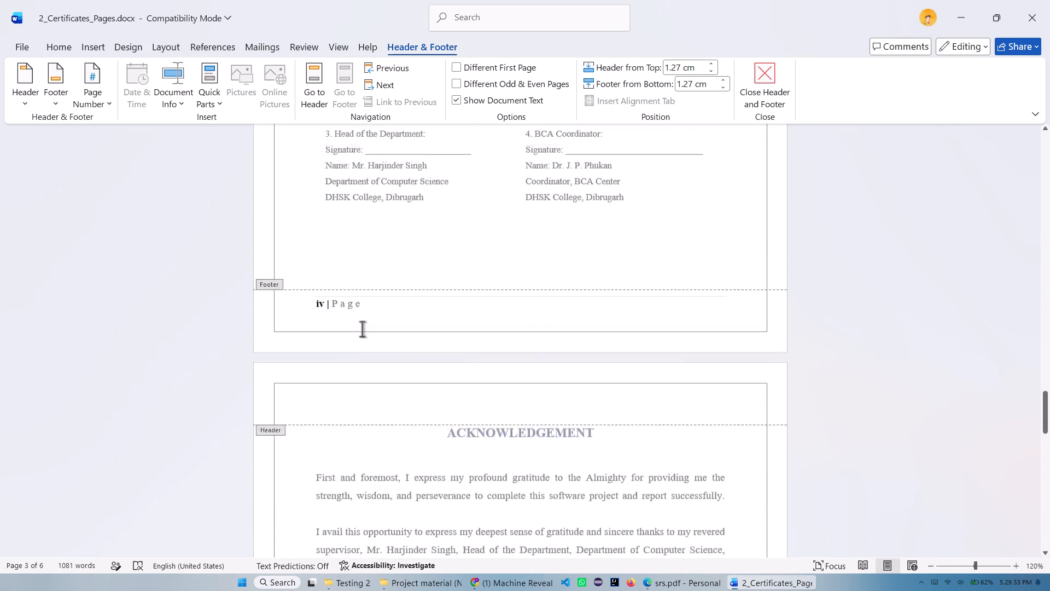
scroll(374, 324, "down", 20)
scroll(374, 324, "down", 12)
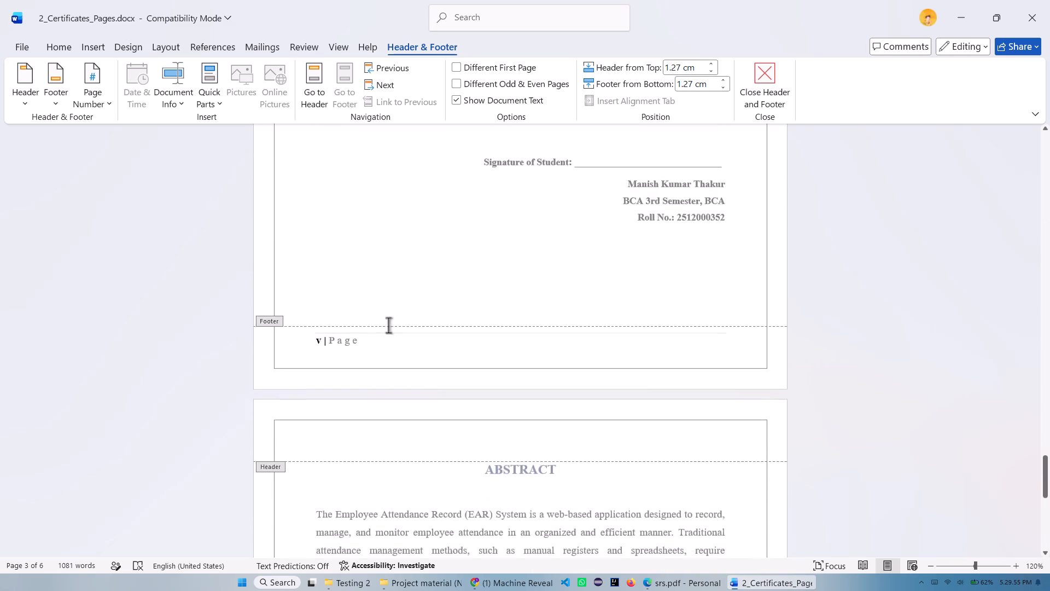
scroll(388, 325, "down", 20)
scroll(388, 325, "down", 18)
scroll(383, 335, "down", 3)
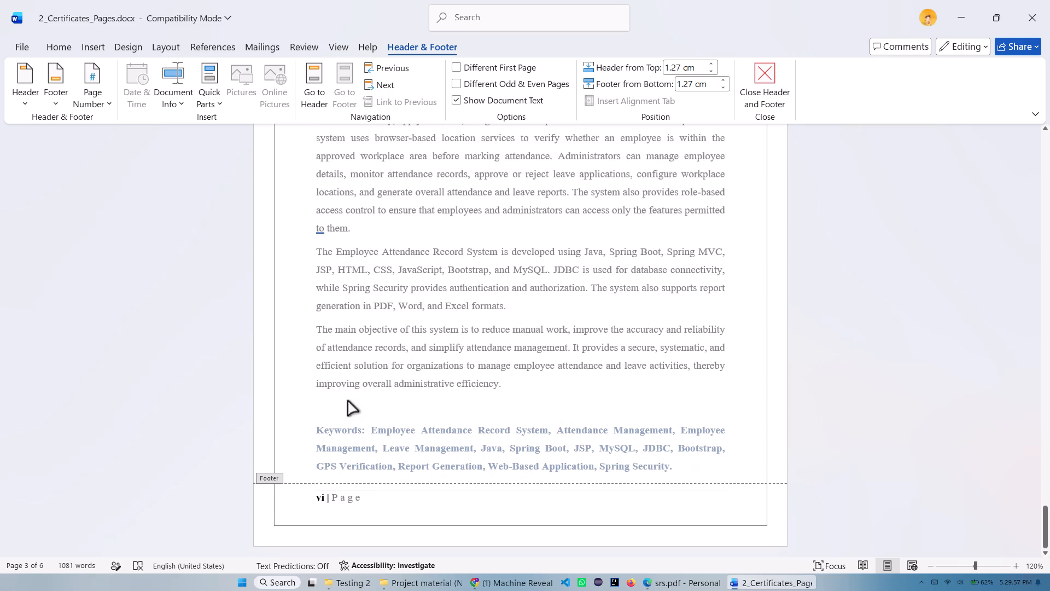
left_click(730, 382)
left_click(745, 398)
left_click(766, 72)
Make the Roman page number in the footer of the Certificate of the Coordinator page bold.
scroll(426, 340, "up", 4)
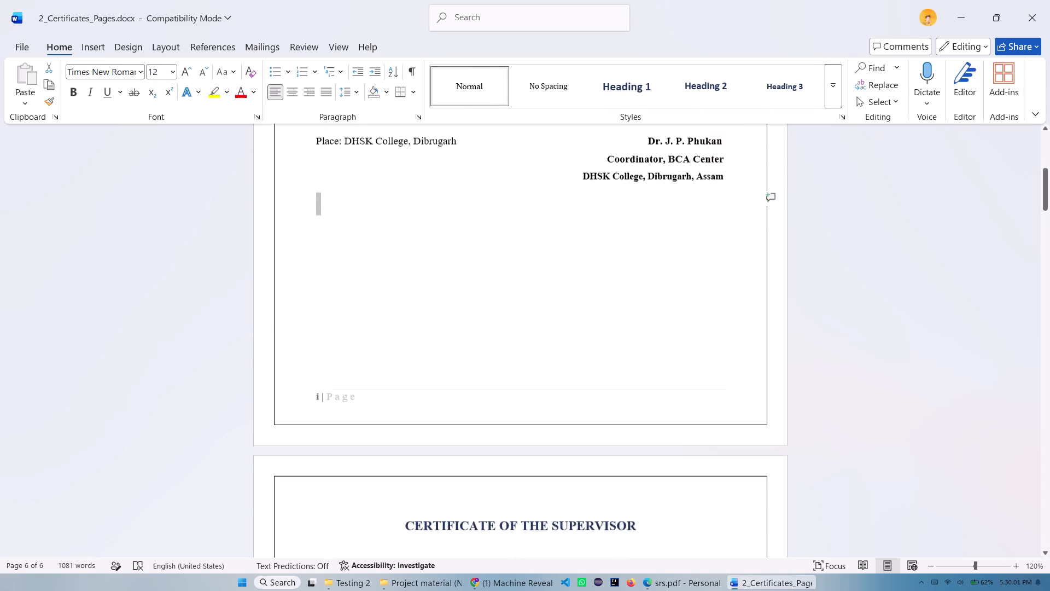
scroll(416, 323, "up", 19)
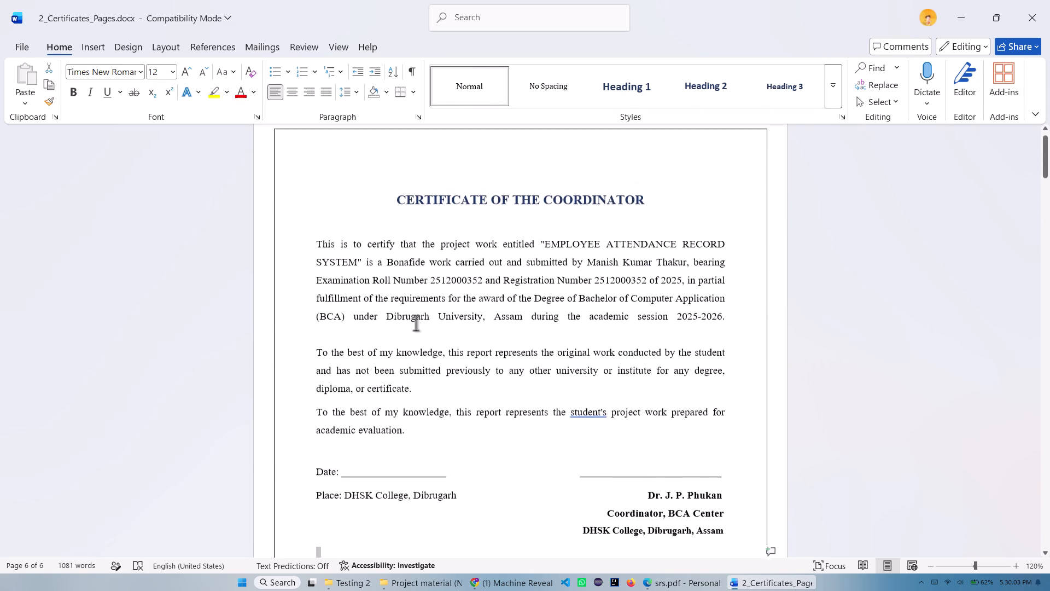
scroll(416, 323, "up", 8)
scroll(404, 329, "down", 9)
scroll(396, 275, "down", 9)
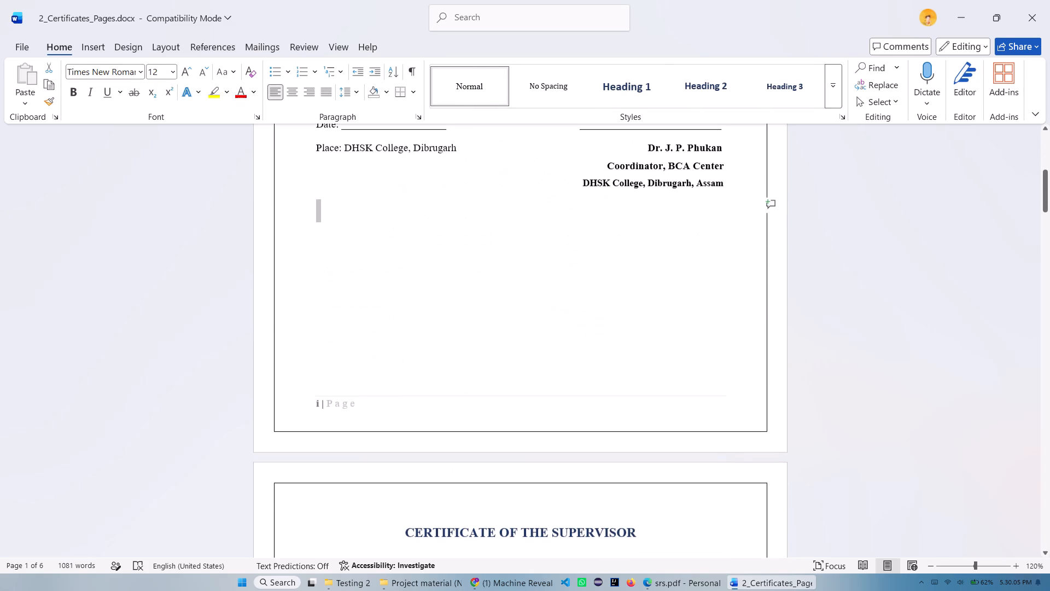
left_click(363, 310)
left_click(320, 404)
left_click(318, 404)
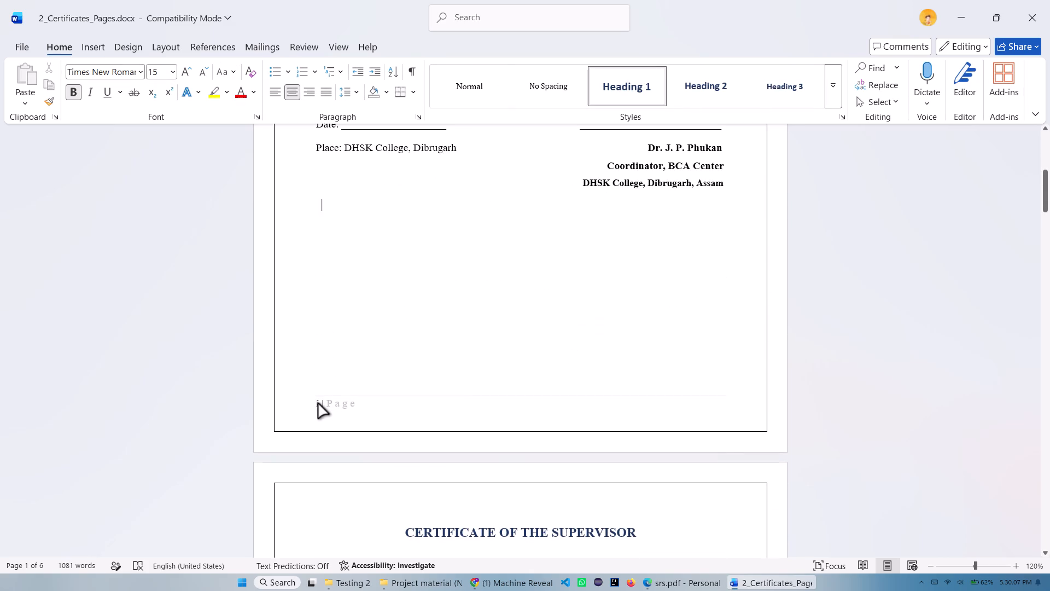
double_click(319, 404)
left_click(314, 404)
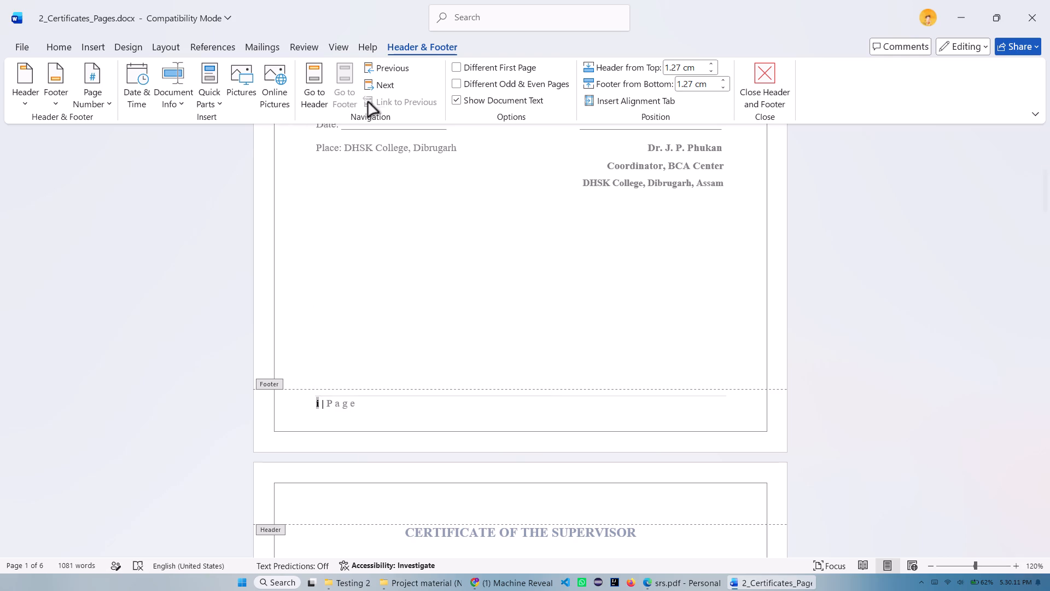
left_click(62, 50)
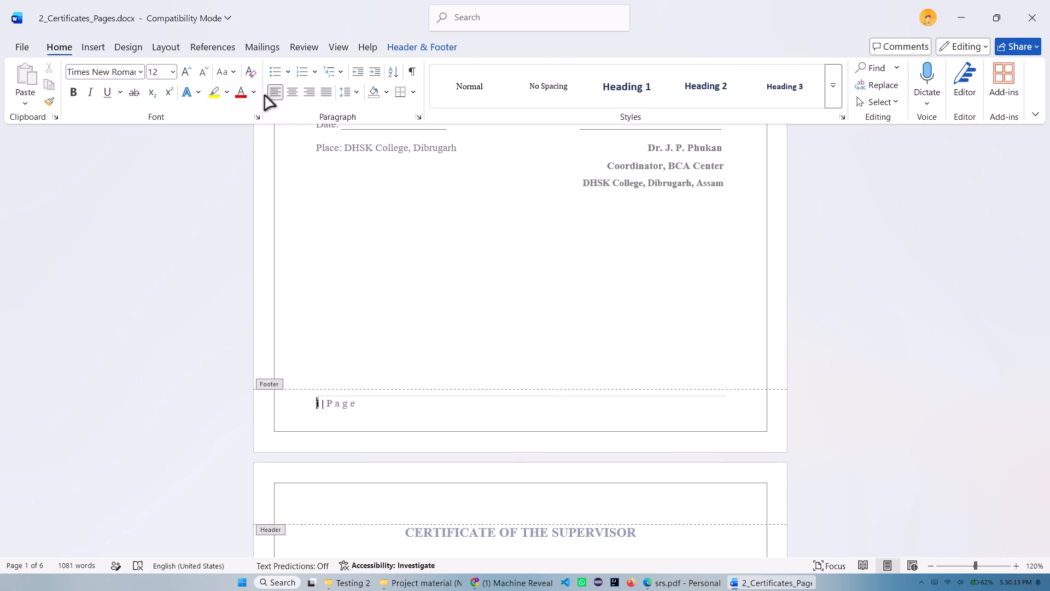
scroll(447, 326, "down", 5)
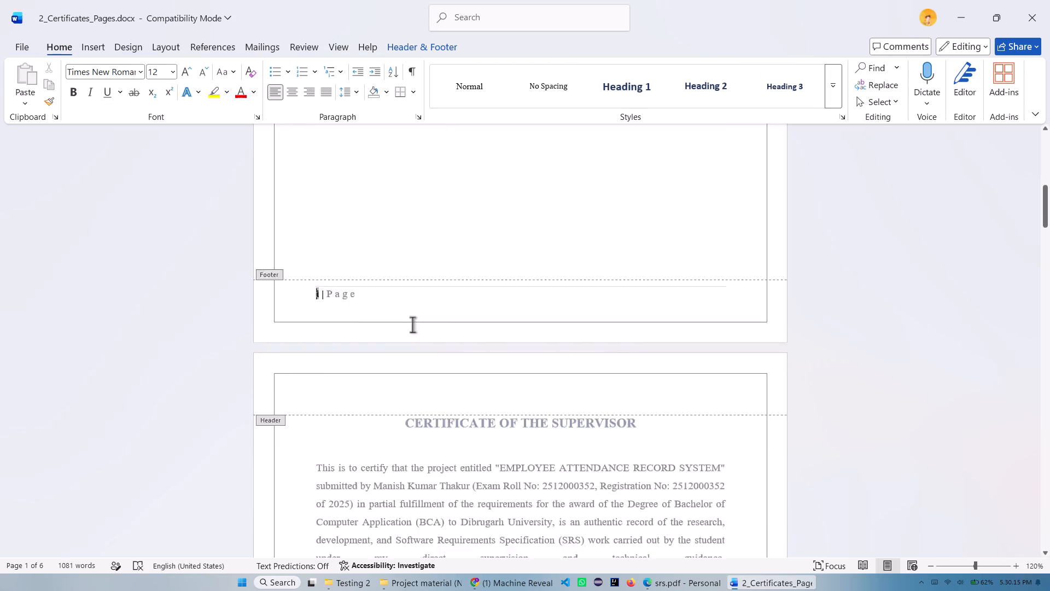
scroll(412, 325, "down", 12)
scroll(332, 323, "down", 17)
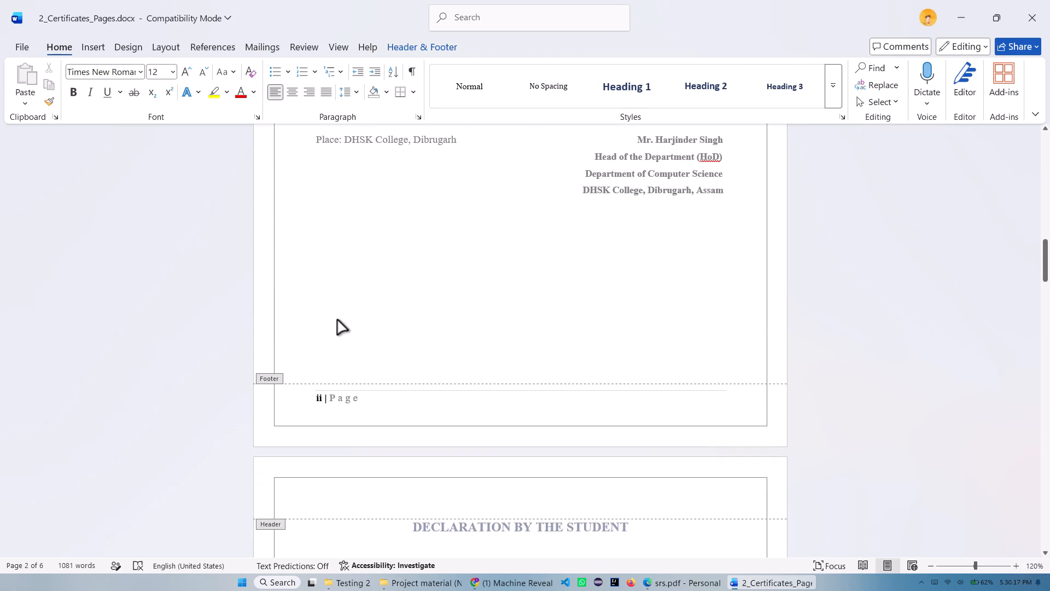
scroll(252, 201, "up", 20)
scroll(252, 201, "up", 3)
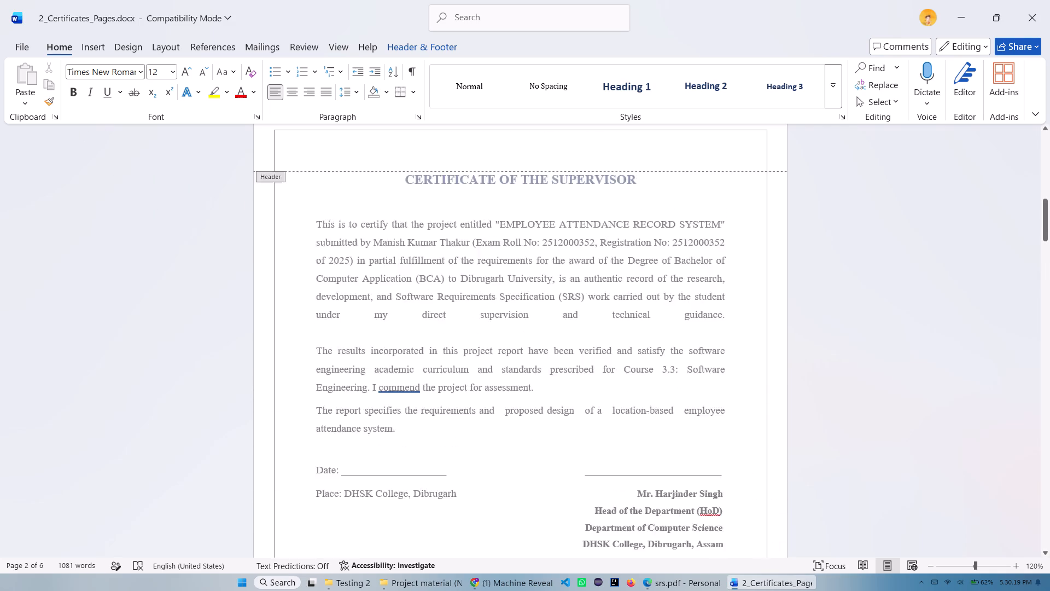
scroll(275, 219, "up", 7)
left_click(73, 88)
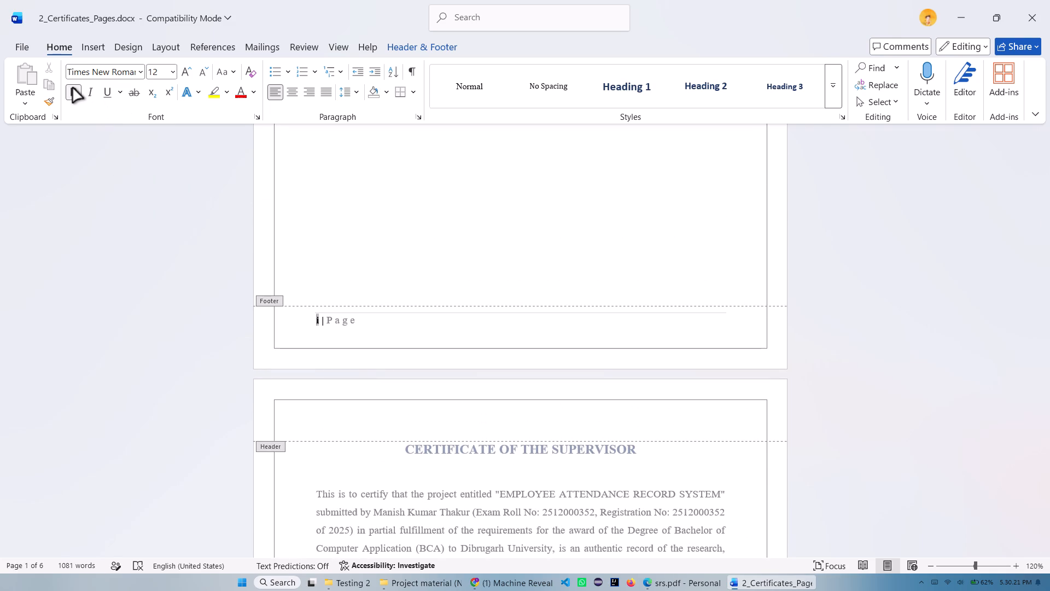
left_click(75, 96)
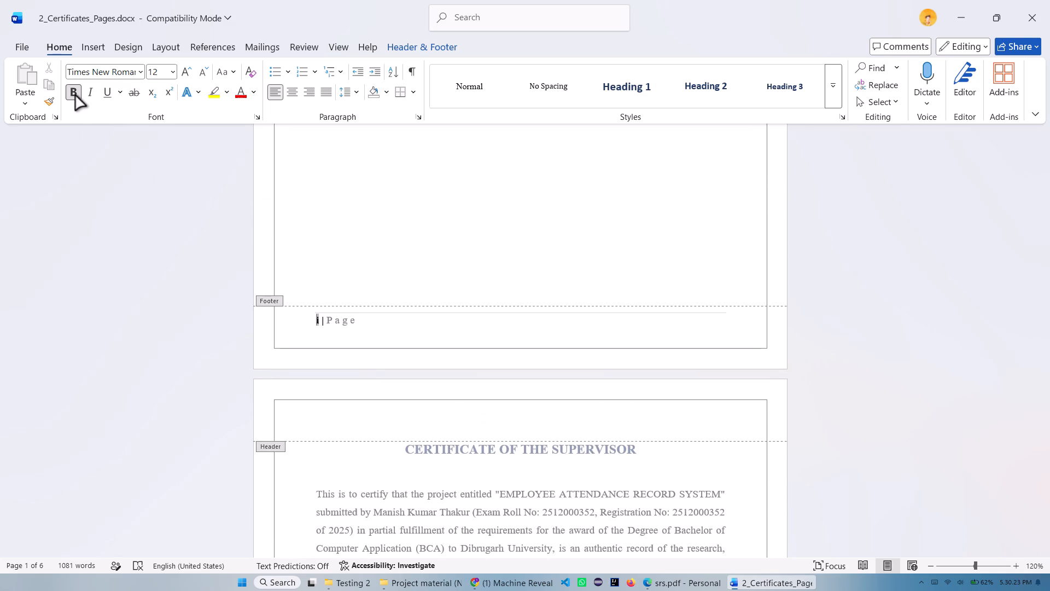
left_click(77, 92)
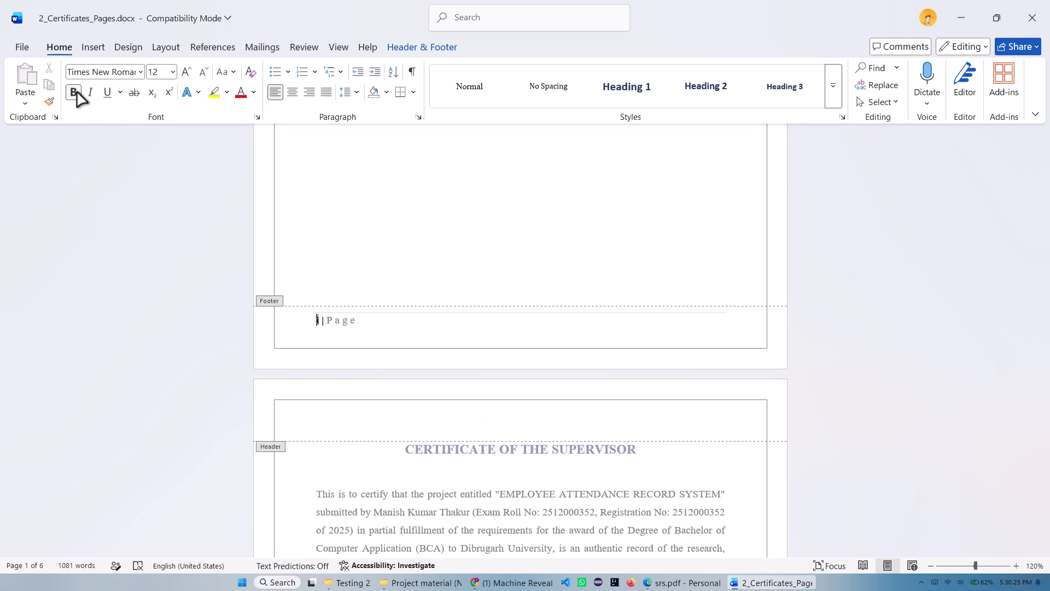
left_click(77, 92)
left_click(77, 92)
Set the font colour of the selected footer page number to black and close the footer.
left_click(249, 95)
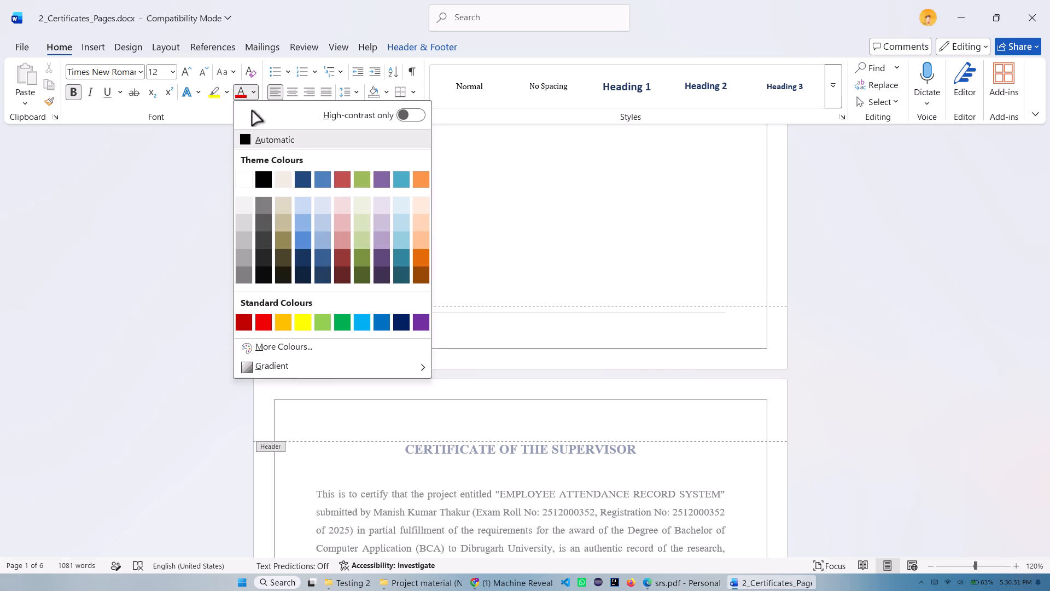
left_click(263, 179)
left_click(505, 237)
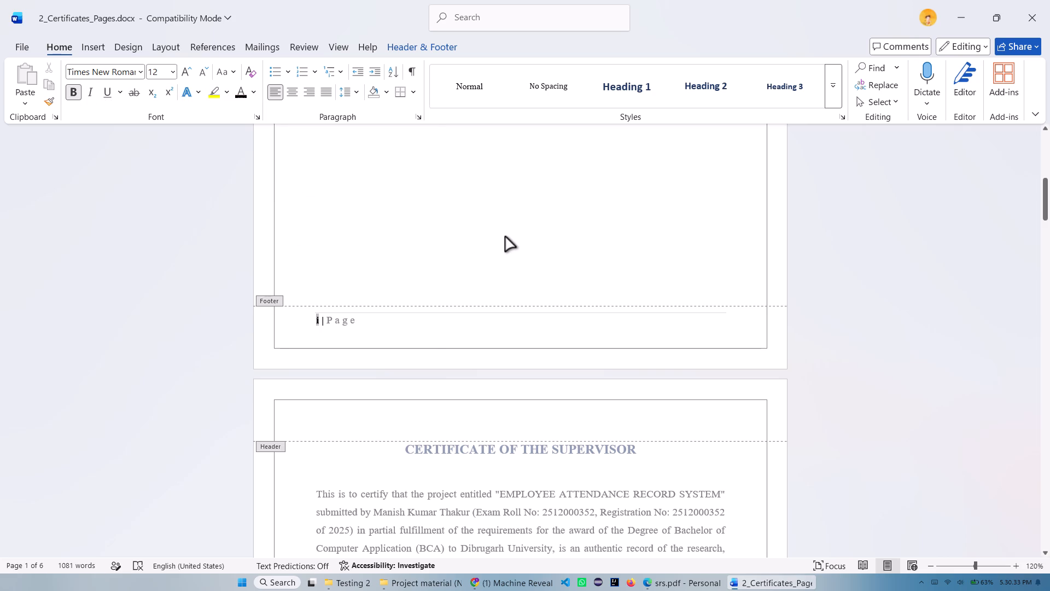
left_click(411, 50)
left_click(760, 73)
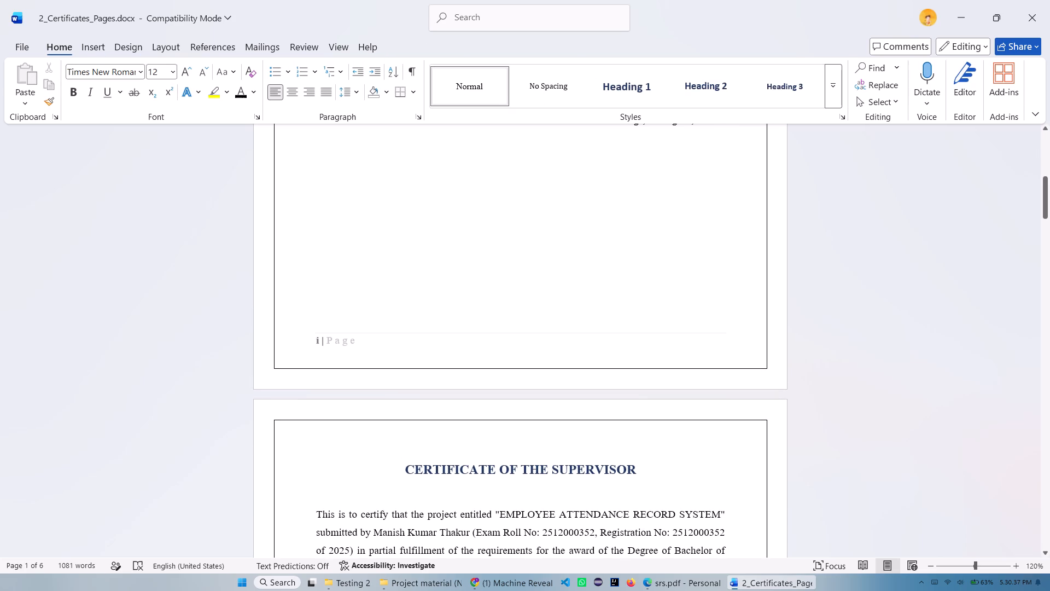
Review the footer page numbers on the pages up to the Acknowledgement and return to the Certificate of the Coordinator.
scroll(423, 268, "up", 3)
scroll(472, 243, "down", 8)
scroll(521, 224, "down", 12)
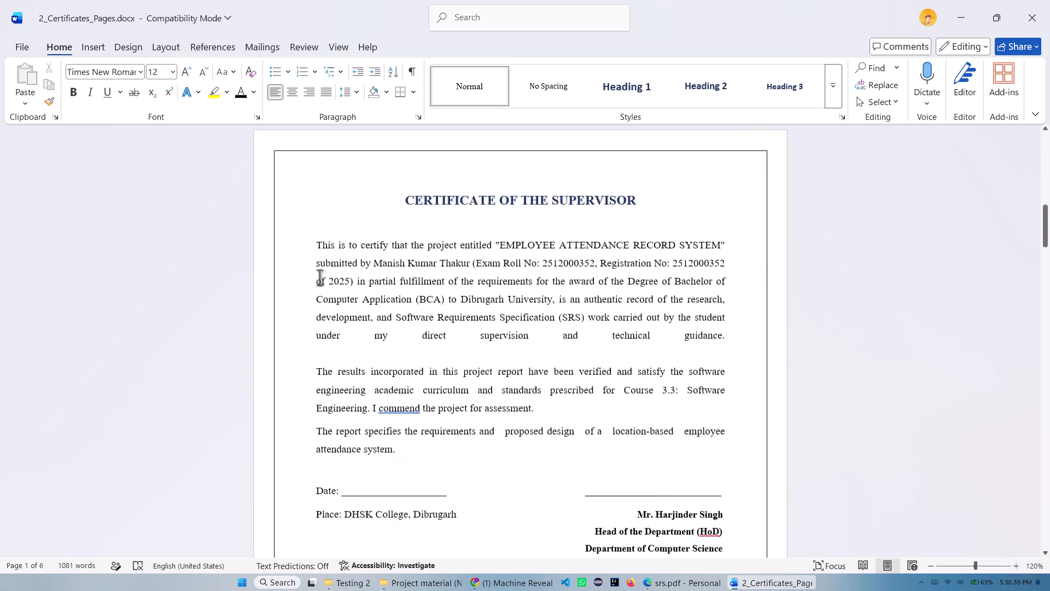
scroll(319, 277, "down", 5)
scroll(443, 315, "down", 17)
scroll(445, 325, "down", 15)
scroll(436, 370, "down", 17)
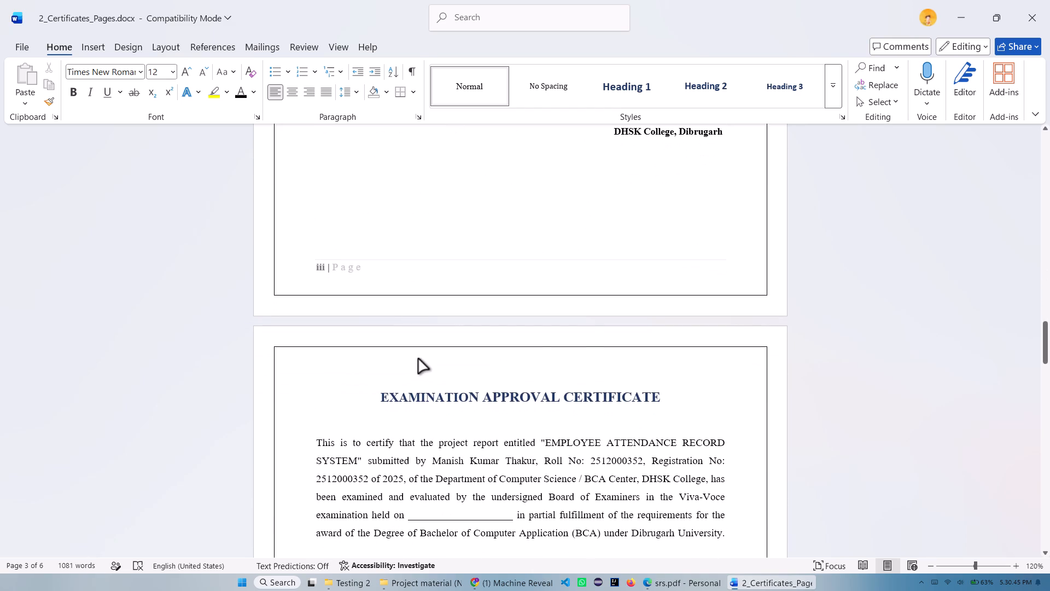
scroll(305, 331, "down", 16)
scroll(425, 341, "down", 7)
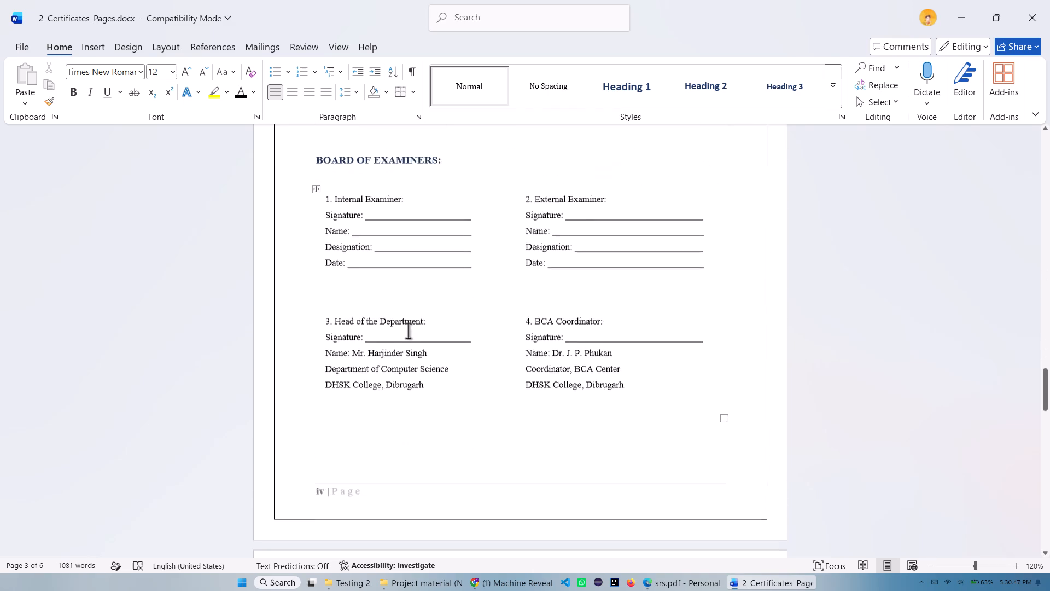
scroll(408, 331, "down", 6)
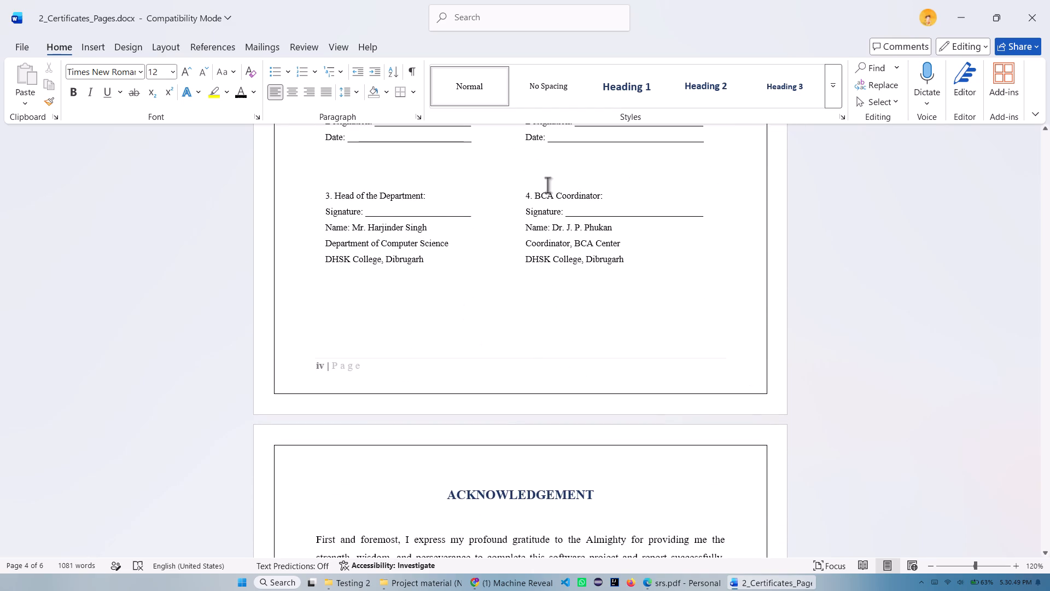
scroll(441, 225, "up", 18)
scroll(426, 208, "up", 15)
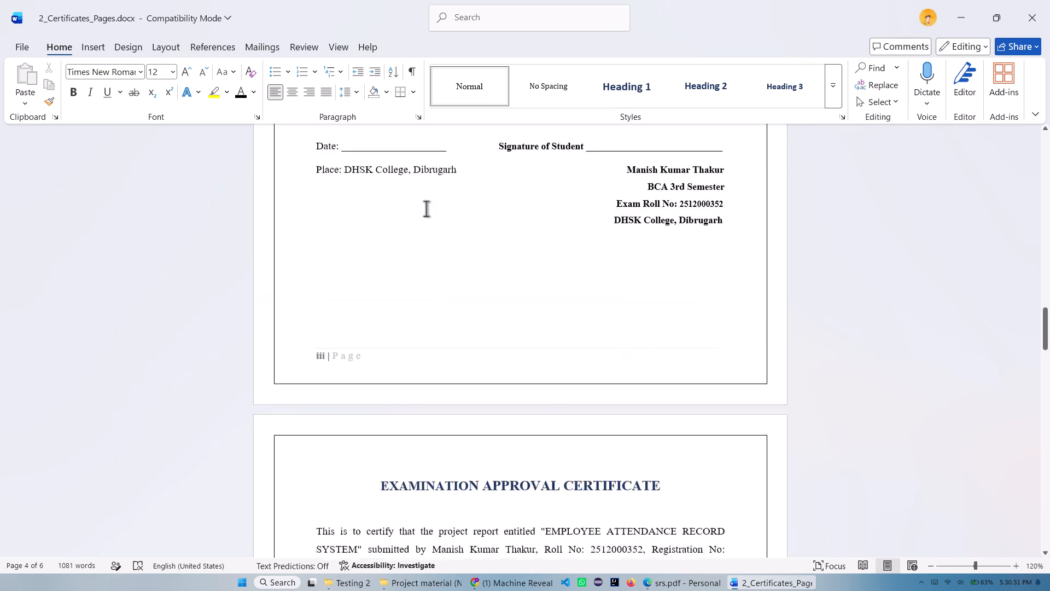
scroll(426, 208, "up", 20)
scroll(426, 208, "up", 20)
scroll(426, 208, "up", 3)
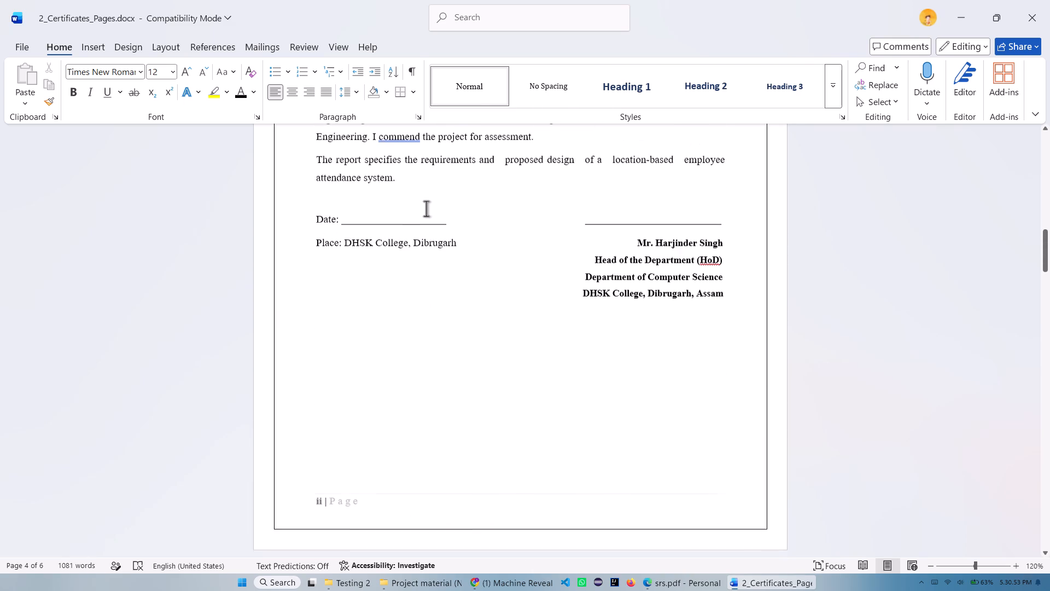
scroll(426, 208, "up", 19)
scroll(426, 208, "up", 6)
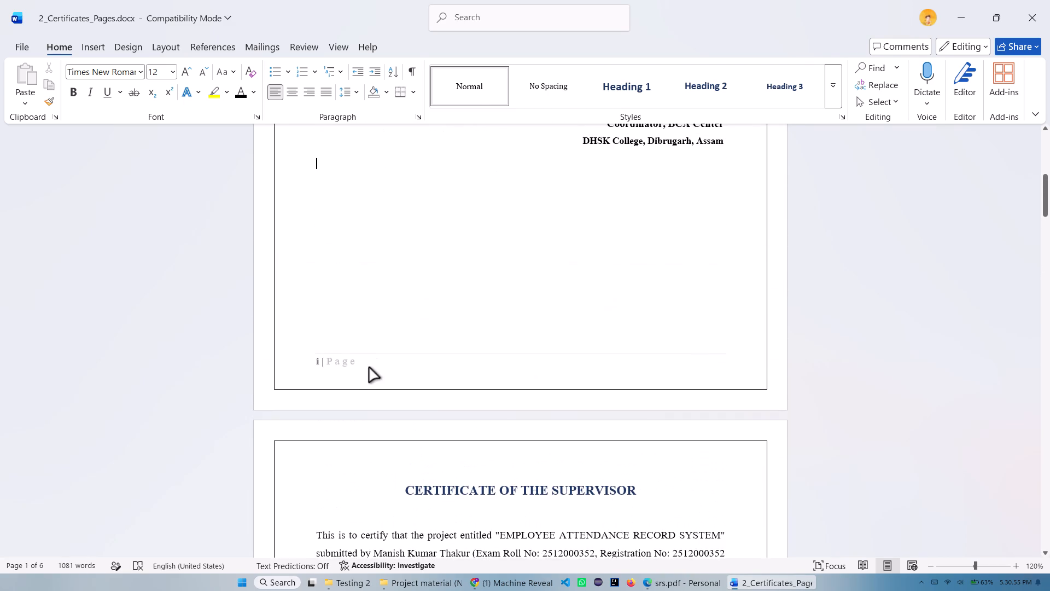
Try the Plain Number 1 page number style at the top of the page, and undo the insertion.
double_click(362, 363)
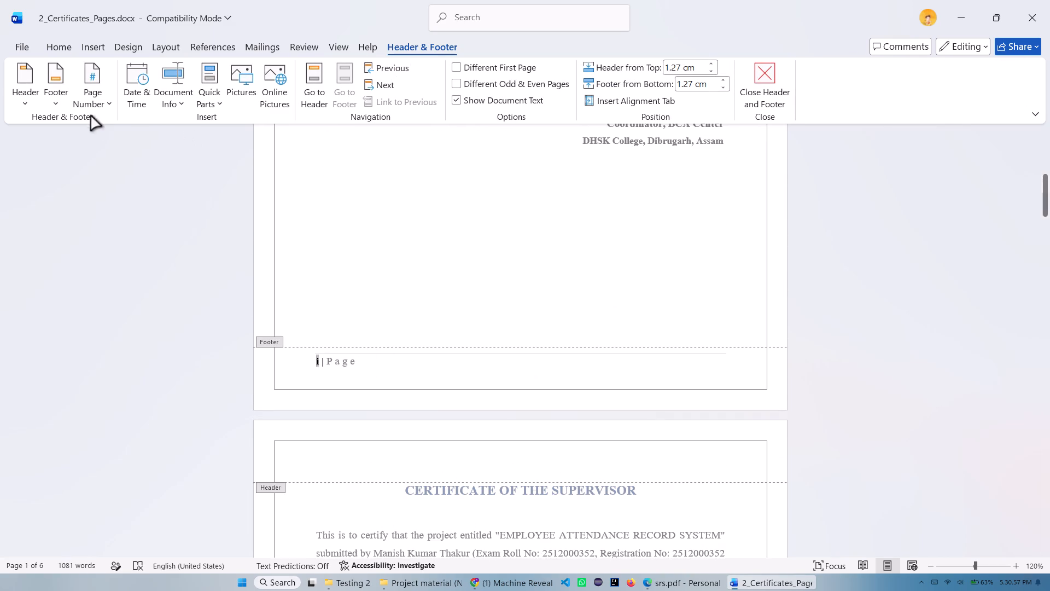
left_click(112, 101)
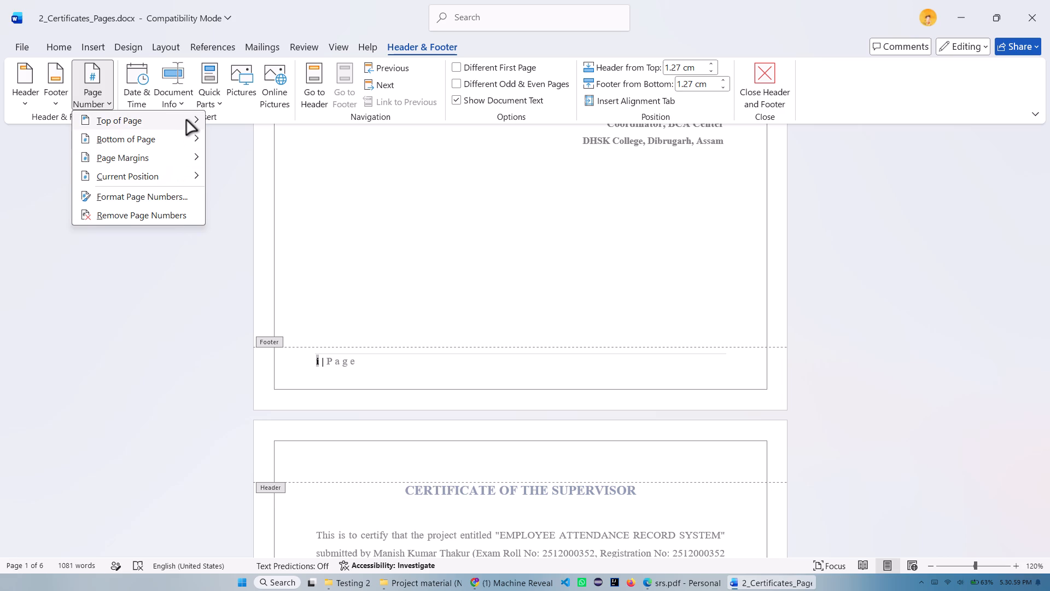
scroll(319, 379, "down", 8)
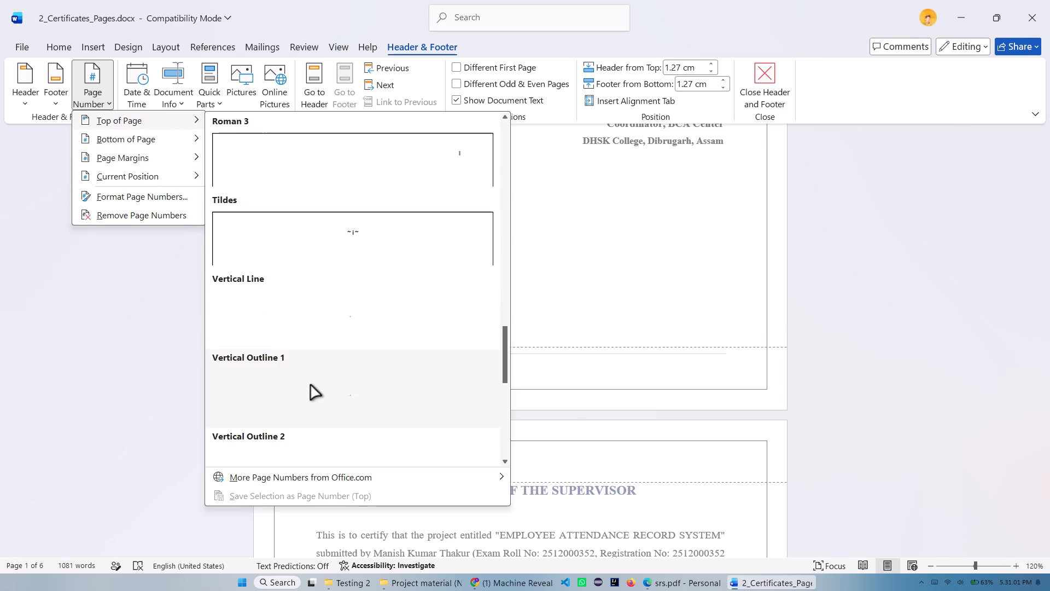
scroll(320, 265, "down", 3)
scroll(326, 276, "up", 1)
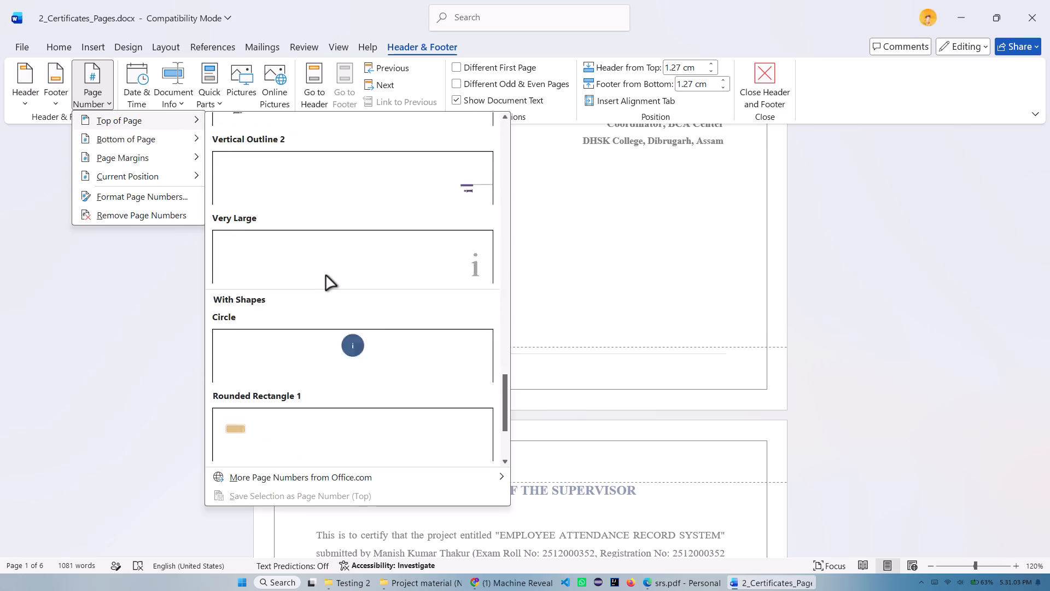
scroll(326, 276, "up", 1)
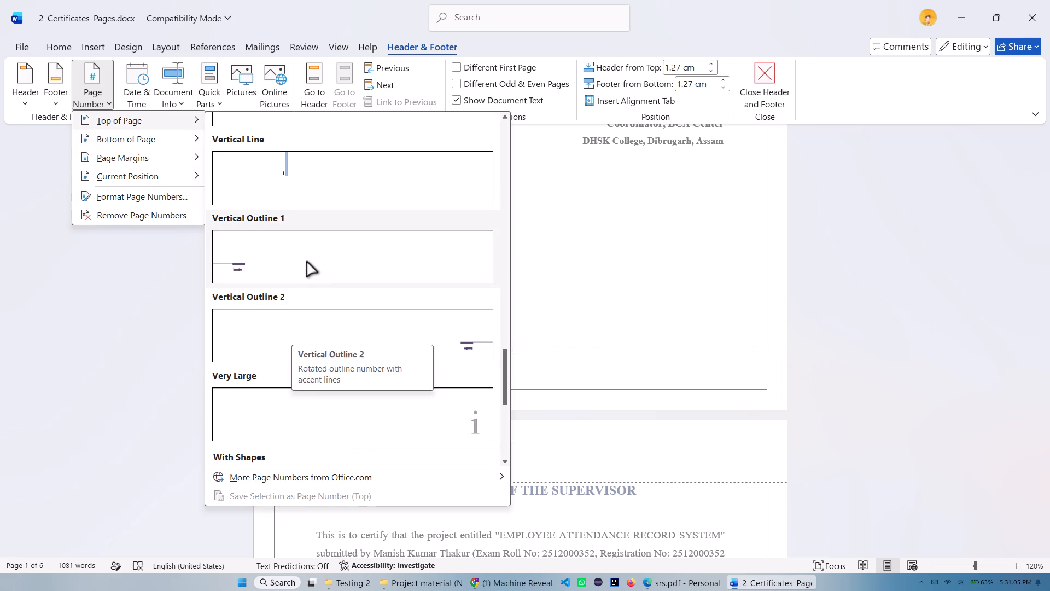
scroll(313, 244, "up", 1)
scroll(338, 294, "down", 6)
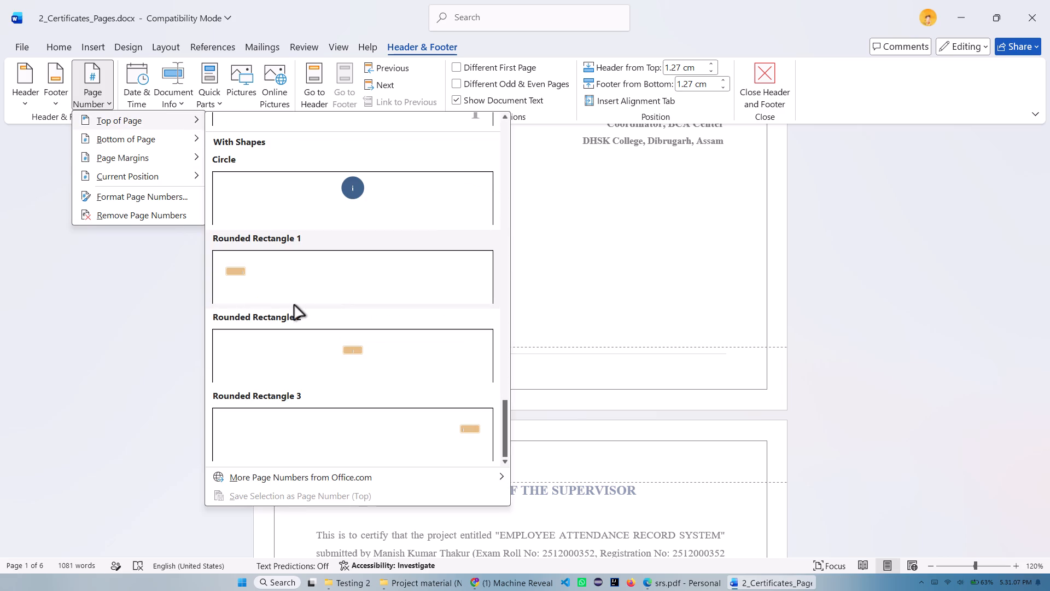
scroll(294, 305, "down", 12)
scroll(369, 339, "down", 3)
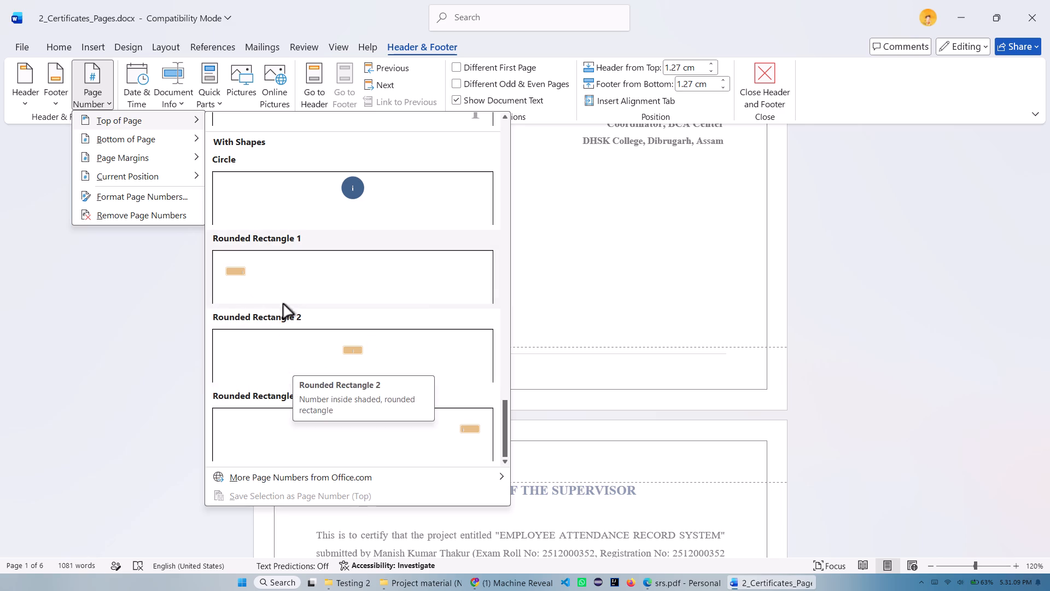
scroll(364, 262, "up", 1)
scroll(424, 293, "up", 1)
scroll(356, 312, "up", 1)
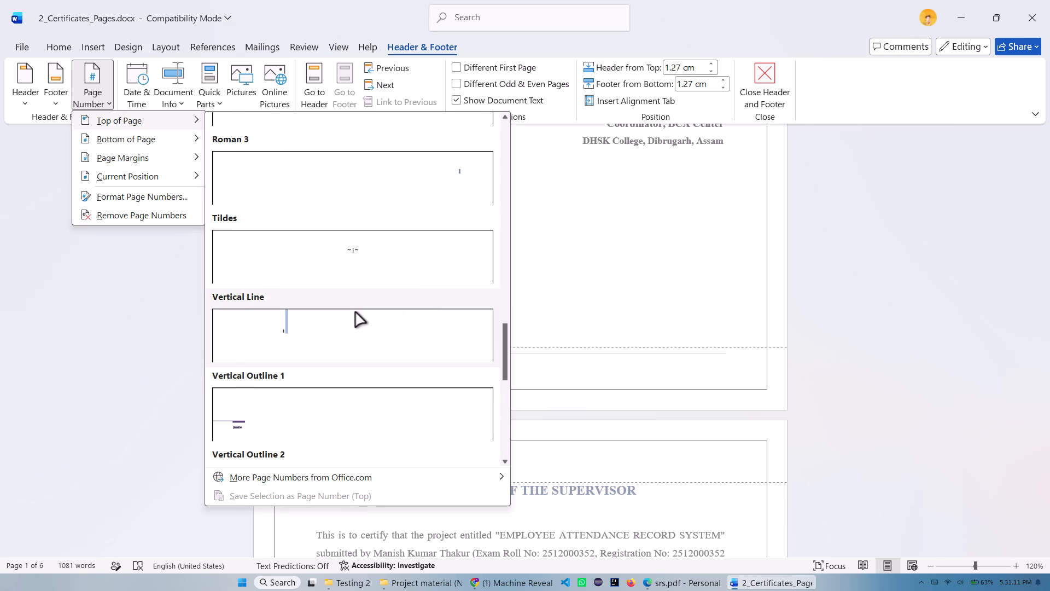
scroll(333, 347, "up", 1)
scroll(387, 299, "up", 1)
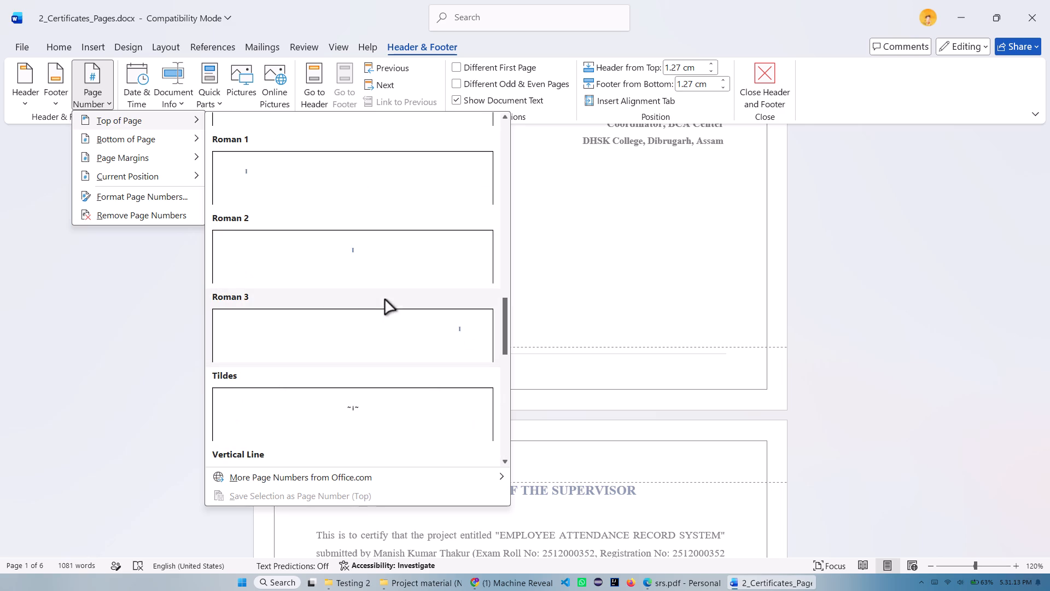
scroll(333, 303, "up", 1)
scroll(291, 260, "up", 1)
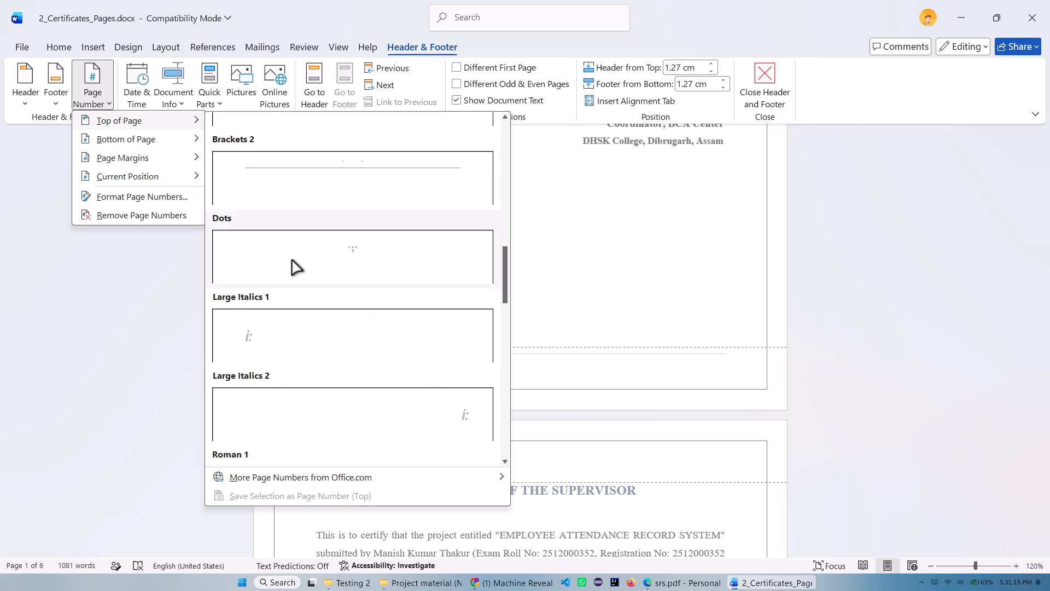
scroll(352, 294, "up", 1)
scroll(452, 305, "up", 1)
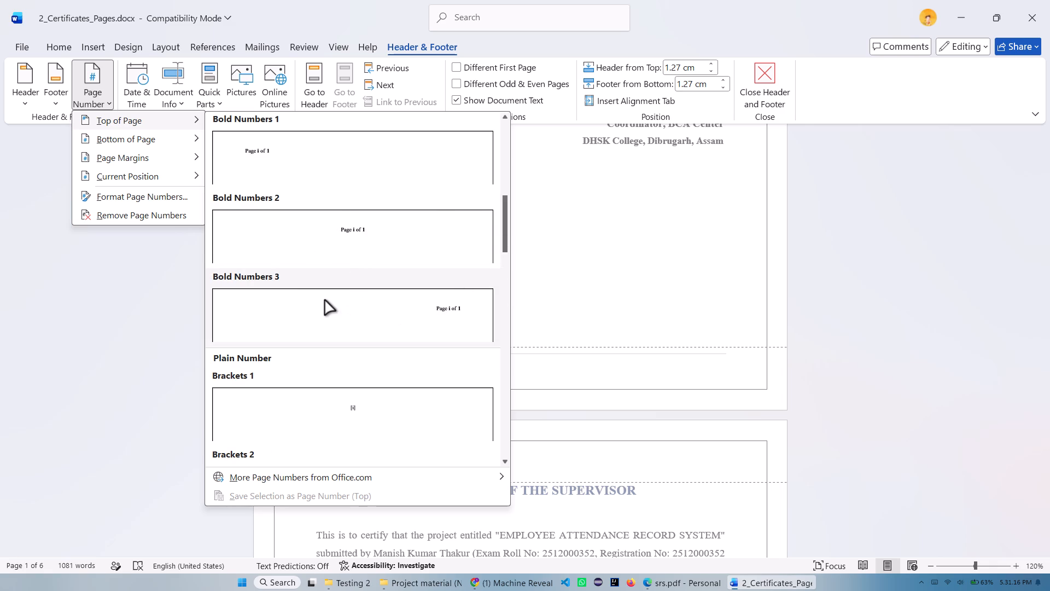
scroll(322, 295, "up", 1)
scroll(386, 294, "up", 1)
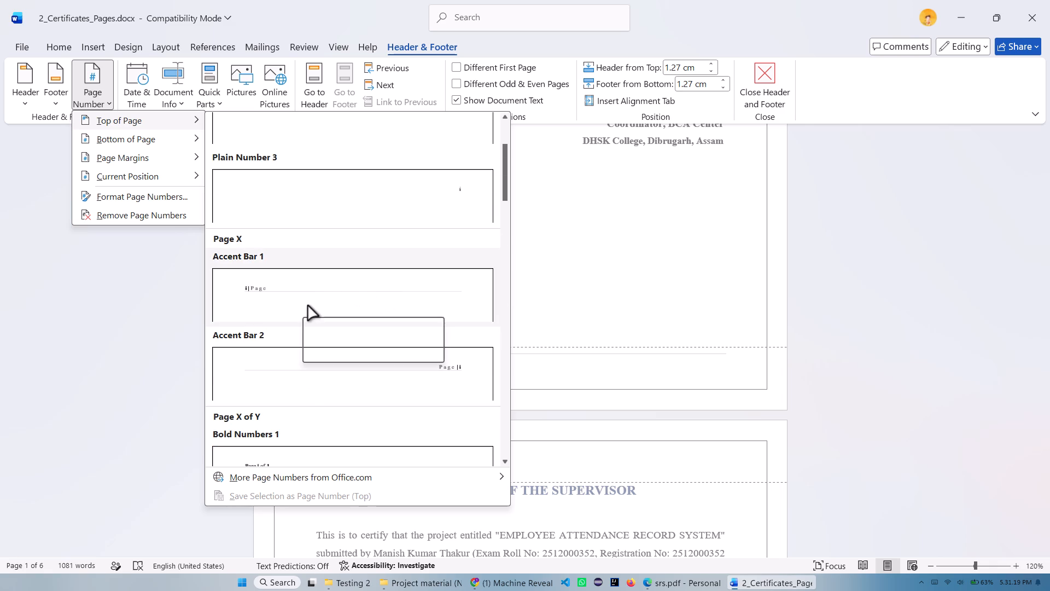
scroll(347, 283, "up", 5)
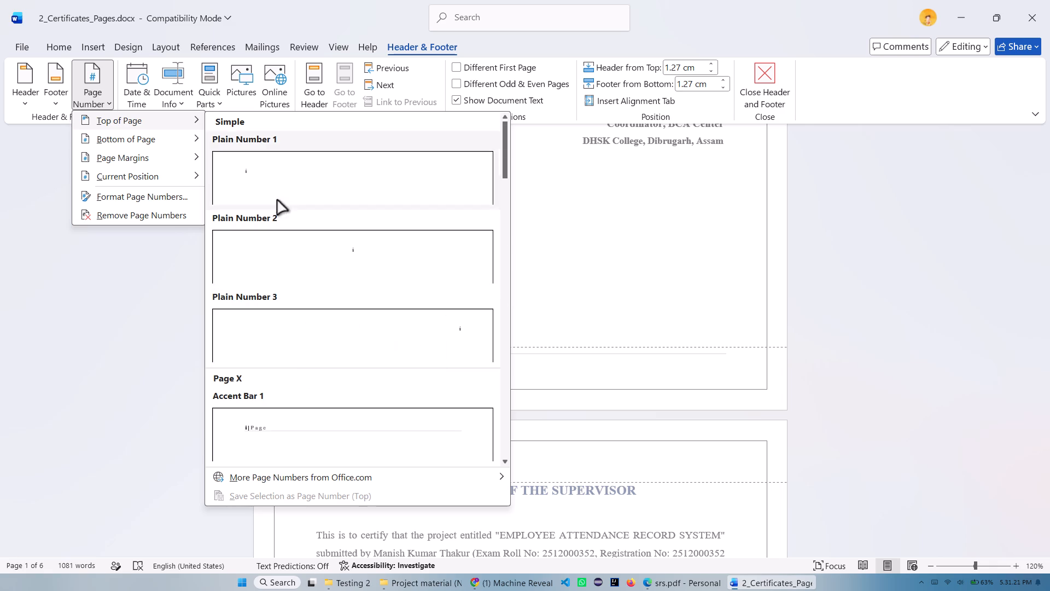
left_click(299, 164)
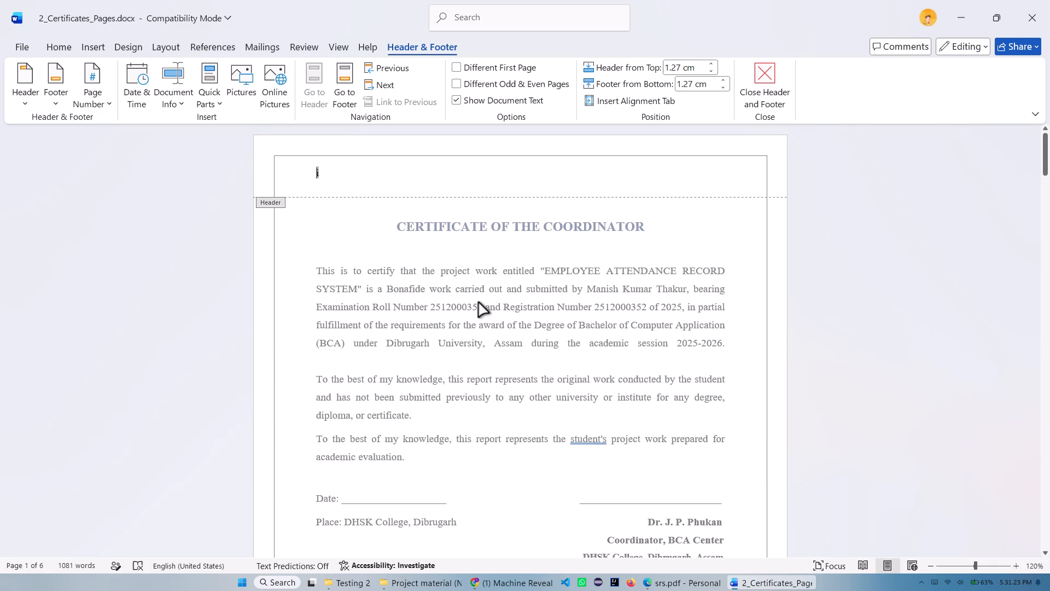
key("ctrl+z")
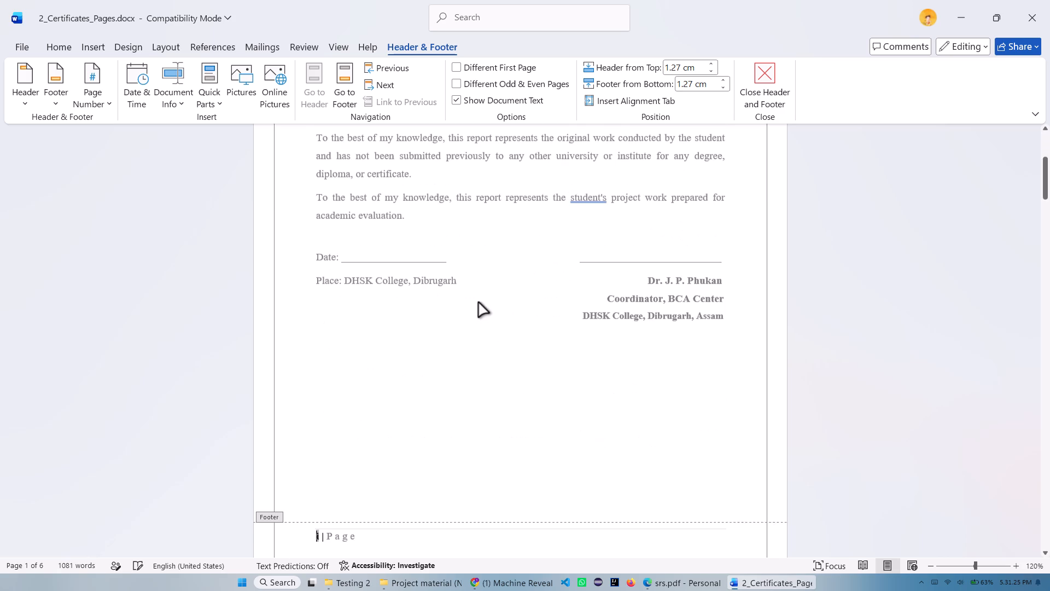
Replace the footer page number with the bottom-of-page Plain Number 1 style and close footer editing.
left_click(109, 102)
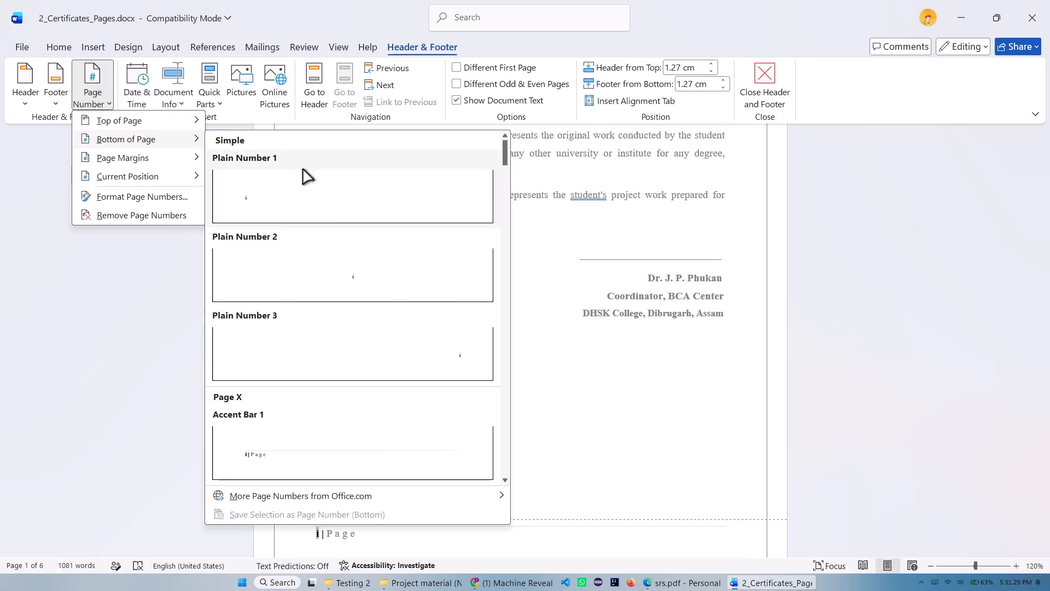
scroll(282, 293, "down", 8)
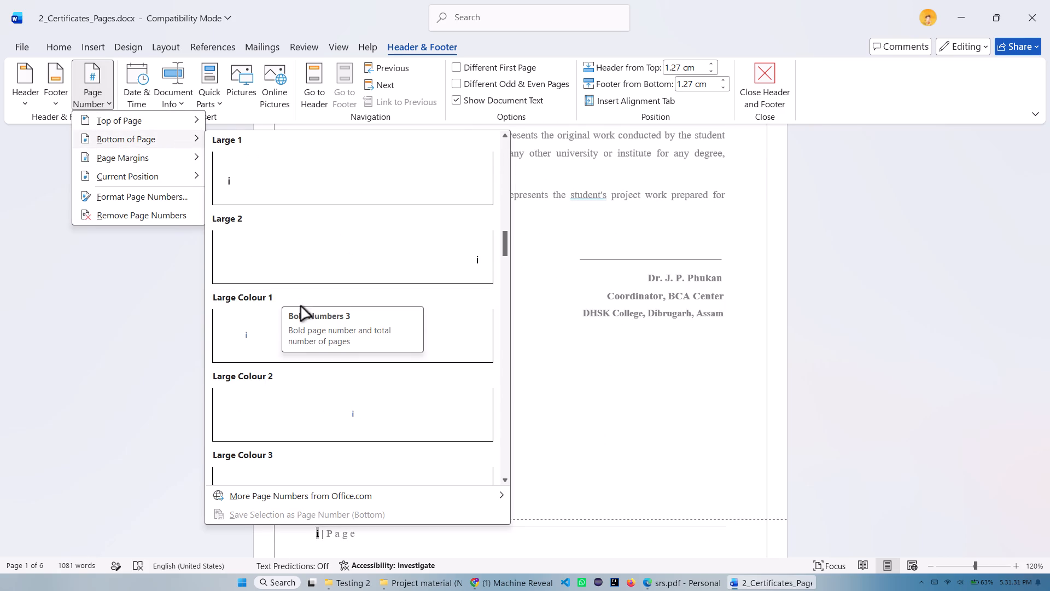
scroll(305, 325, "down", 2)
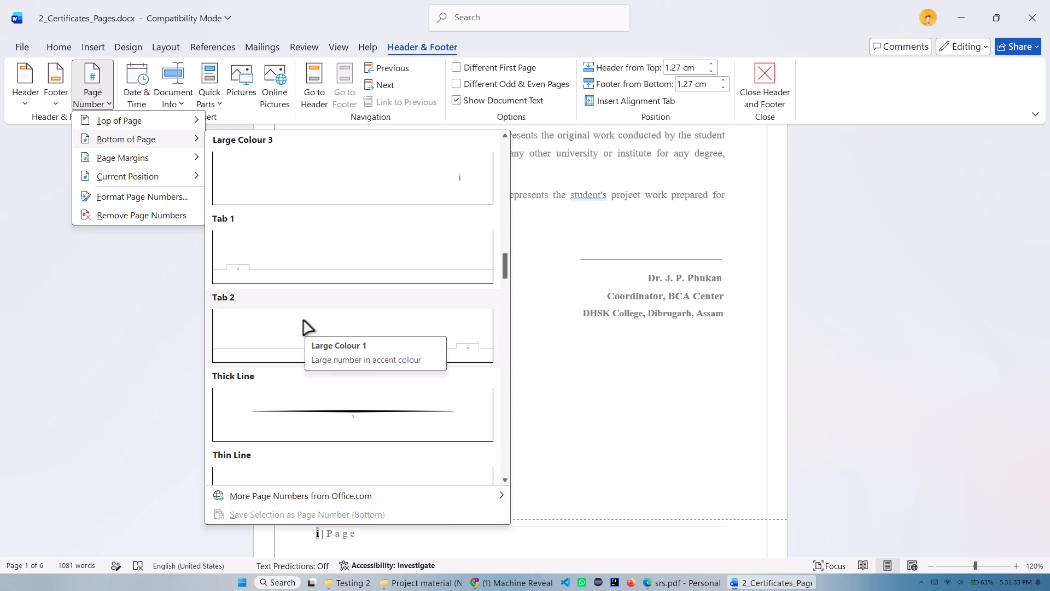
scroll(355, 306, "down", 1)
scroll(276, 314, "down", 1)
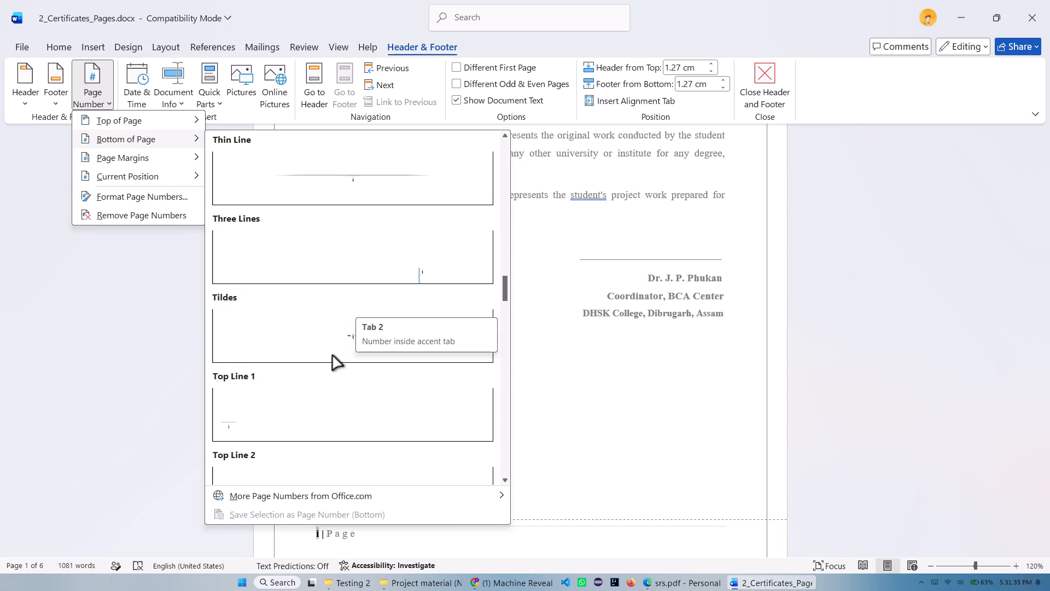
scroll(369, 356, "down", 2)
scroll(319, 313, "down", 1)
scroll(257, 382, "down", 2)
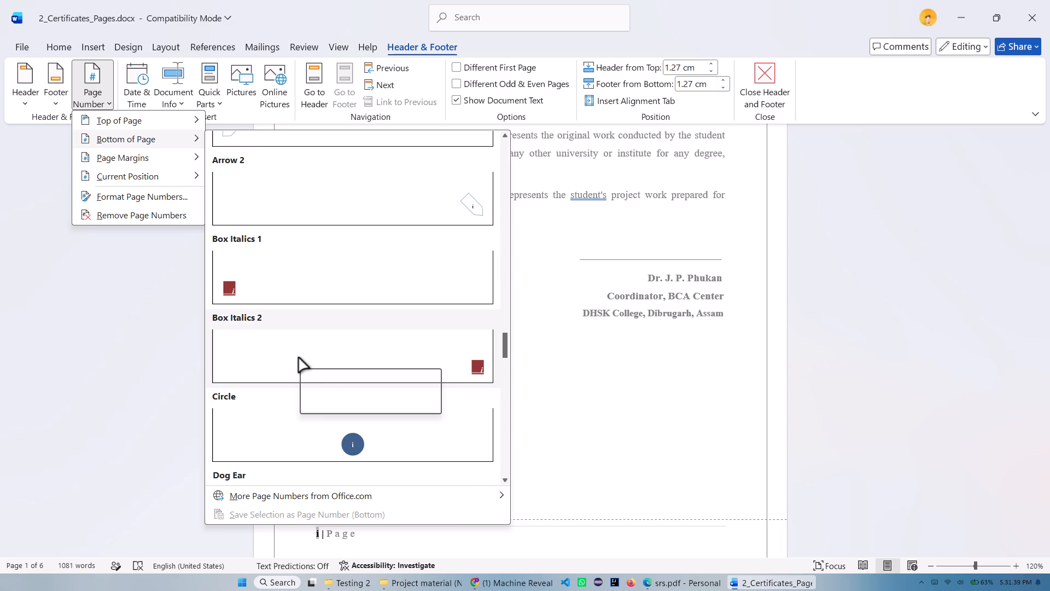
scroll(289, 368, "down", 3)
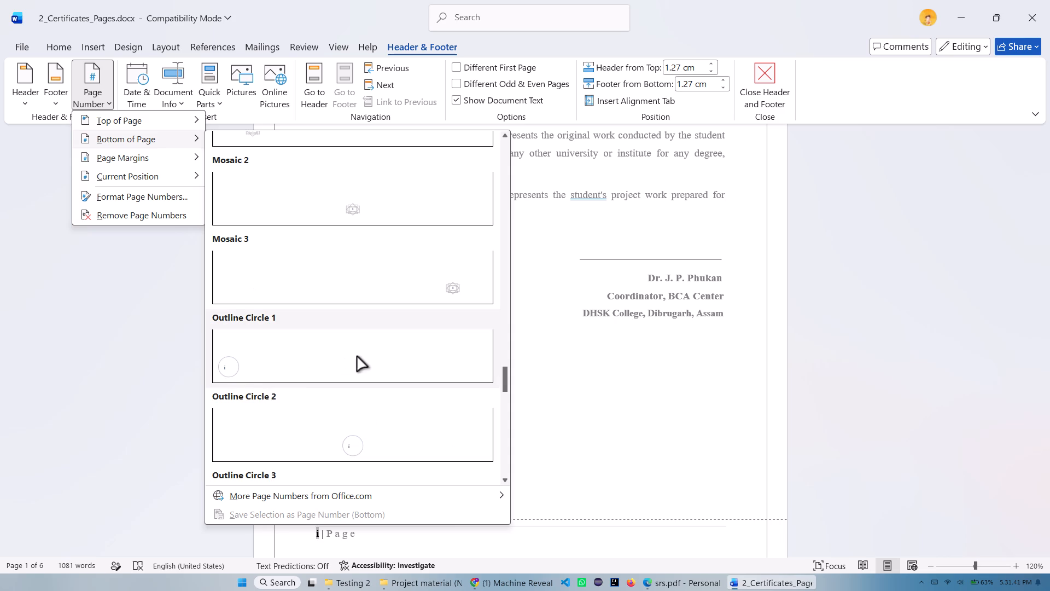
scroll(278, 378, "down", 1)
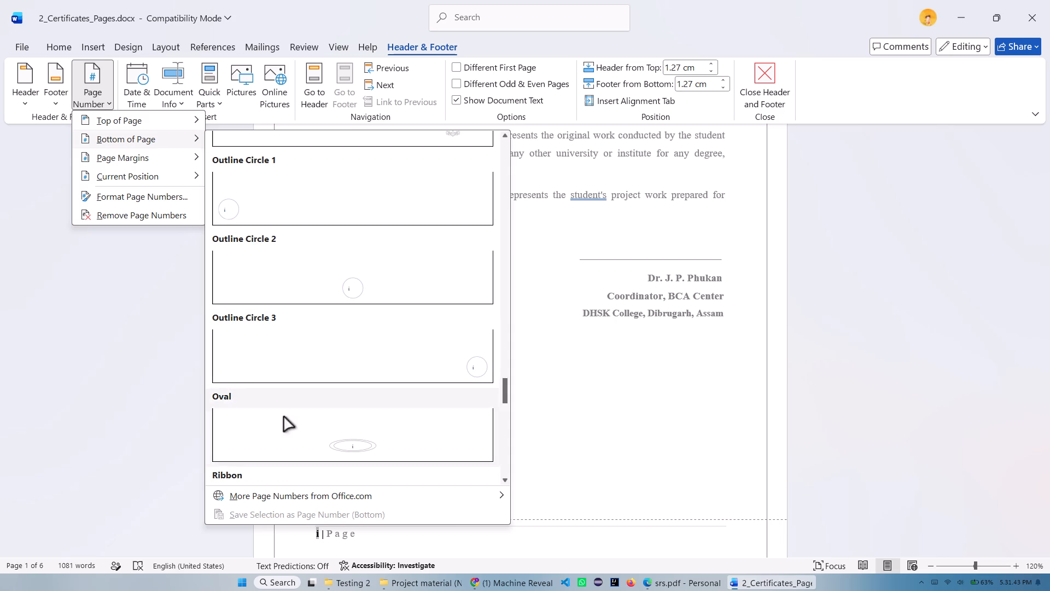
scroll(332, 416, "down", 2)
scroll(259, 382, "down", 3)
scroll(321, 399, "down", 3)
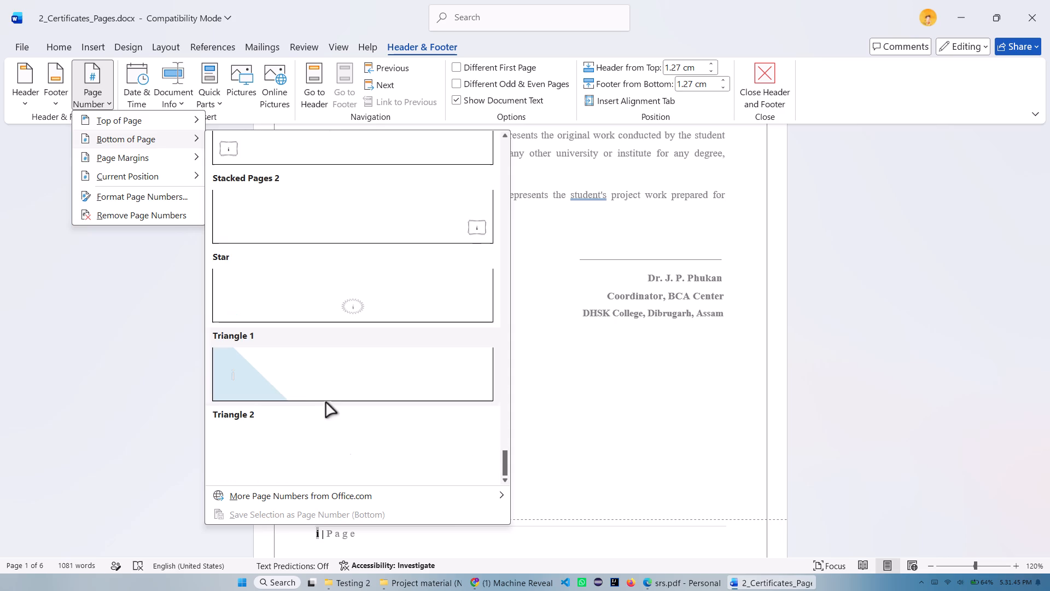
scroll(254, 386, "down", 4)
scroll(396, 326, "up", 6)
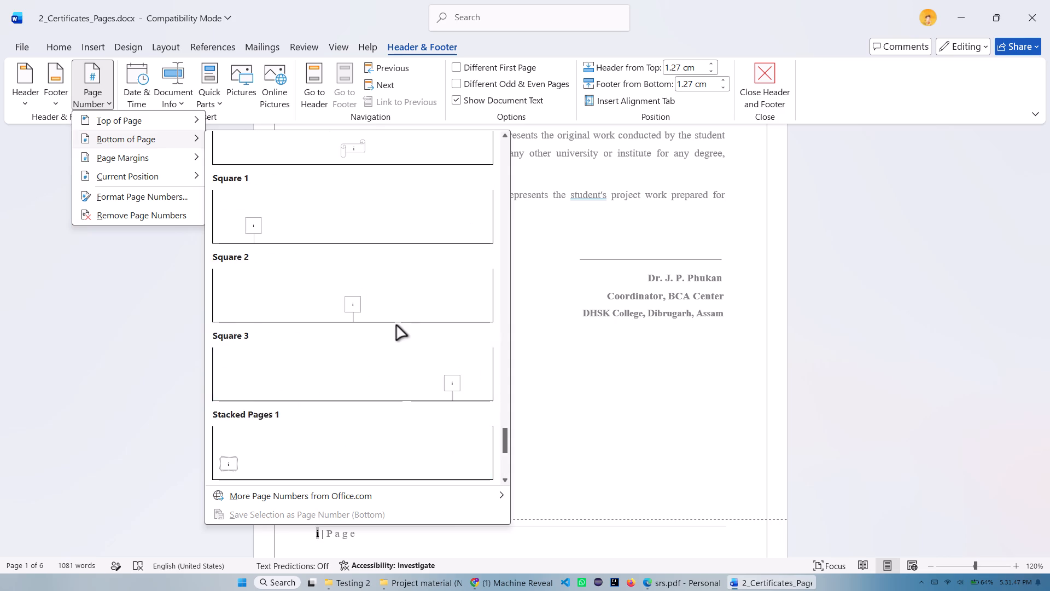
scroll(396, 326, "up", 20)
scroll(396, 326, "up", 14)
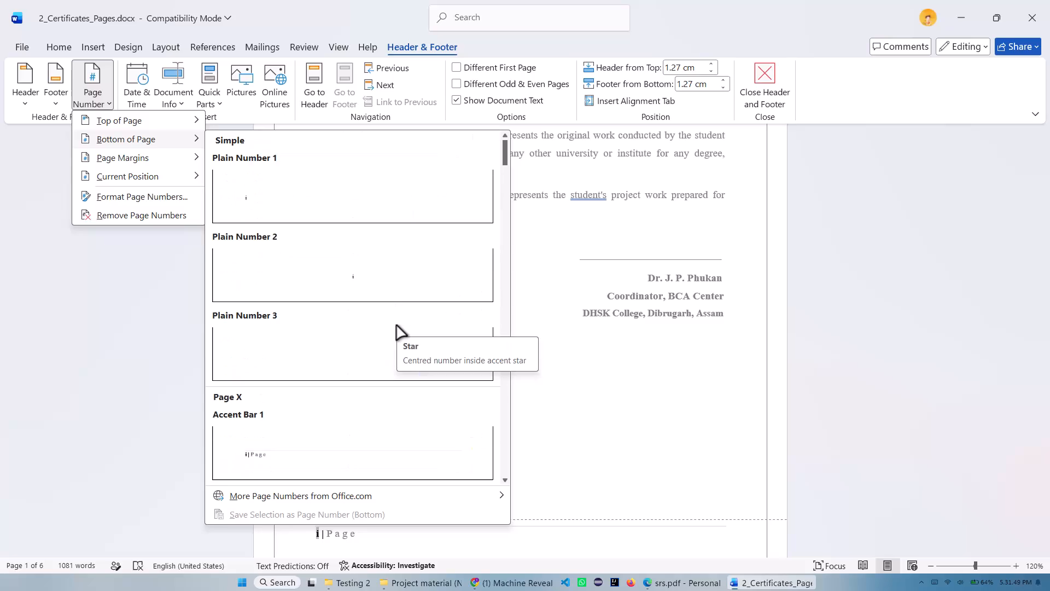
scroll(396, 326, "up", 1)
scroll(319, 283, "up", 2)
scroll(293, 315, "down", 4)
scroll(274, 390, "down", 2)
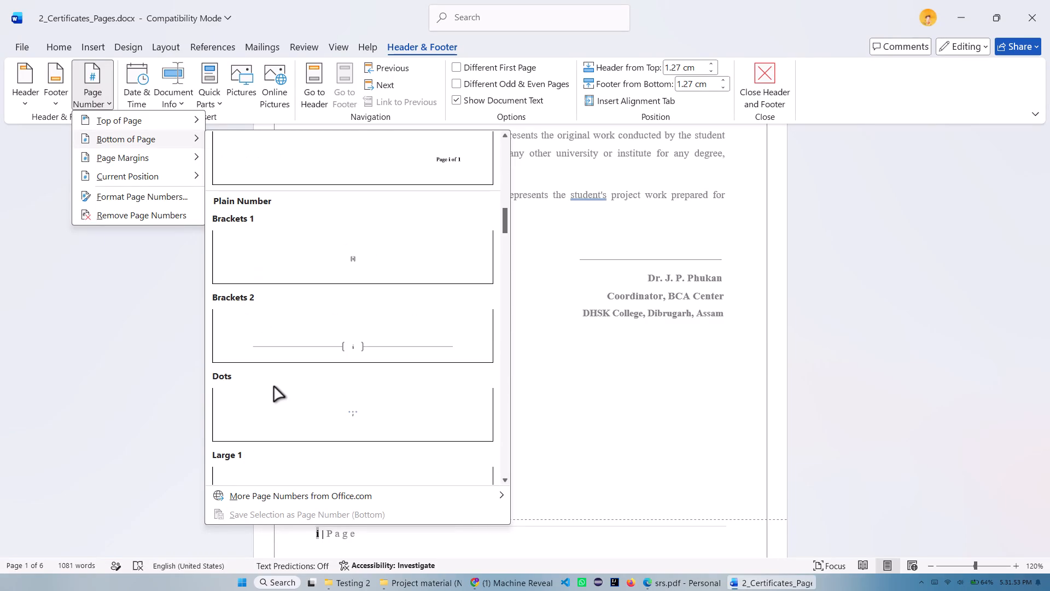
scroll(325, 357, "up", 11)
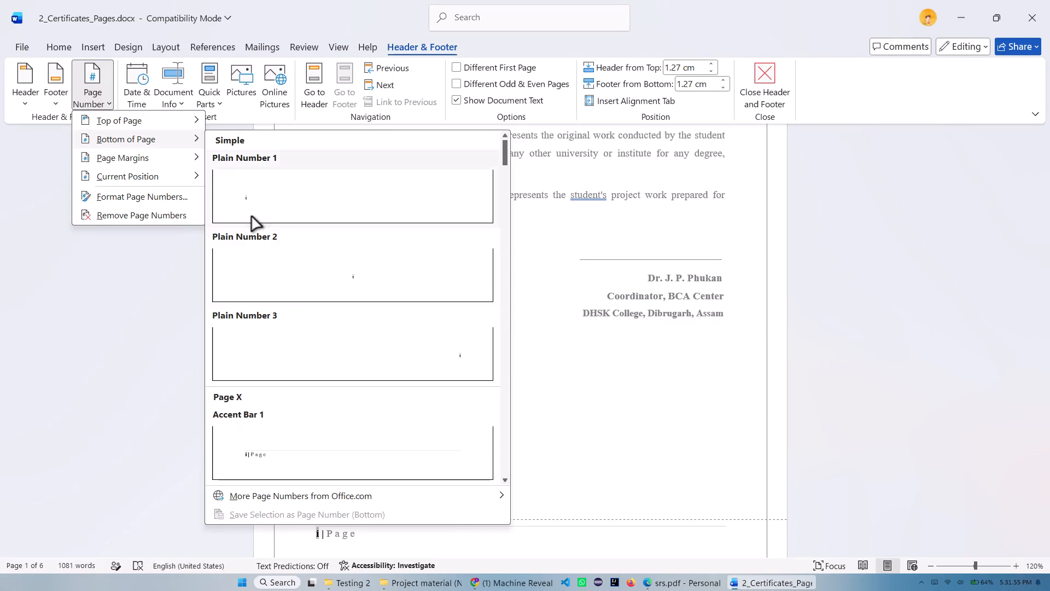
left_click(254, 203)
left_click(375, 434)
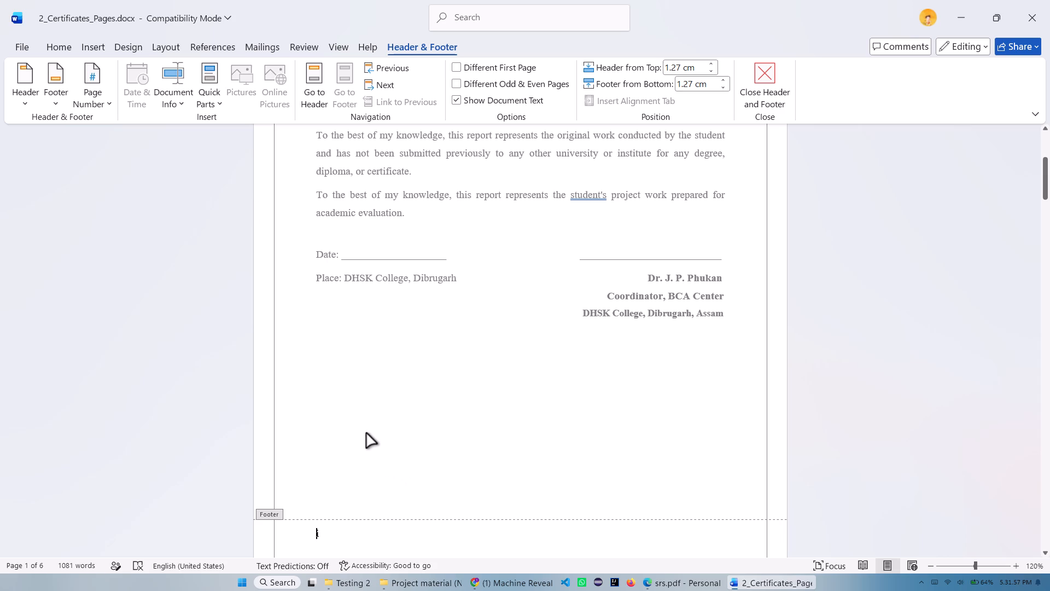
left_click(753, 82)
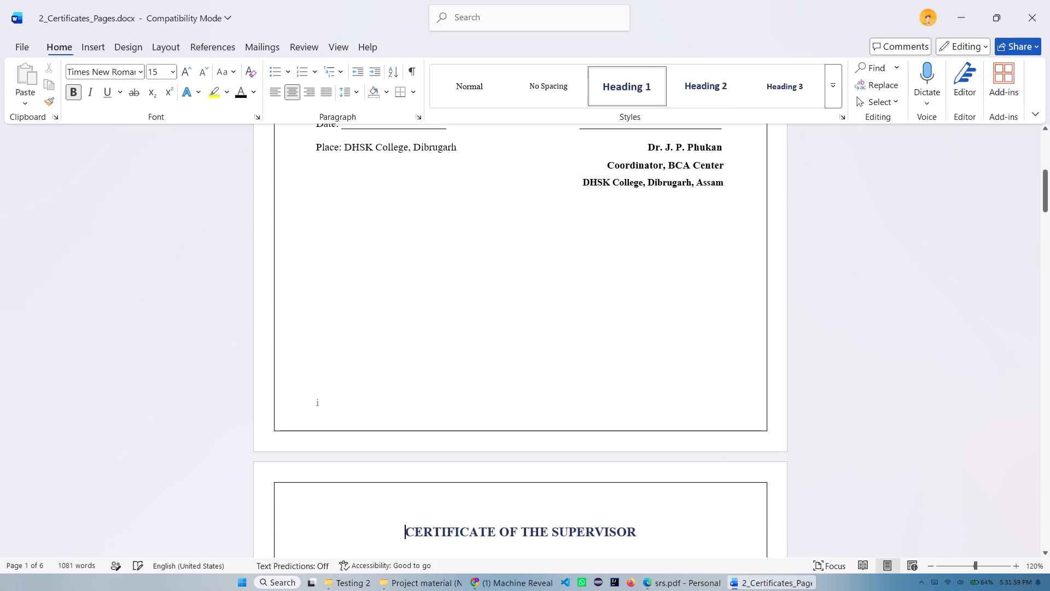
Check the footer page numbers from the Certificate of the Coordinator through to the start of the Abstract.
scroll(408, 385, "down", 20)
scroll(408, 385, "down", 3)
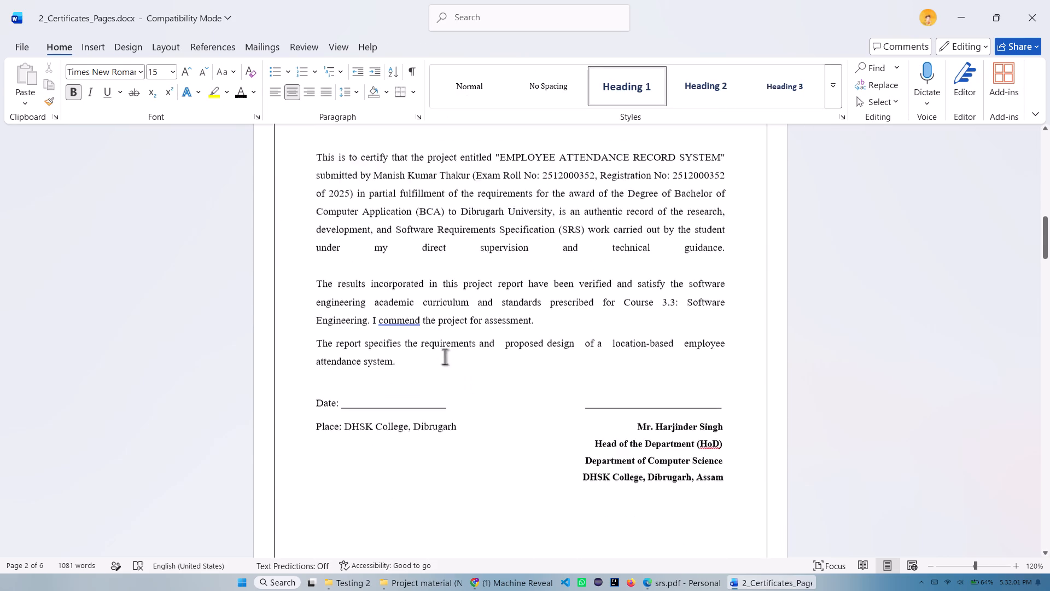
scroll(445, 357, "down", 14)
scroll(377, 365, "down", 9)
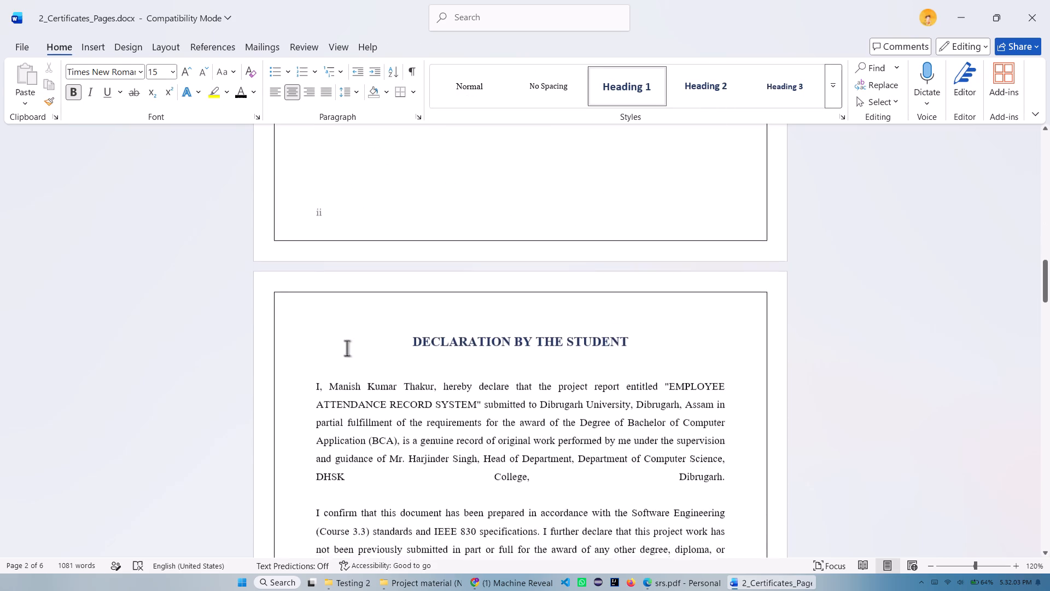
scroll(347, 348, "down", 20)
scroll(347, 348, "down", 2)
scroll(446, 327, "down", 11)
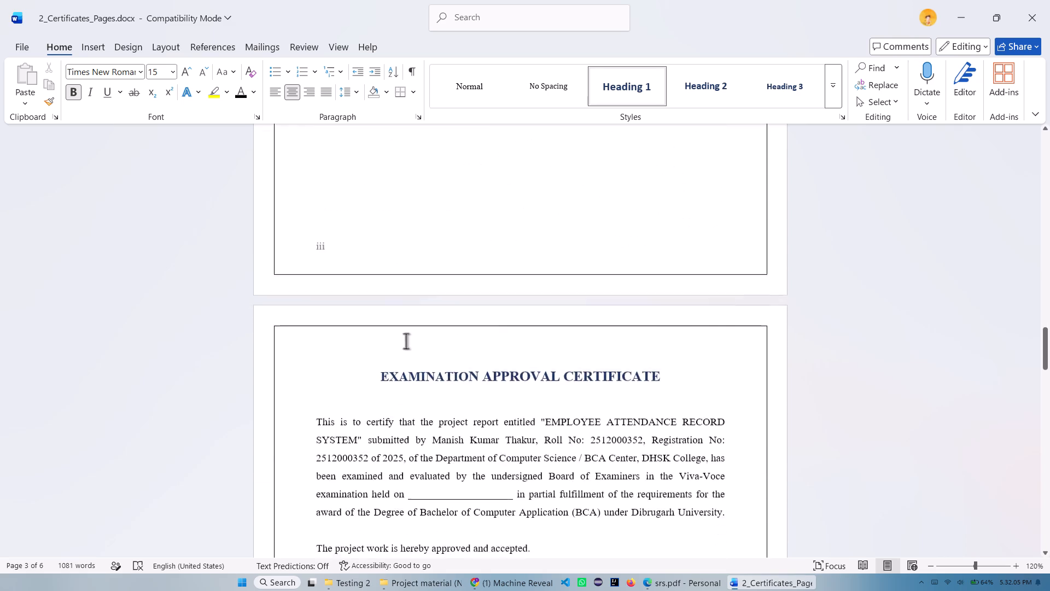
scroll(406, 341, "down", 20)
scroll(406, 341, "down", 15)
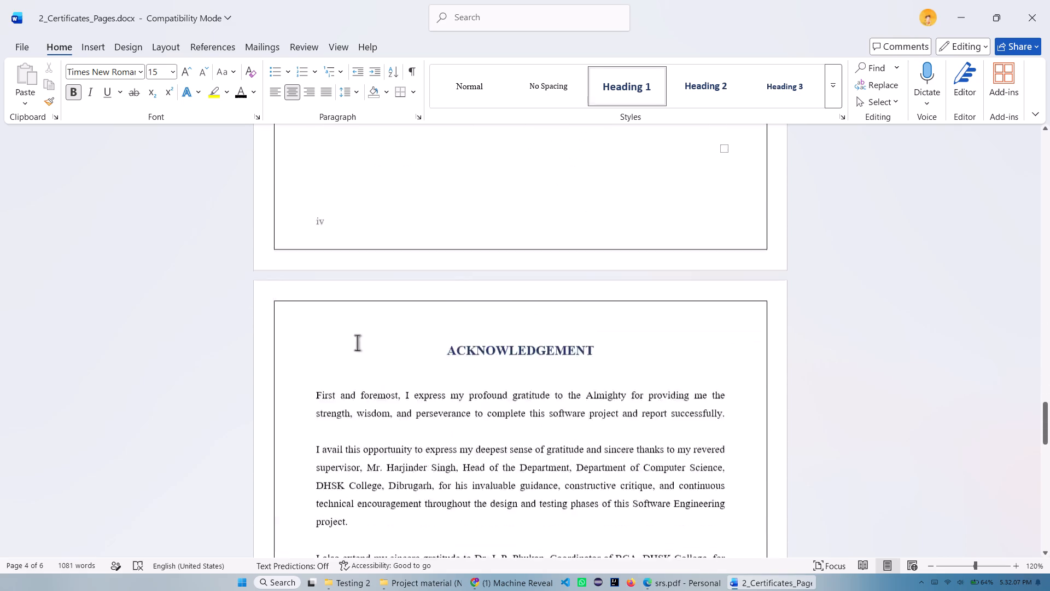
scroll(357, 326, "down", 8)
scroll(382, 309, "down", 17)
scroll(422, 294, "down", 13)
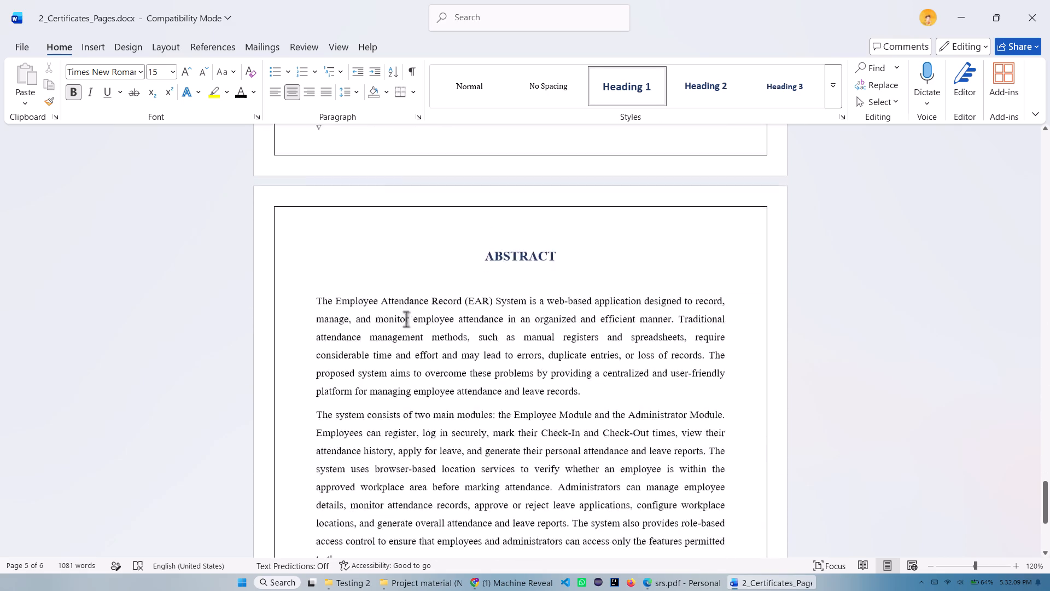
Open the footer at the end of the Abstract for editing and select its page number.
scroll(406, 319, "down", 13)
scroll(398, 310, "down", 8)
scroll(551, 356, "down", 6)
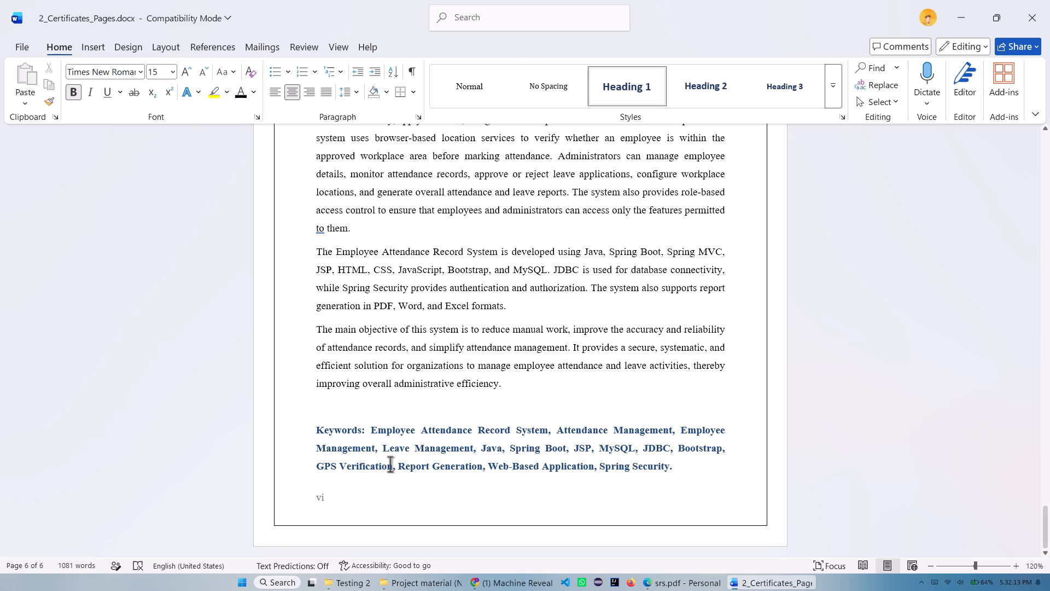
left_click(331, 497)
left_click(324, 497)
triple_click(326, 499)
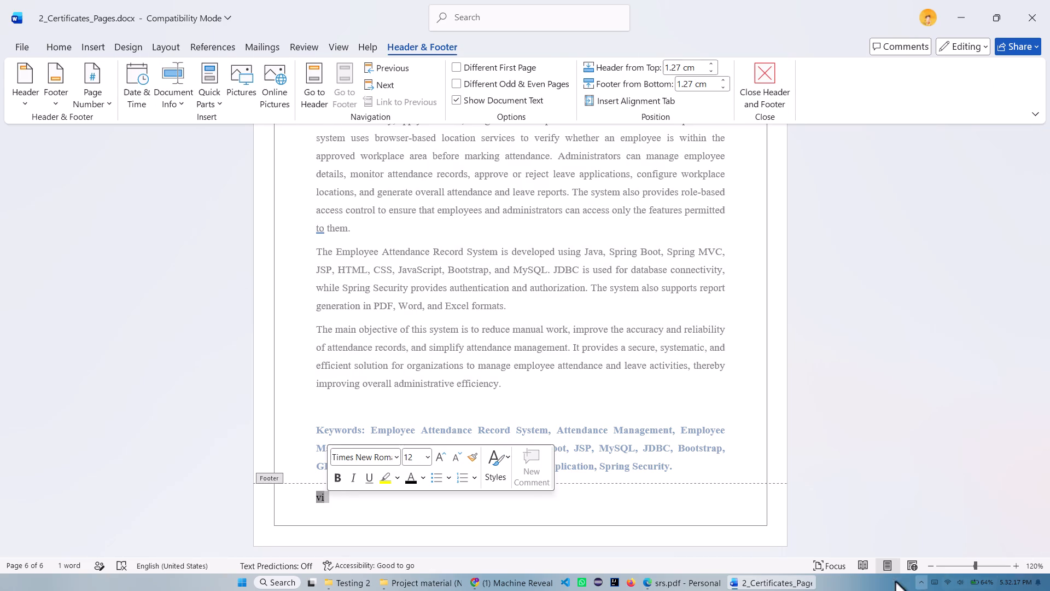
Pause the Google Chrome media playback from the system quick settings.
left_click(976, 581)
left_click(941, 271)
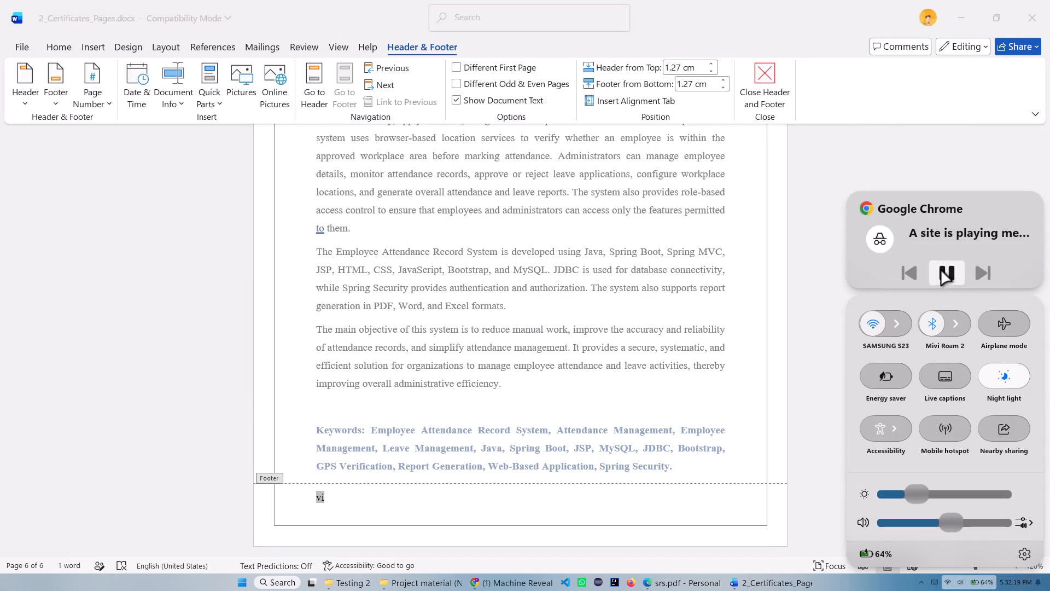
Inspect the page number format settings for the Abstract footer, dismiss them without changes and close footer editing.
left_click(109, 104)
left_click(109, 104)
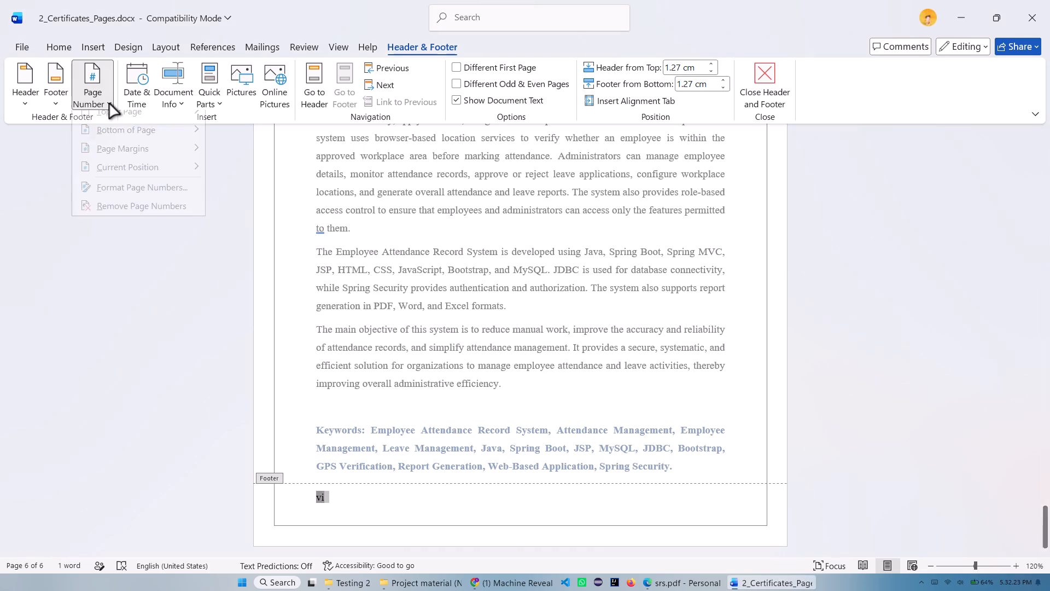
left_click(151, 198)
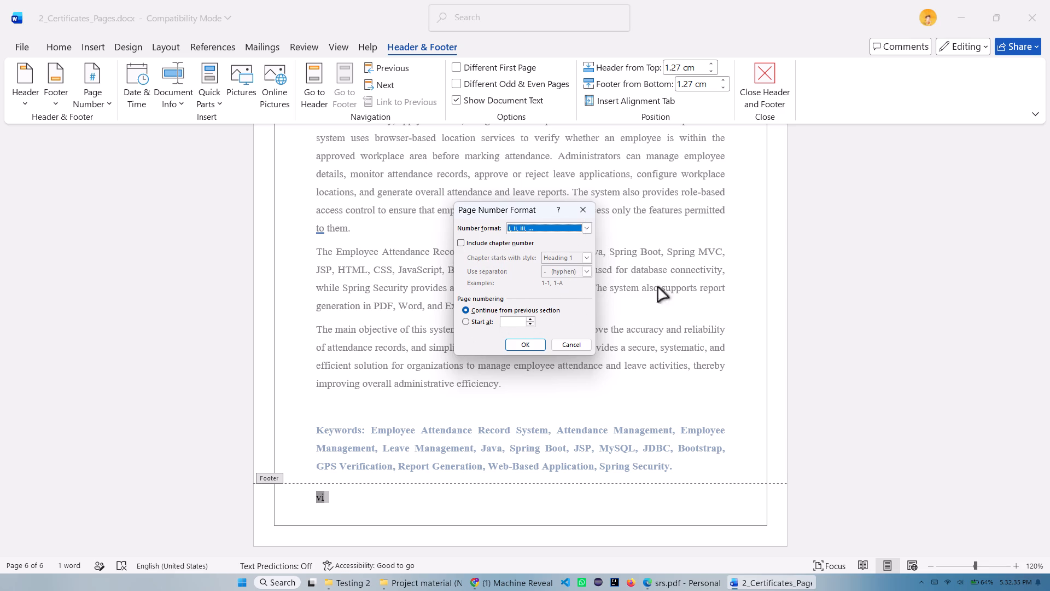
left_click(580, 212)
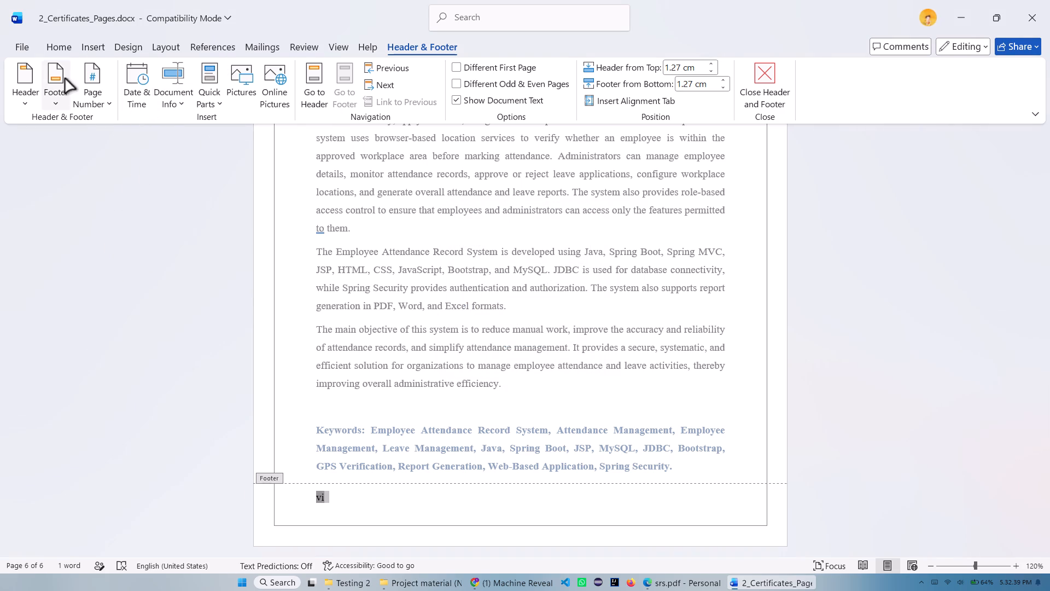
left_click(900, 269)
left_click(760, 252)
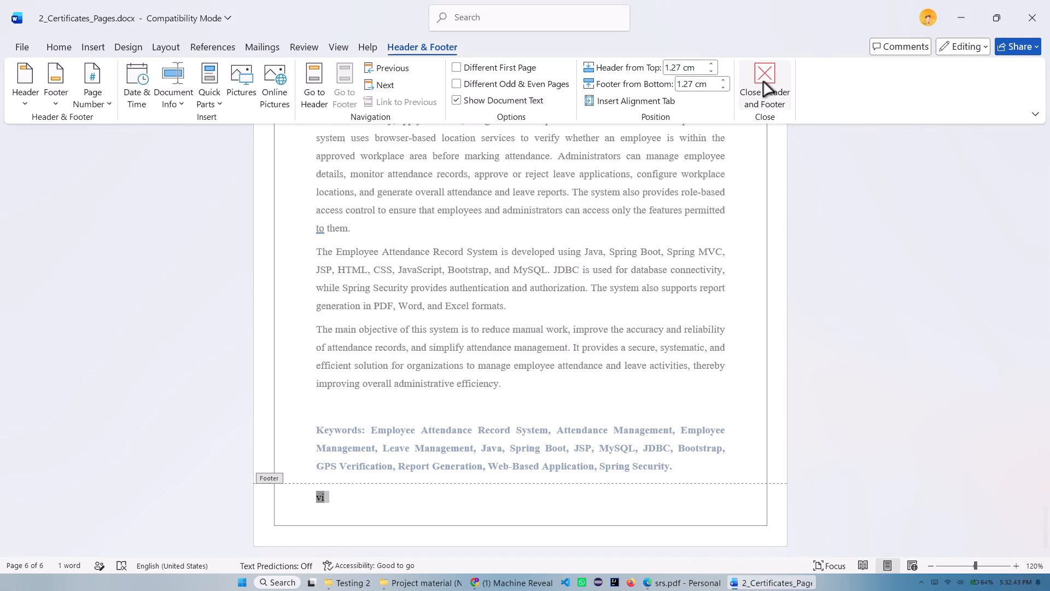
left_click(763, 82)
Review the footer page numbers from the Abstract back to the Certificate of the Coordinator.
scroll(361, 385, "down", 7)
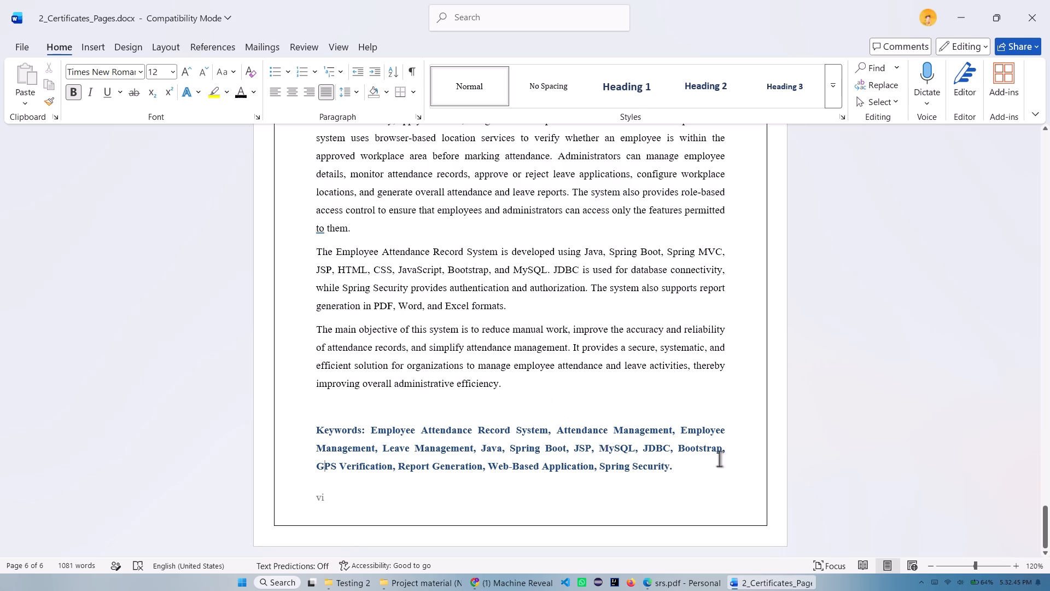
left_click(682, 472)
scroll(454, 278, "up", 20)
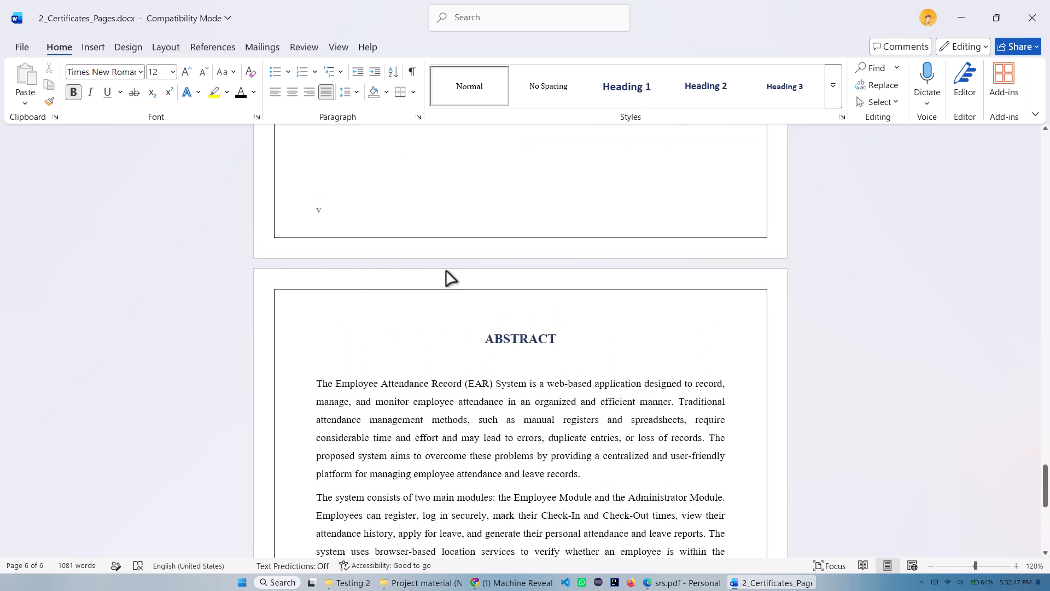
scroll(452, 293, "down", 9)
scroll(445, 268, "up", 8)
scroll(445, 223, "down", 9)
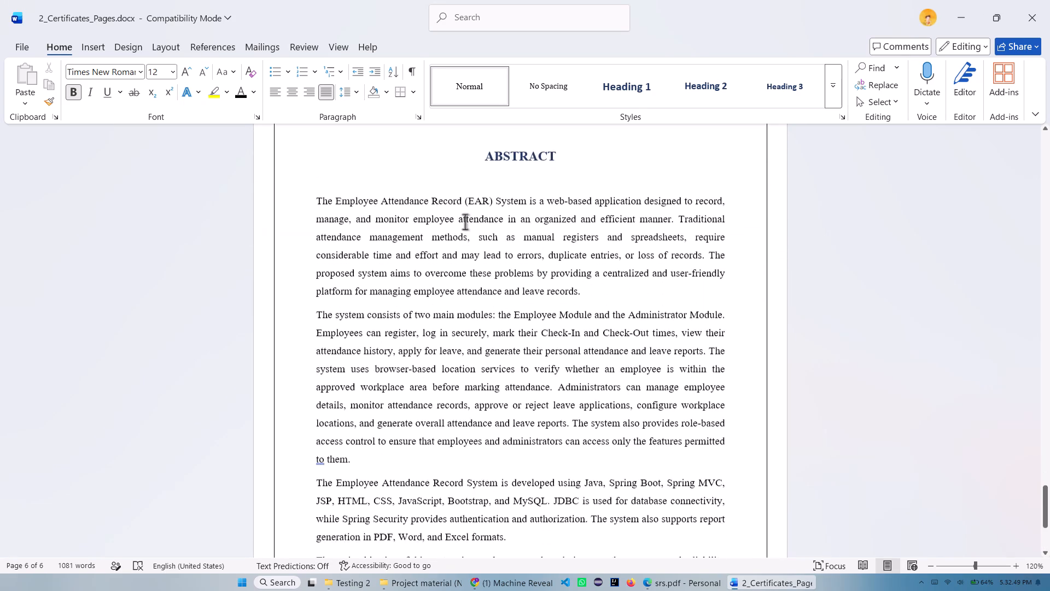
scroll(465, 226, "down", 20)
scroll(465, 226, "down", 6)
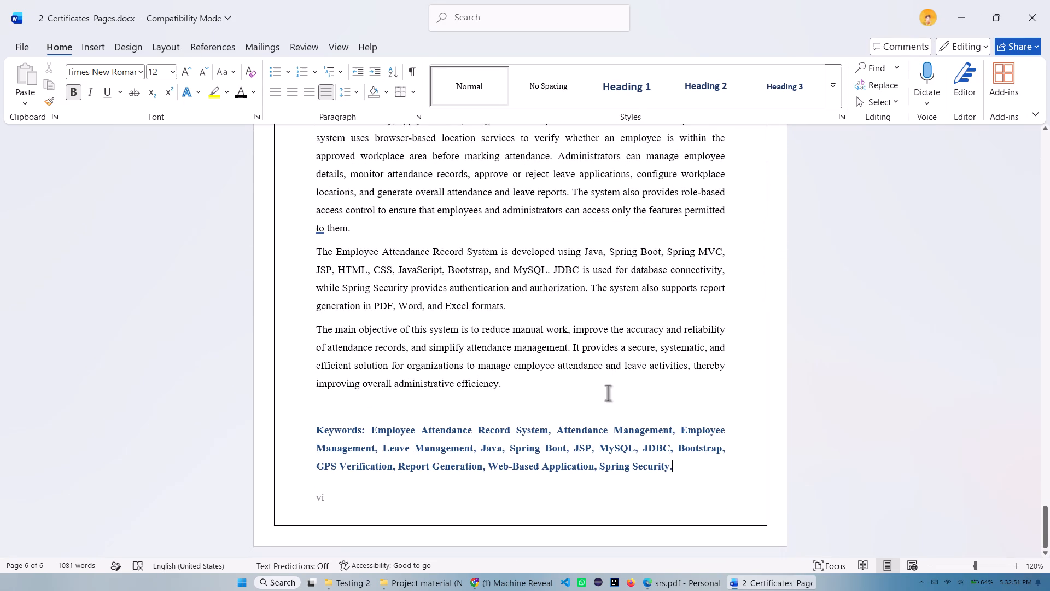
scroll(597, 376, "down", 6)
scroll(383, 501, "up", 20)
scroll(383, 501, "up", 1)
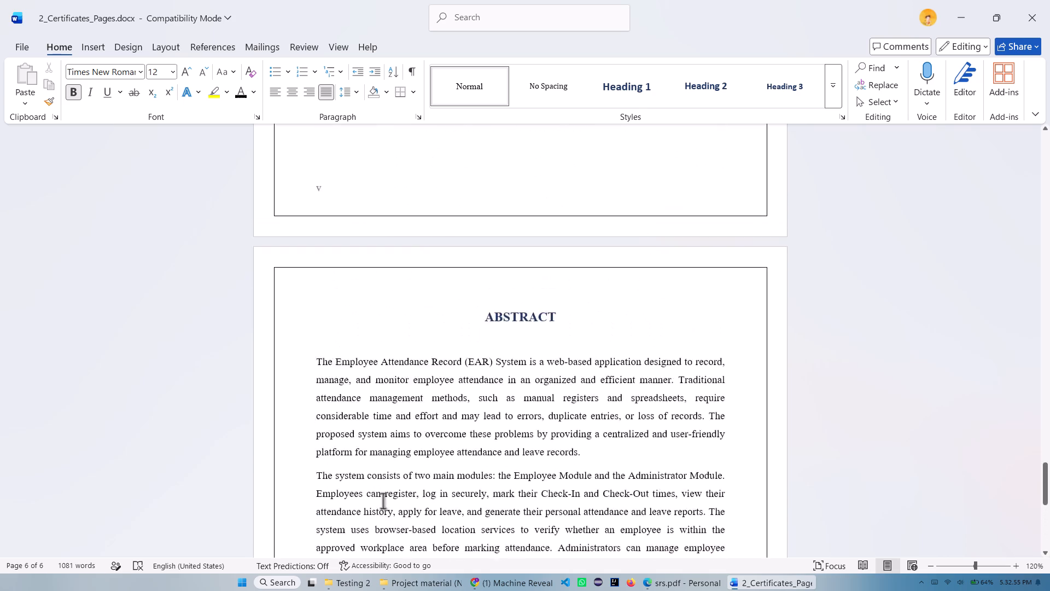
scroll(383, 501, "up", 20)
scroll(383, 501, "up", 20)
scroll(383, 501, "up", 6)
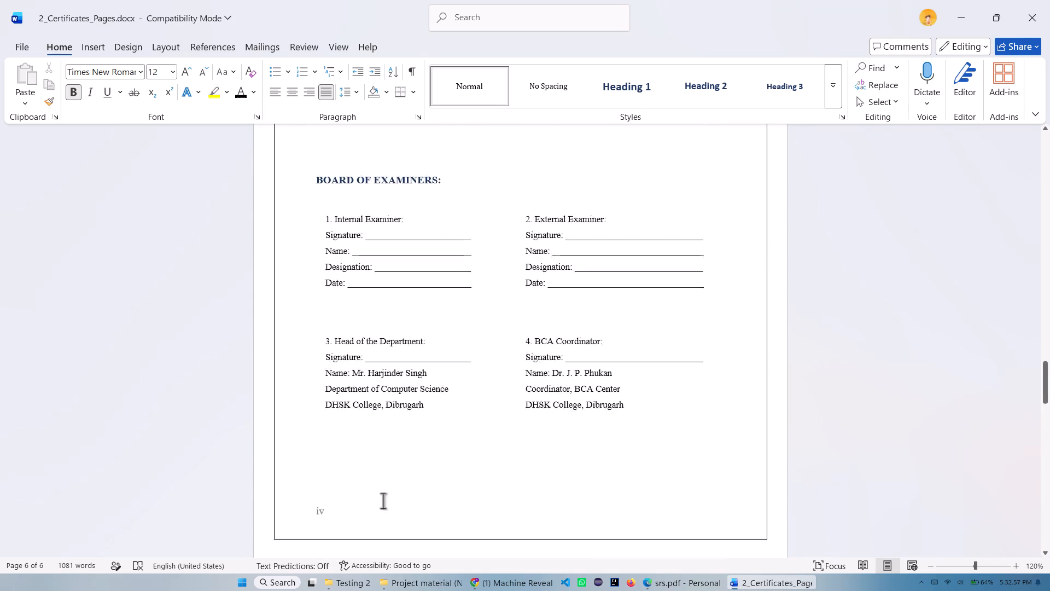
scroll(383, 501, "up", 17)
scroll(383, 501, "up", 14)
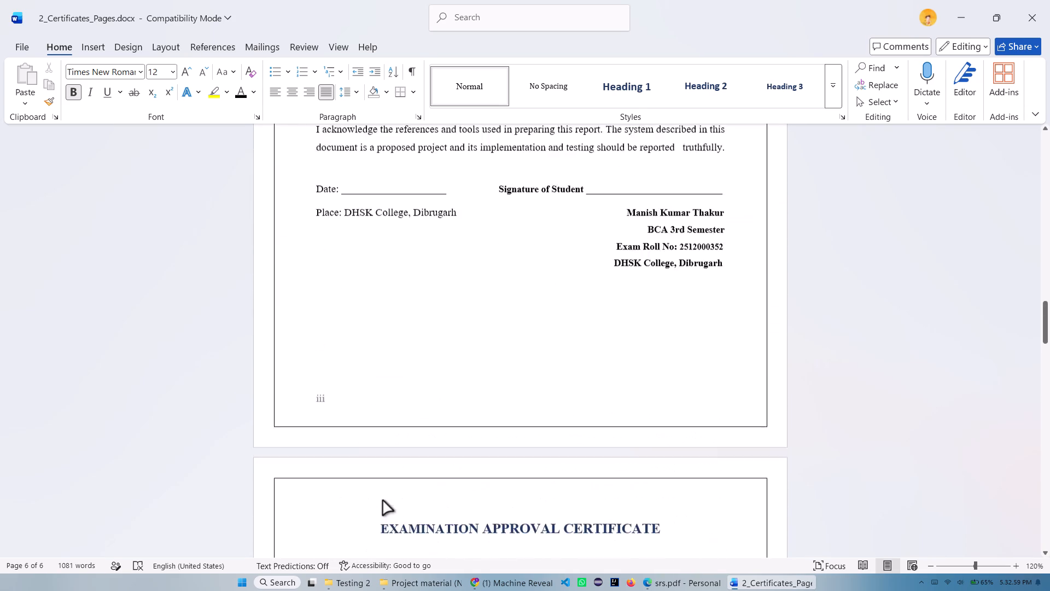
scroll(383, 501, "up", 20)
scroll(383, 501, "up", 18)
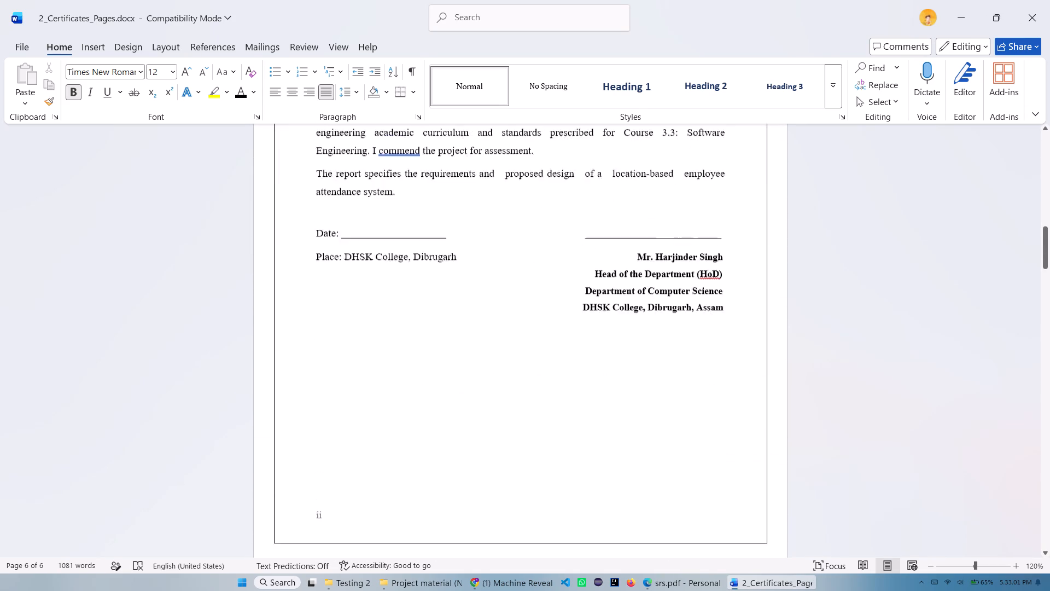
scroll(383, 501, "up", 20)
scroll(383, 501, "up", 20)
scroll(383, 501, "up", 1)
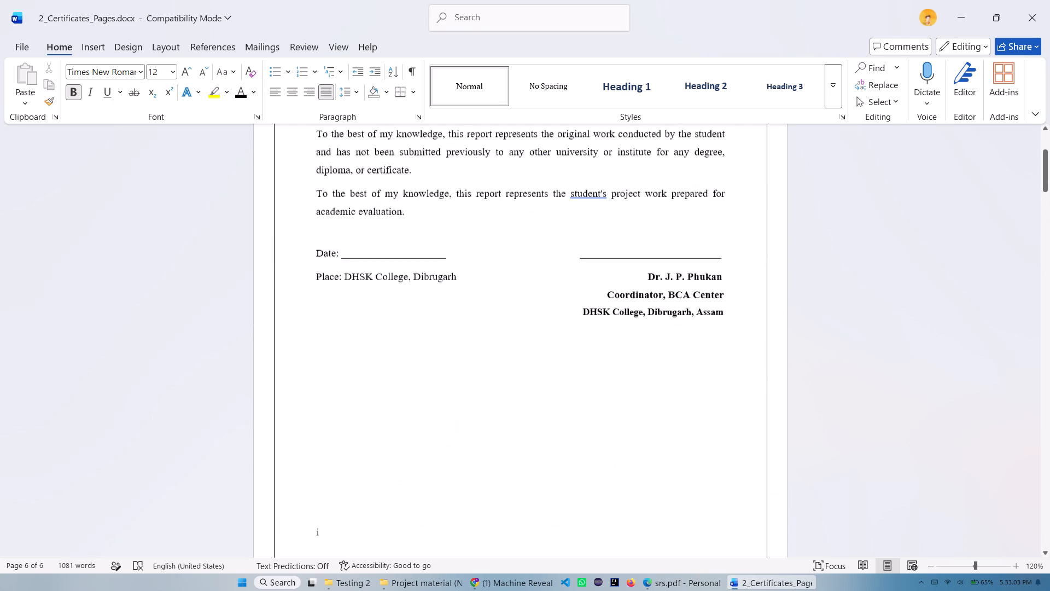
scroll(383, 501, "up", 17)
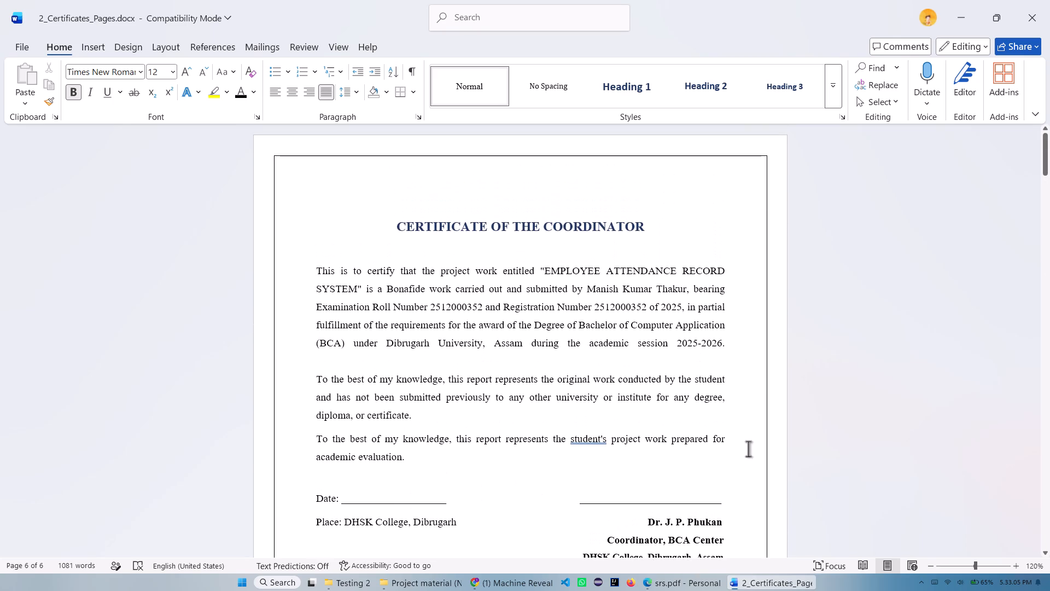
Ignore once the grammar flag on "student's" in the Certificate of the Coordinator.
right_click(583, 439)
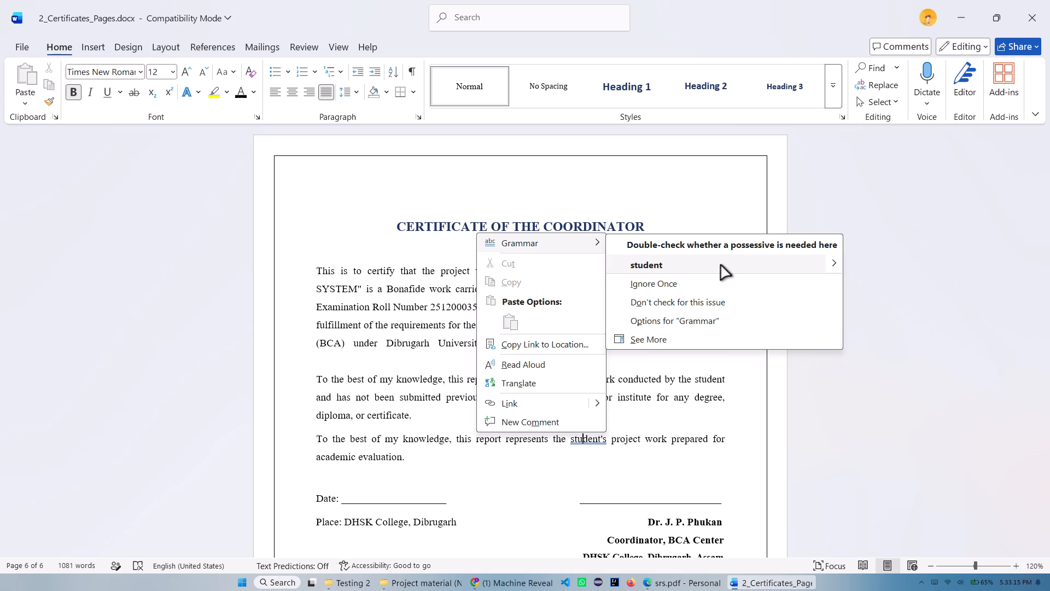
left_click(687, 283)
Examine the grammar suggestion for "commend" in the Certificate of the Supervisor.
scroll(553, 364, "down", 8)
scroll(452, 287, "down", 8)
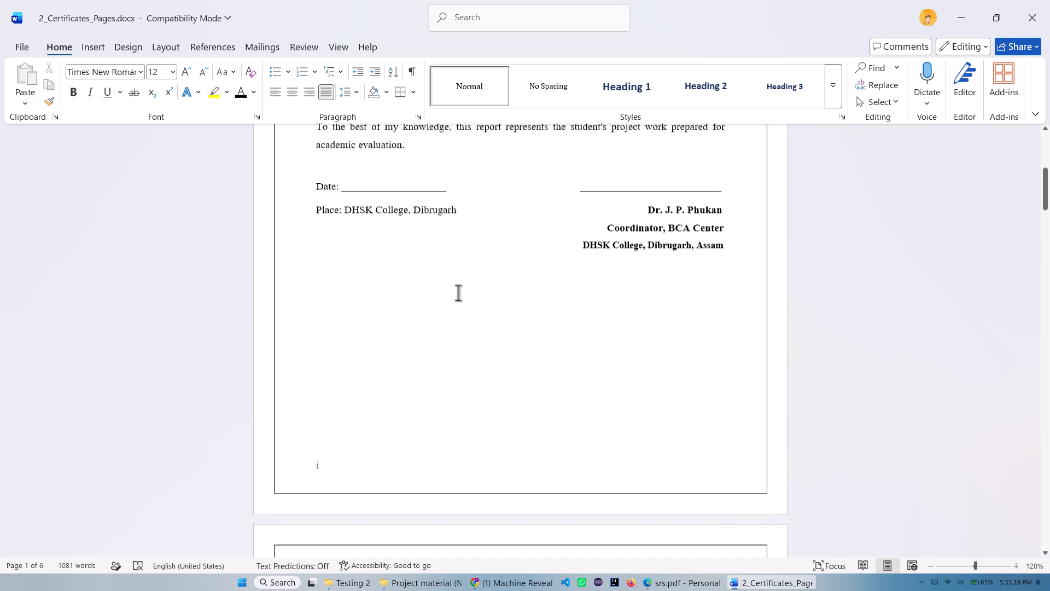
scroll(458, 293, "down", 19)
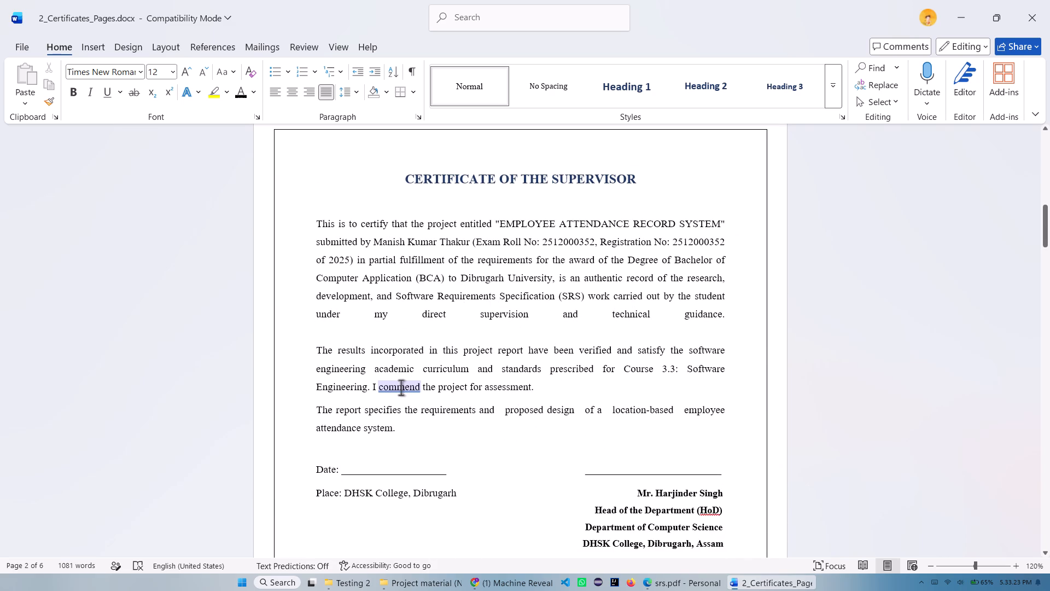
right_click(401, 387)
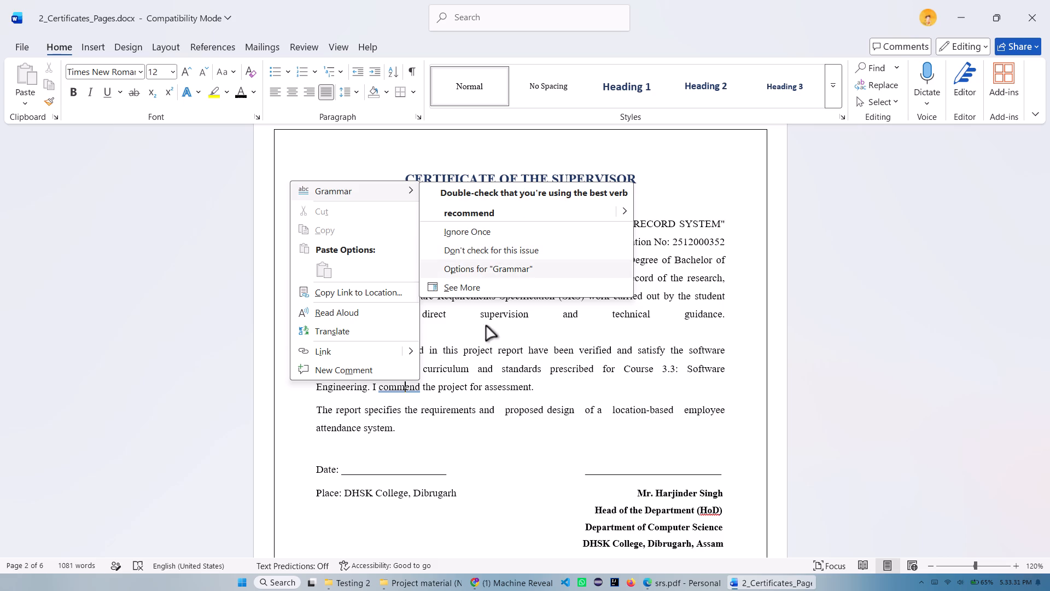
left_click(561, 386)
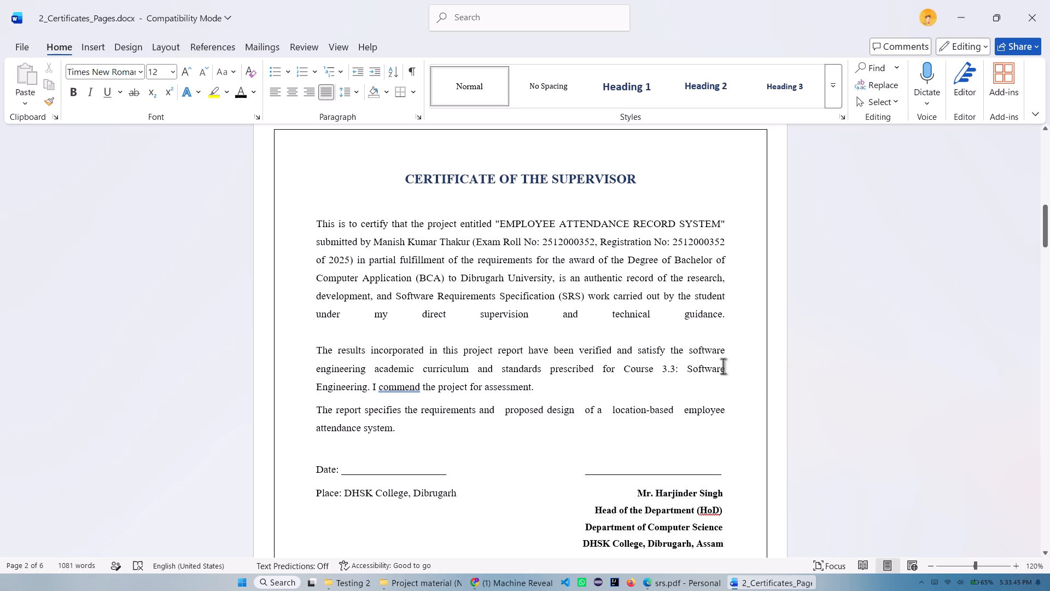
right_click(400, 388)
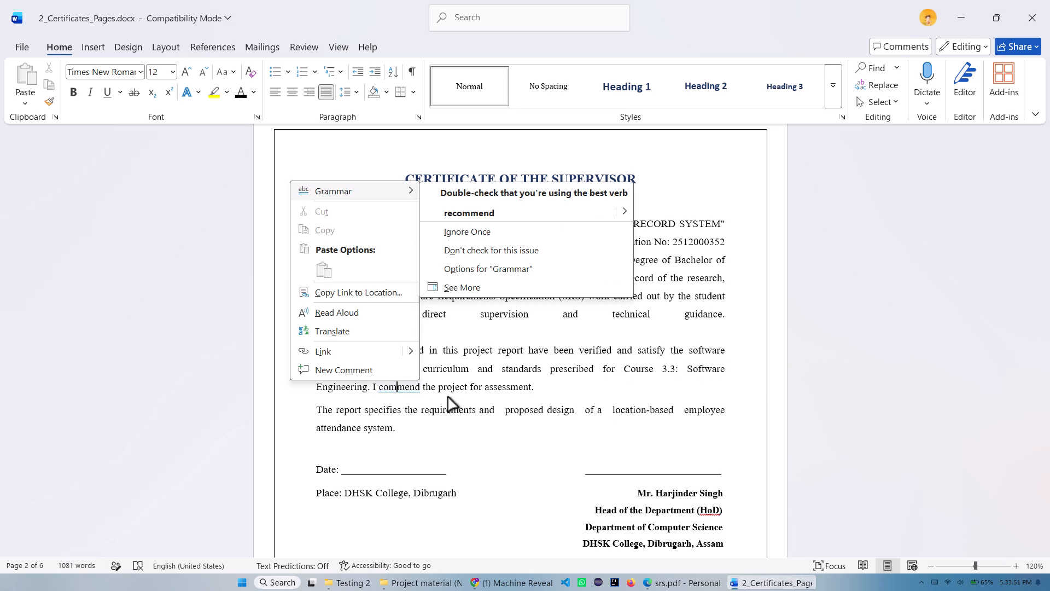
Ignore all spelling flags for "HoD" in the Certificate of the Supervisor's signature block.
right_click(713, 507)
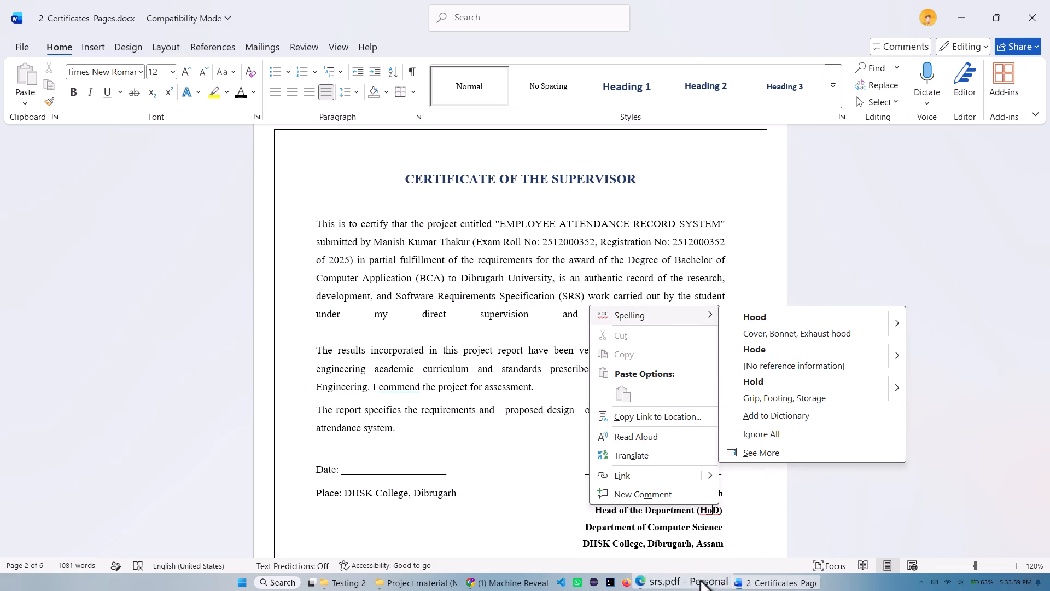
left_click(730, 513)
right_click(702, 512)
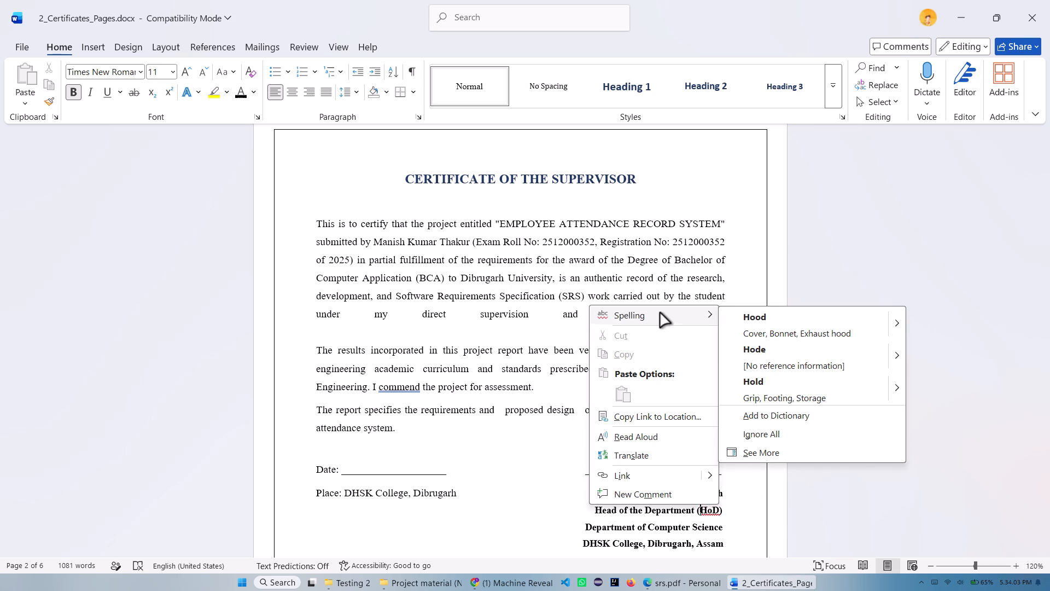
left_click(783, 436)
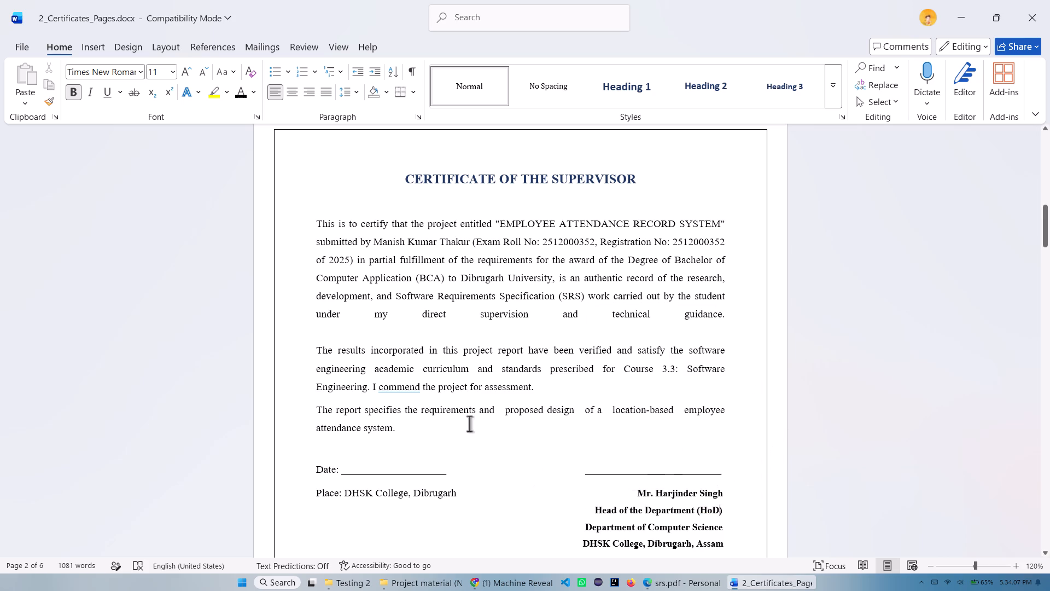
Replace "commend" with the suggested word "recommend" in the Certificate of the Supervisor.
scroll(489, 421, "down", 5)
left_click(500, 403)
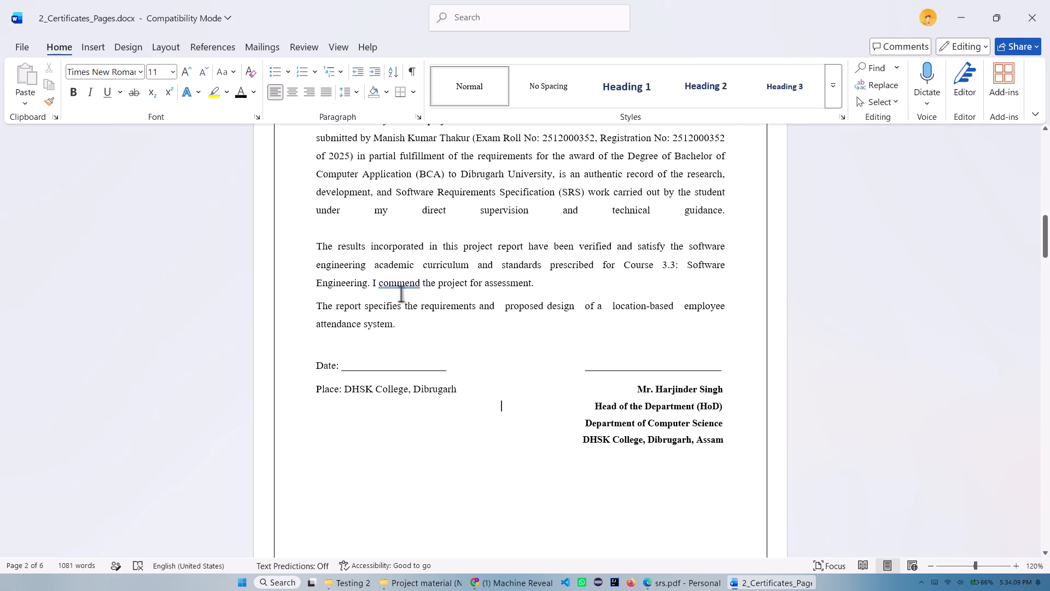
right_click(401, 288)
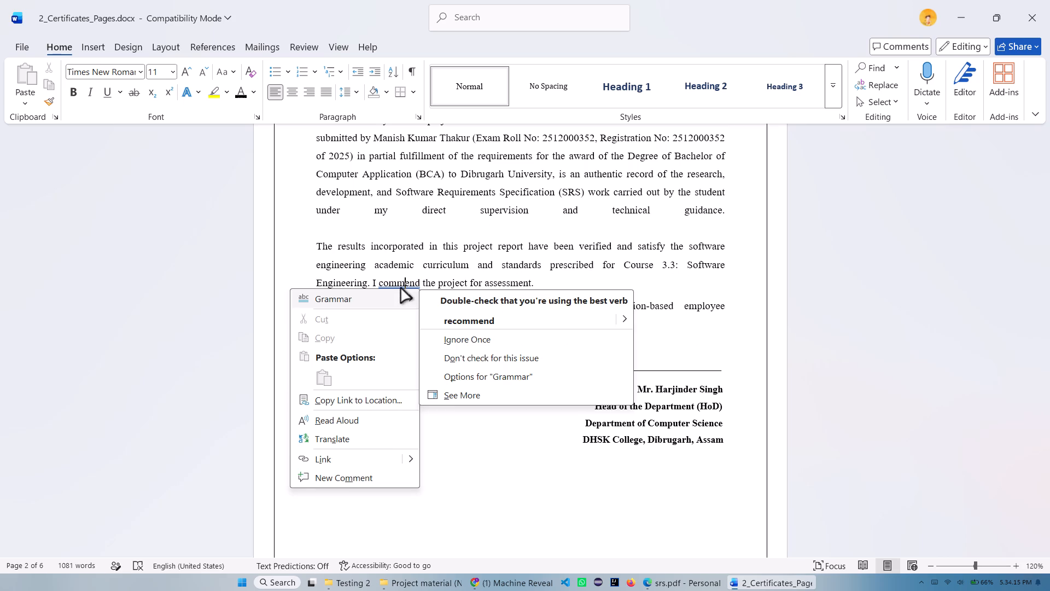
left_click(483, 324)
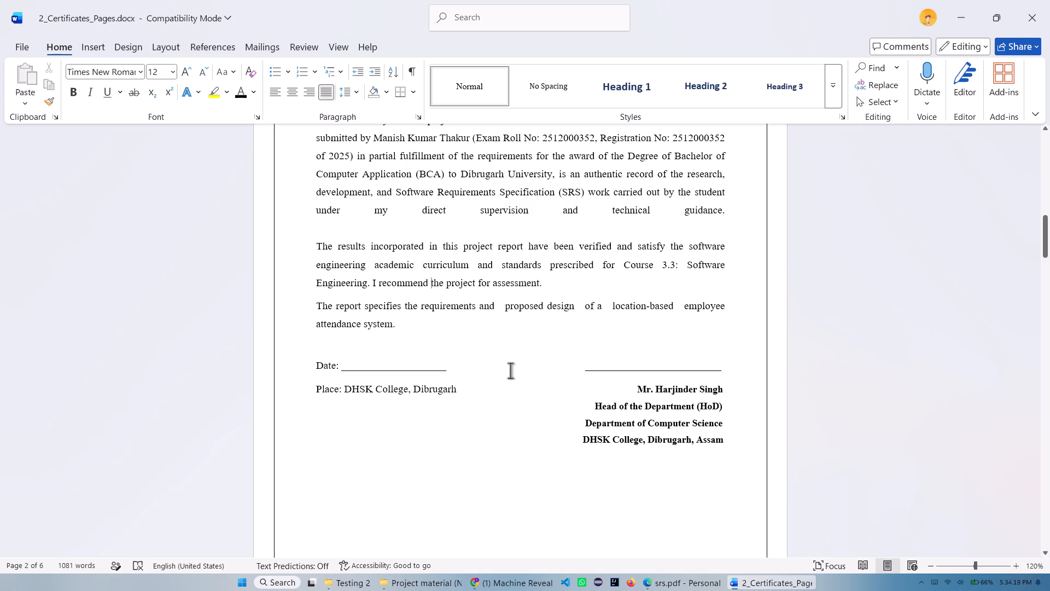
Review the remaining pages from the Certificate of the Supervisor through to the Abstract for flagged words.
scroll(296, 305, "down", 6)
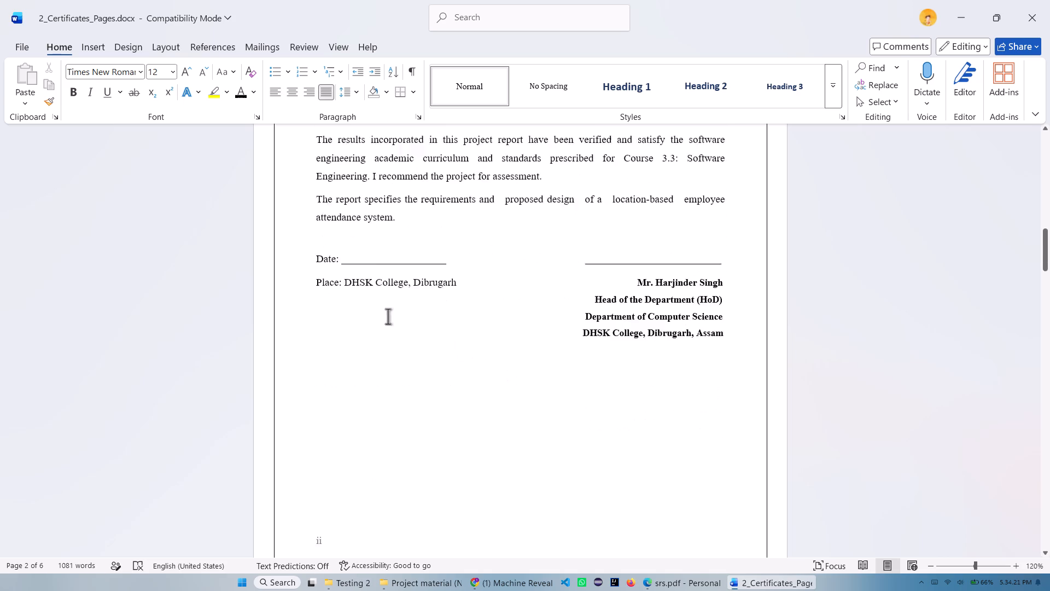
scroll(388, 316, "down", 18)
scroll(488, 331, "down", 14)
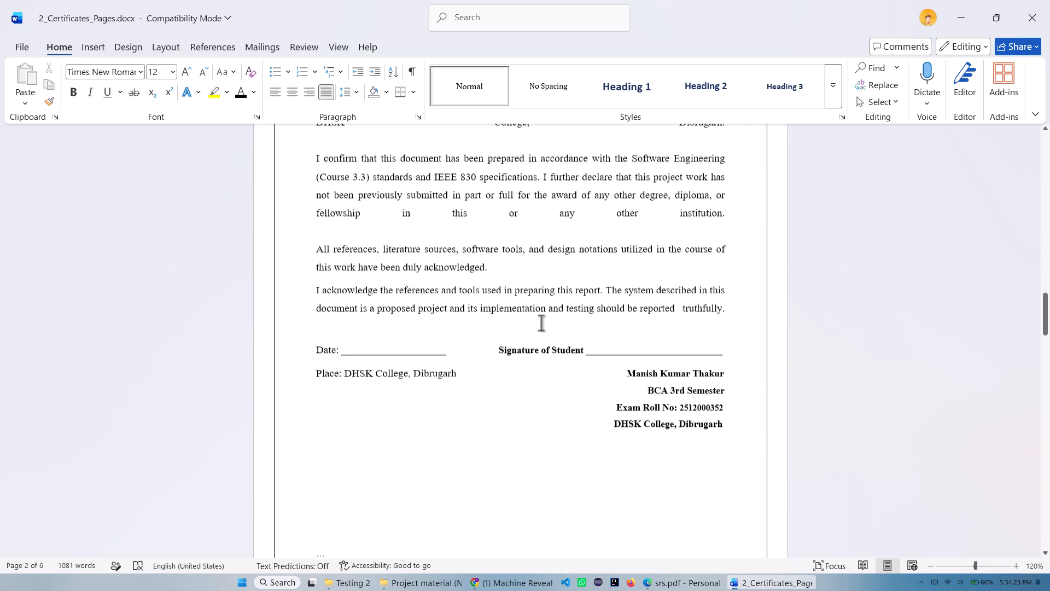
scroll(542, 323, "down", 20)
scroll(542, 323, "down", 4)
scroll(592, 320, "down", 7)
scroll(518, 324, "down", 7)
scroll(644, 315, "down", 8)
scroll(498, 336, "down", 15)
scroll(559, 324, "down", 7)
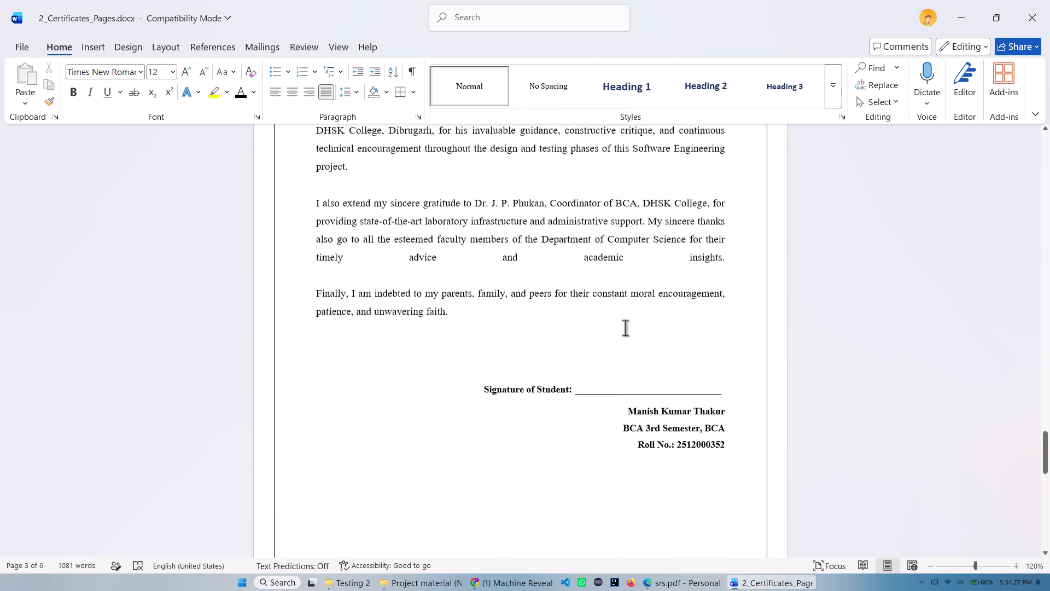
scroll(622, 348, "down", 16)
scroll(542, 336, "down", 20)
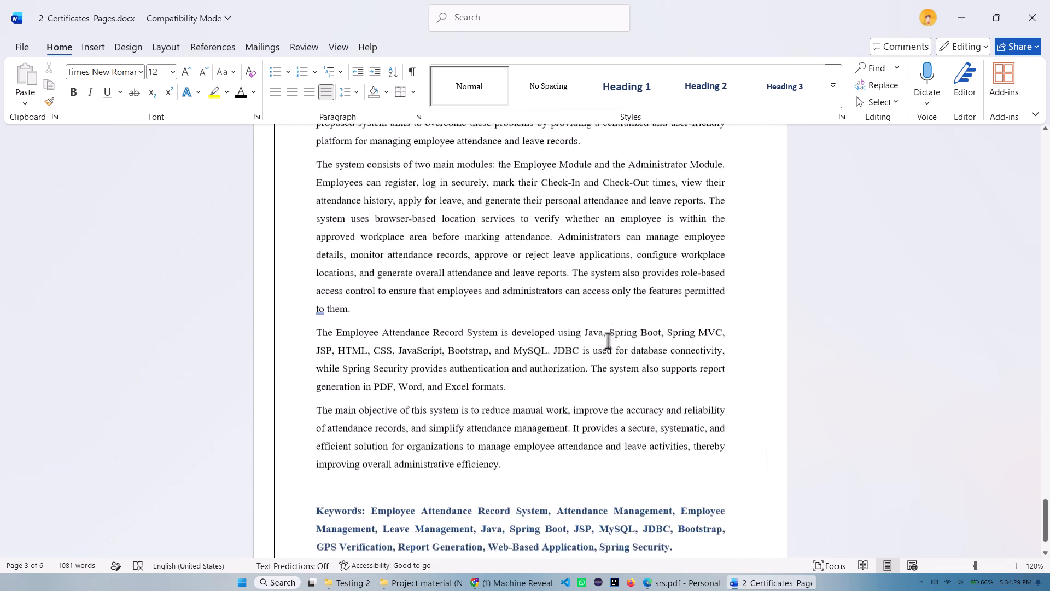
Save the proofing corrections in 2_Certificates_Pages.
scroll(608, 340, "down", 9)
scroll(418, 317, "up", 2)
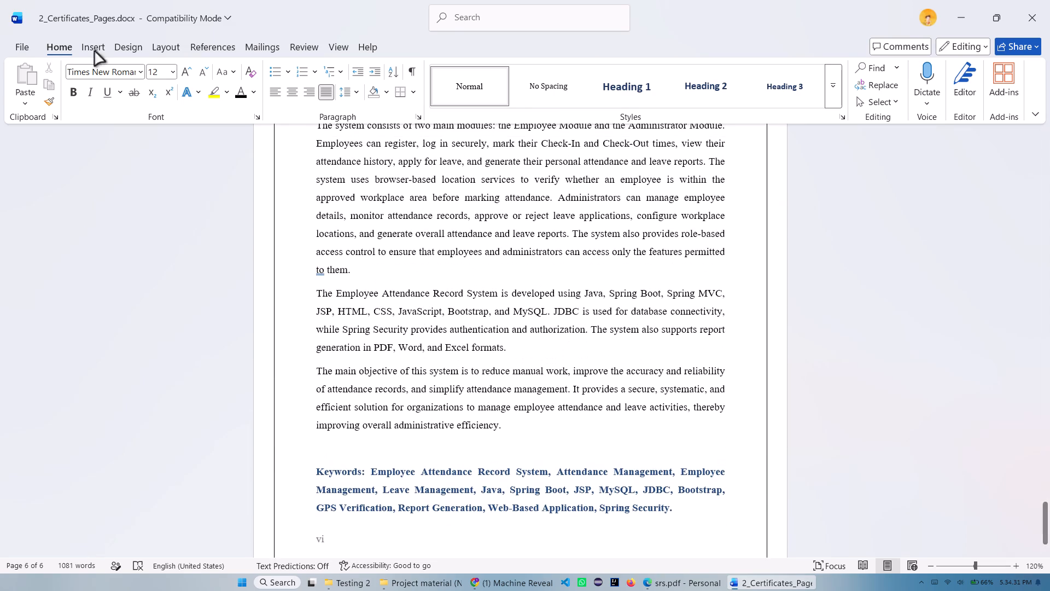
left_click(21, 49)
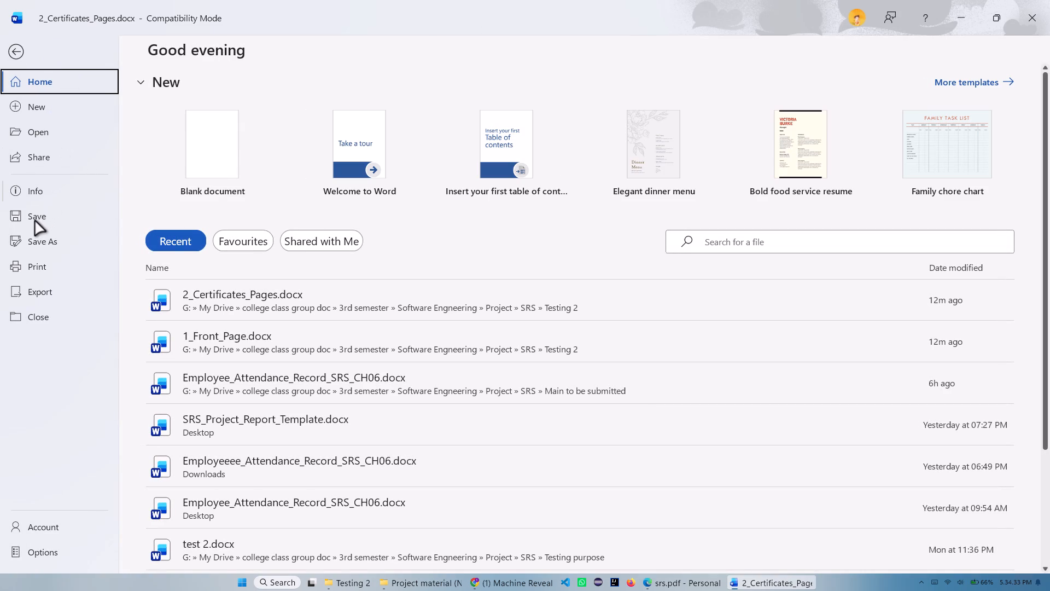
left_click(35, 221)
Review the layout and footer page numbers from the Abstract back to the Certificate of the Coordinator.
scroll(497, 334, "down", 7)
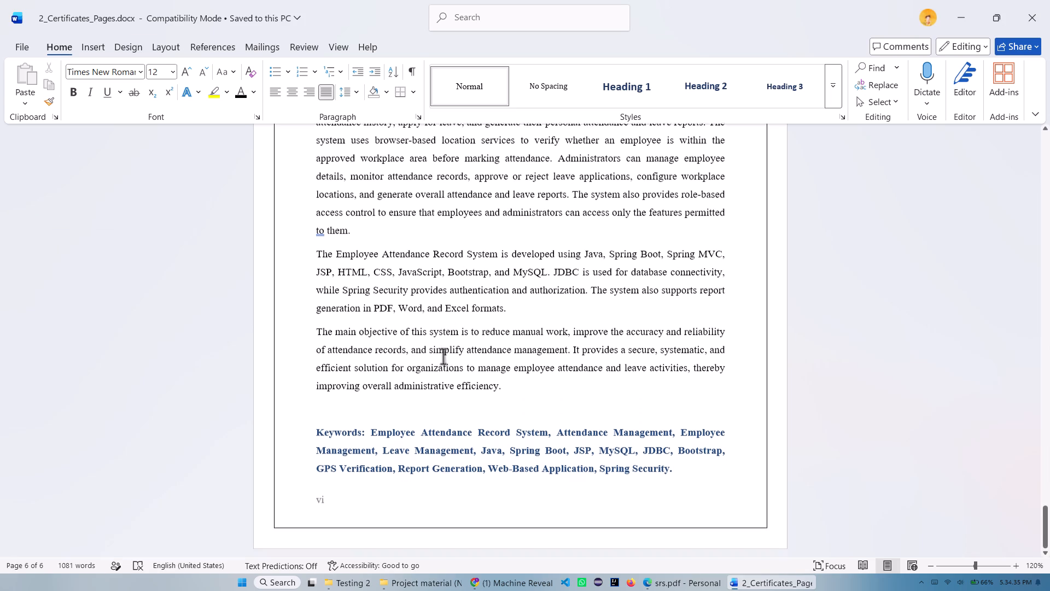
scroll(442, 355, "down", 8)
scroll(443, 357, "up", 20)
scroll(443, 357, "up", 20)
scroll(443, 357, "up", 4)
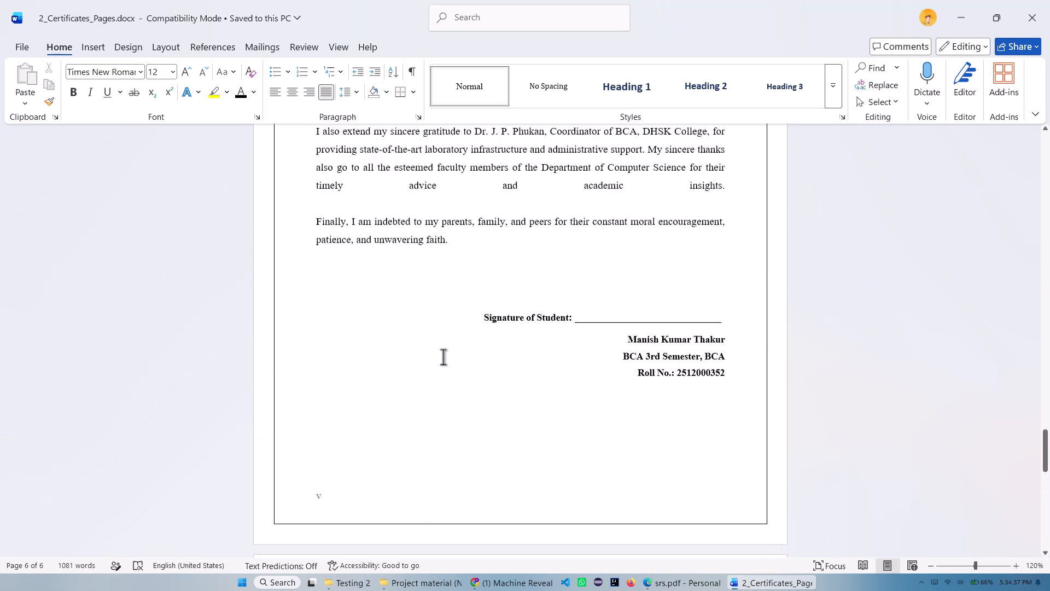
scroll(443, 357, "up", 20)
scroll(443, 357, "up", 20)
scroll(443, 357, "up", 20)
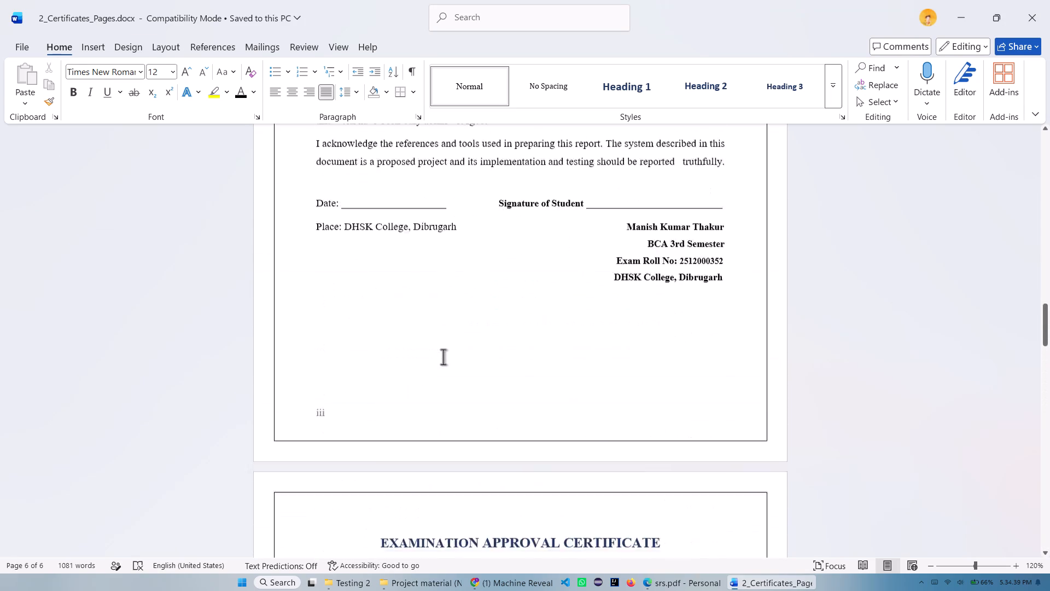
scroll(443, 357, "up", 20)
scroll(443, 357, "up", 20)
scroll(443, 357, "up", 19)
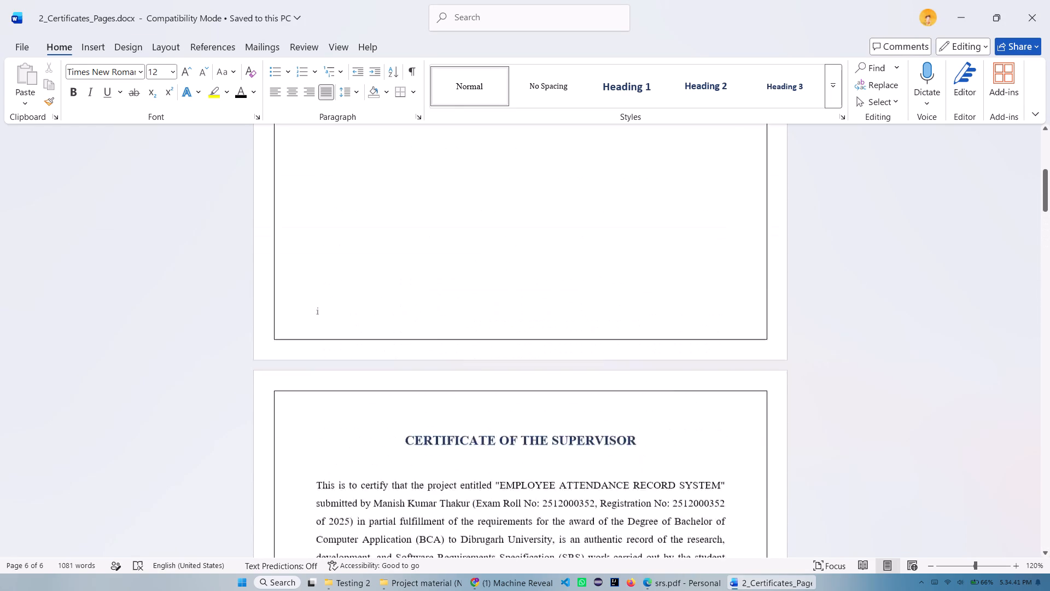
scroll(443, 357, "up", 20)
scroll(443, 357, "up", 20)
scroll(443, 357, "up", 3)
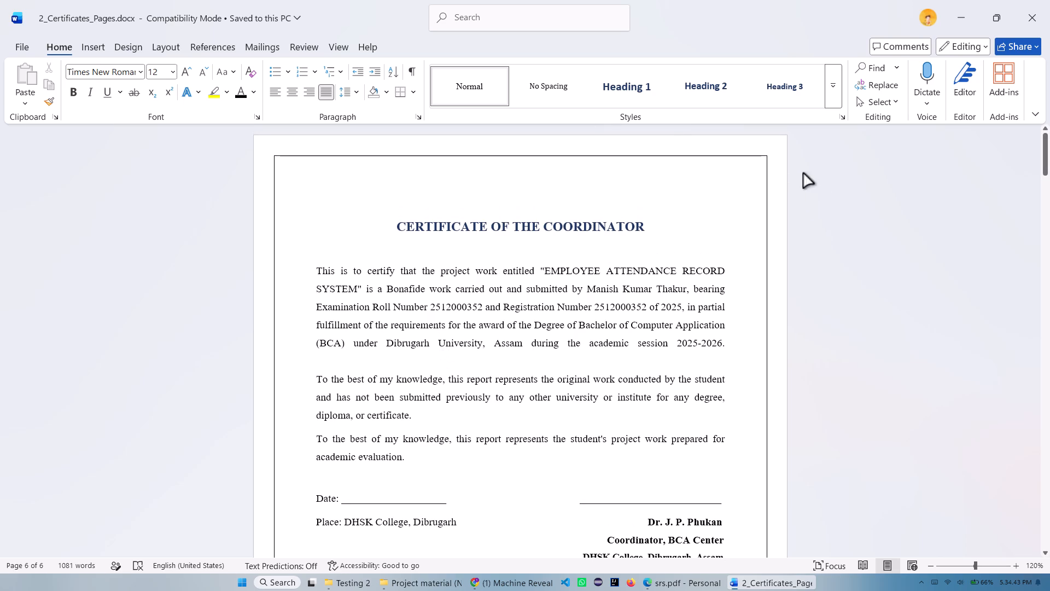
scroll(578, 217, "down", 20)
scroll(578, 217, "down", 1)
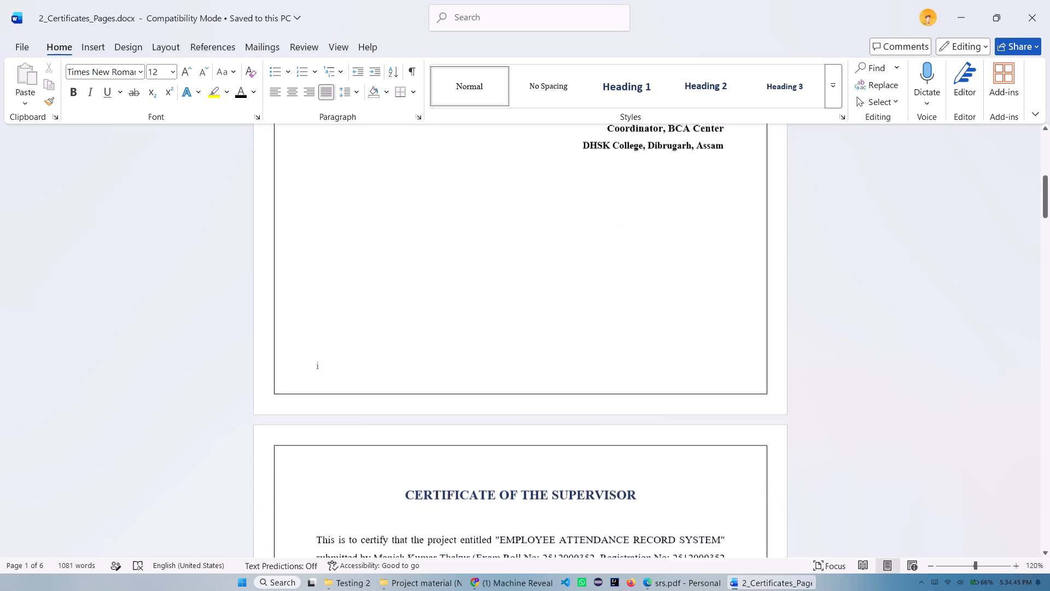
scroll(524, 303, "up", 20)
scroll(524, 303, "up", 11)
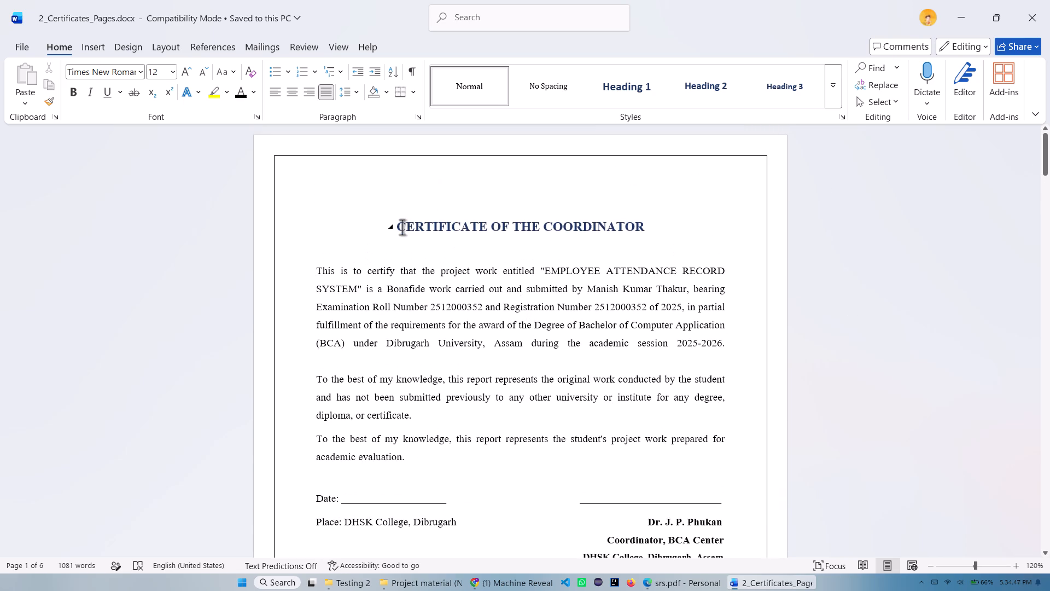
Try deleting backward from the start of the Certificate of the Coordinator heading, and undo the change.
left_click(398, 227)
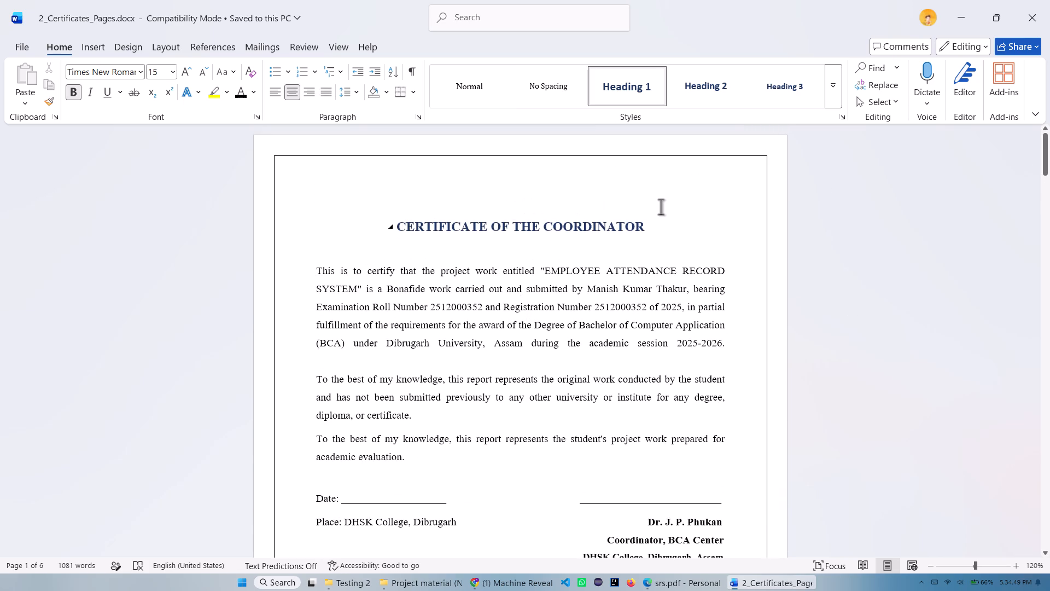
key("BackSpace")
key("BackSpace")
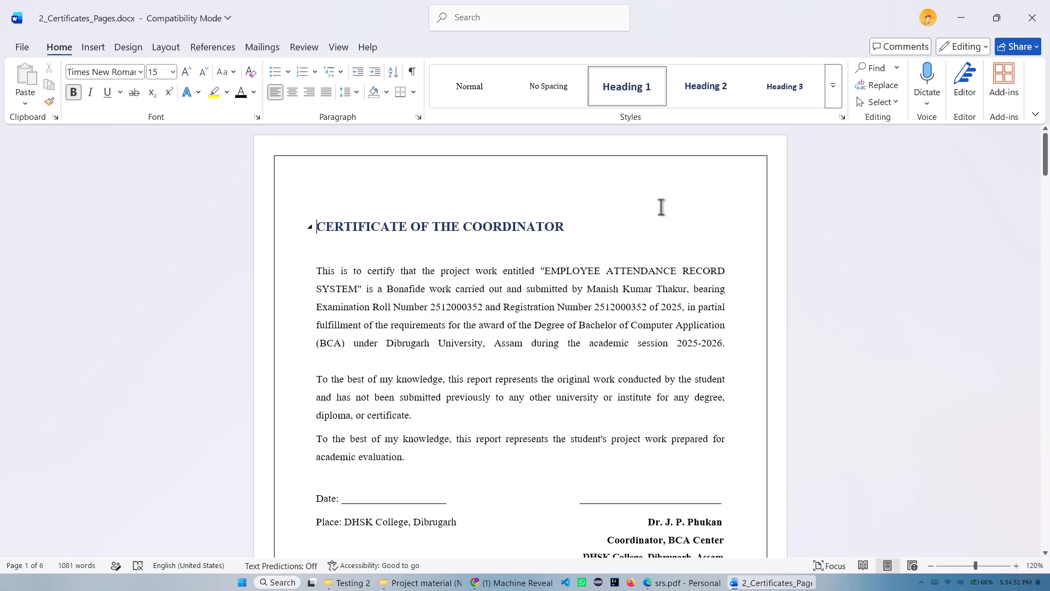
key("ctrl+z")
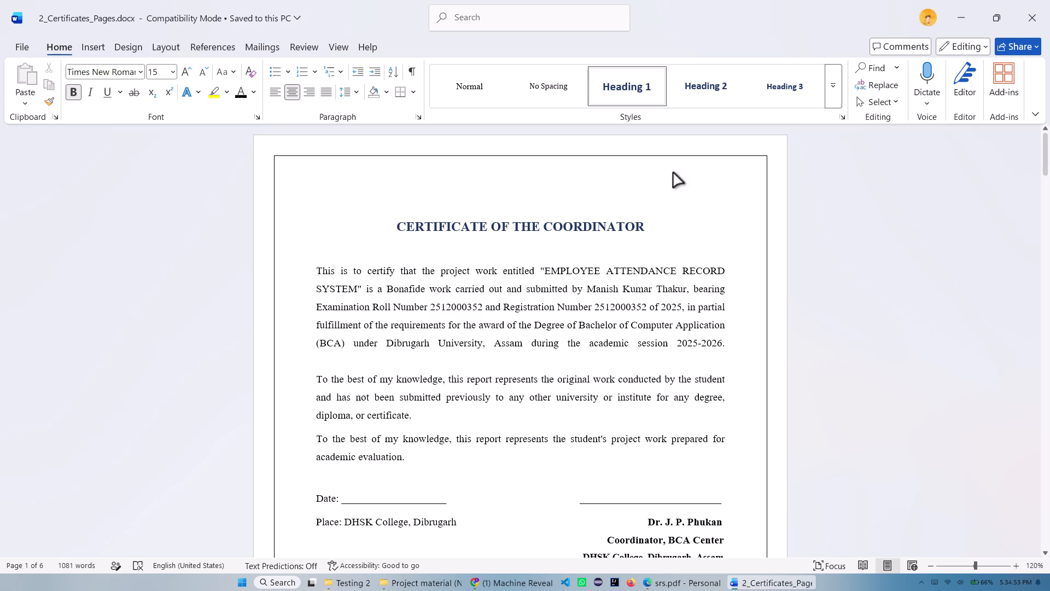
Save 2_Certificates_Pages again and close the document.
scroll(517, 201, "down", 20)
scroll(517, 201, "down", 8)
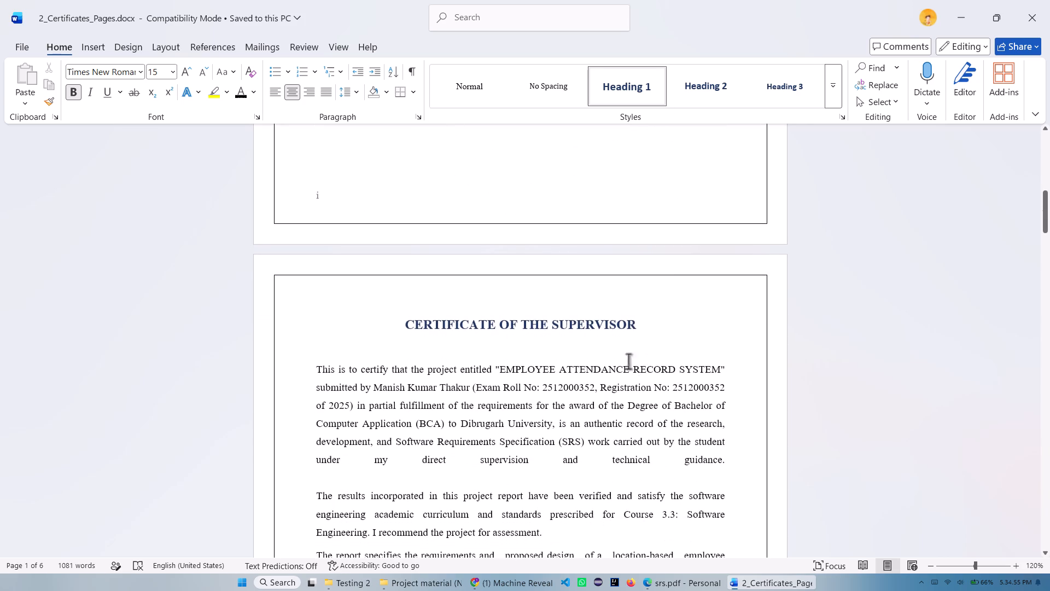
scroll(608, 263, "up", 20)
scroll(608, 263, "up", 2)
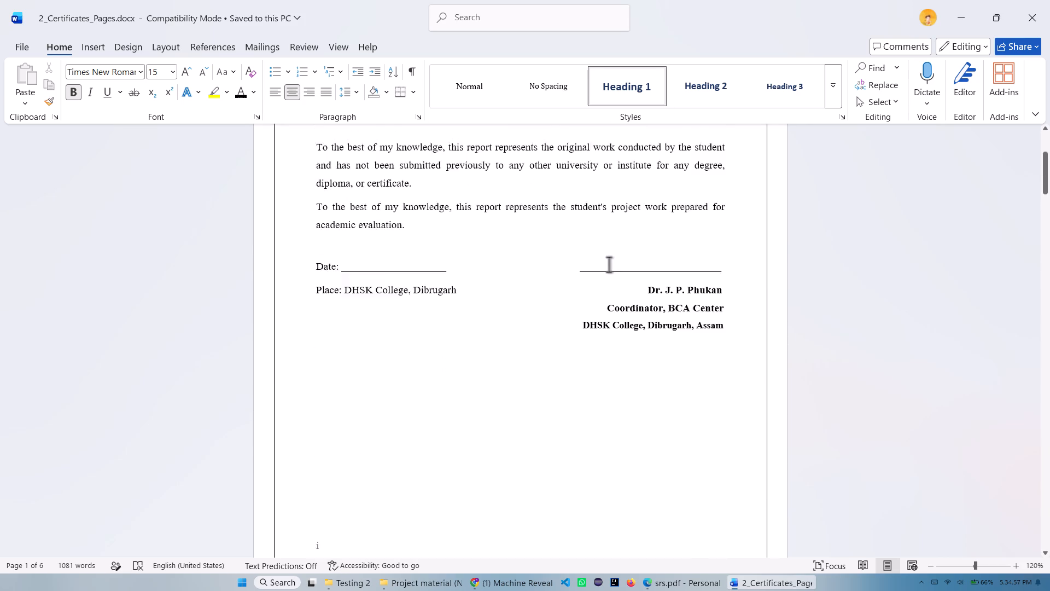
scroll(609, 264, "up", 16)
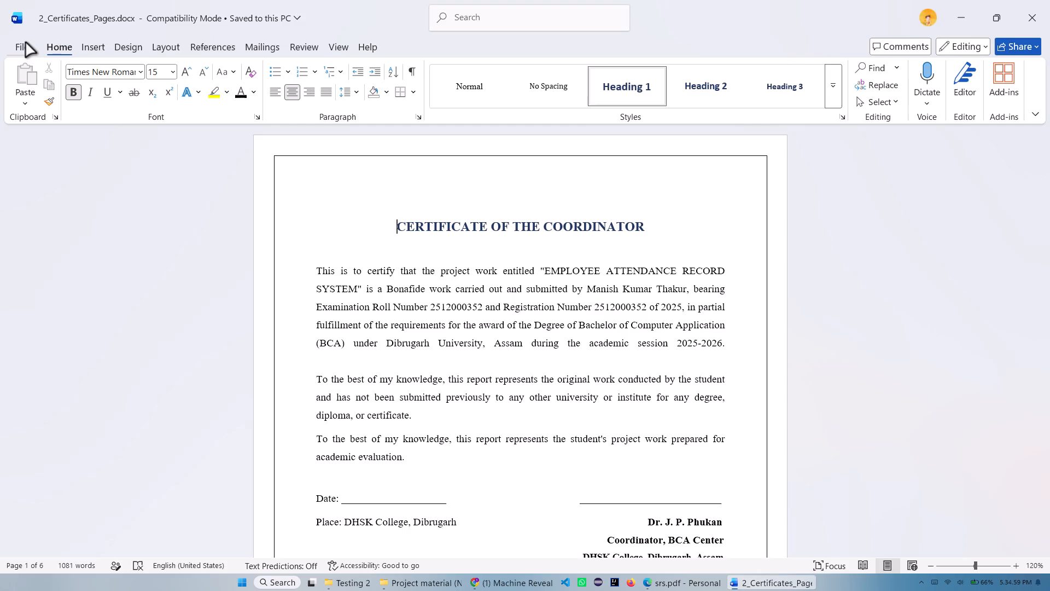
left_click(26, 43)
left_click(32, 213)
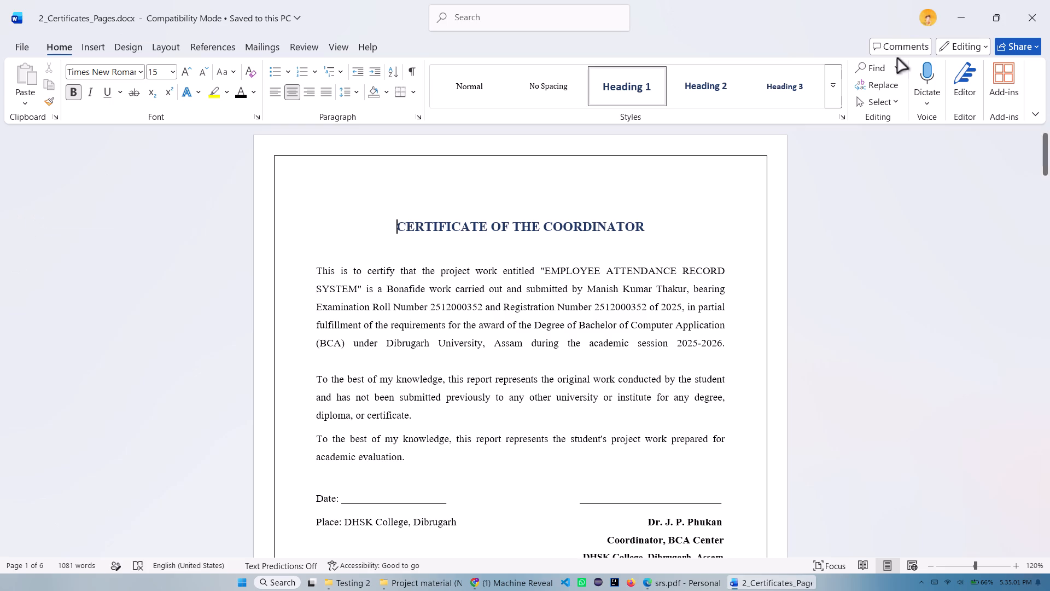
left_click(1049, 6)
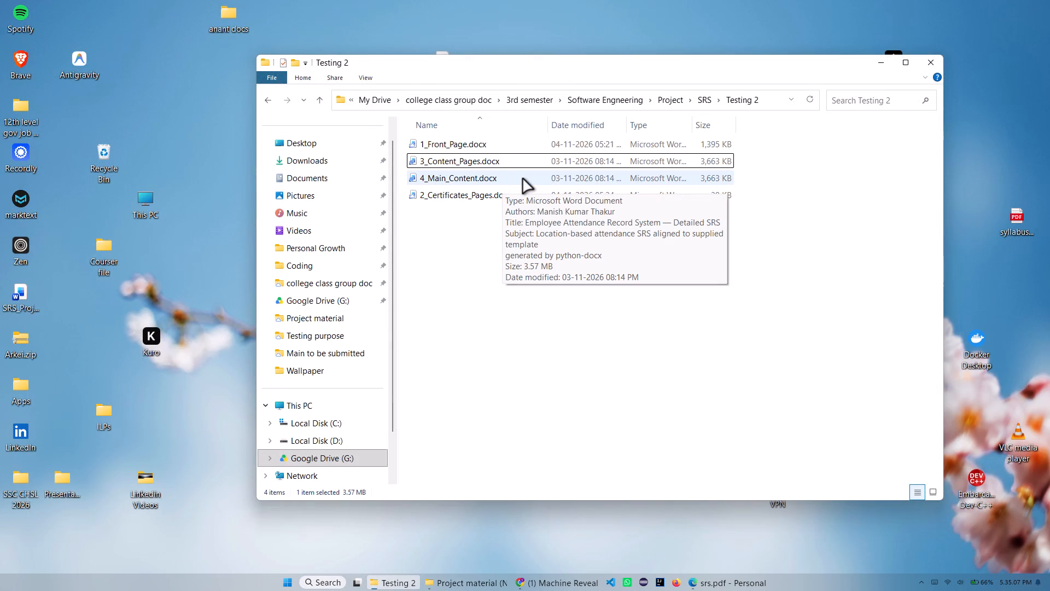
Refresh the file listing of the Testing 2 folder.
left_click(441, 285)
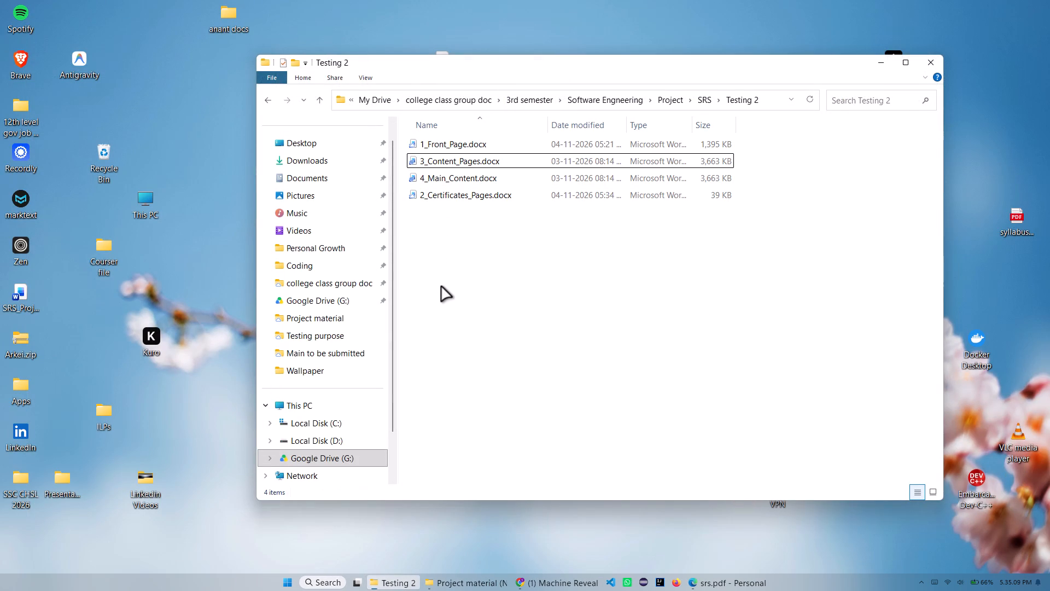
left_click(810, 101)
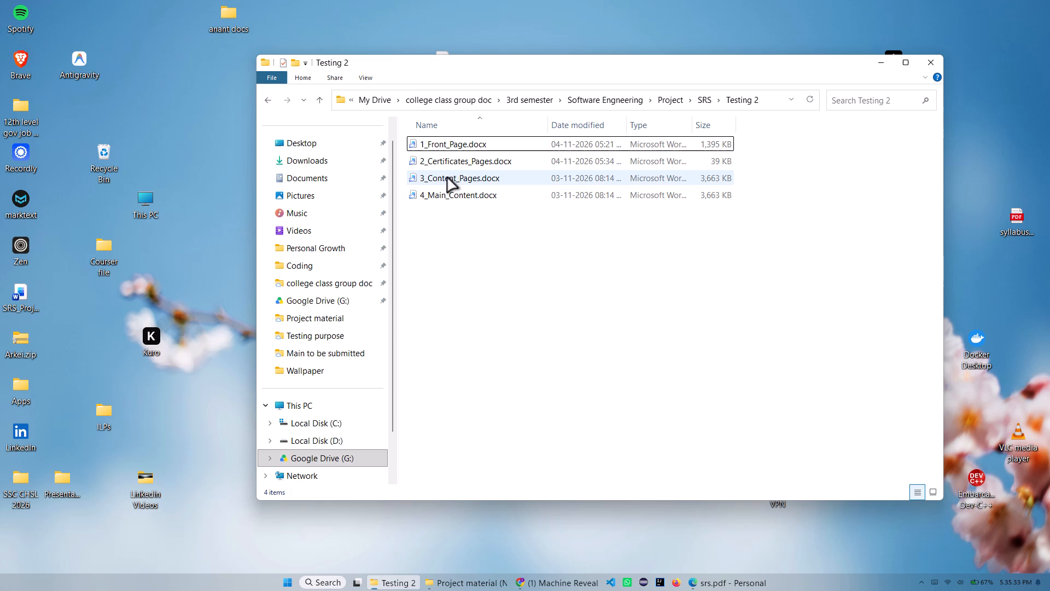
Reopen 2_Certificates_Pages.docx, check its saved pages from the first certificate through to the Abstract, and close it.
double_click(454, 165)
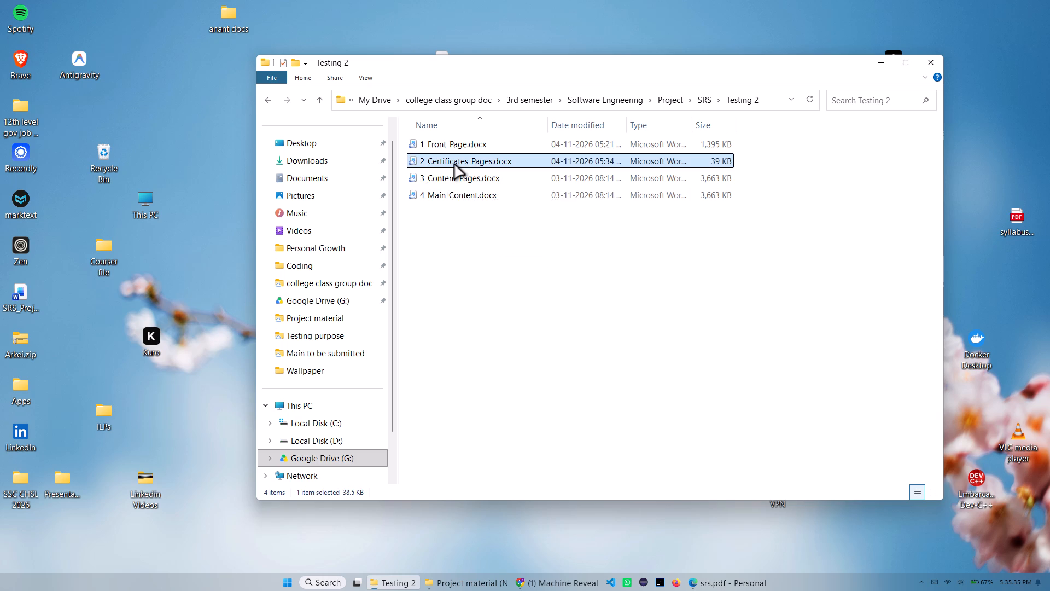
scroll(472, 296, "down", 18)
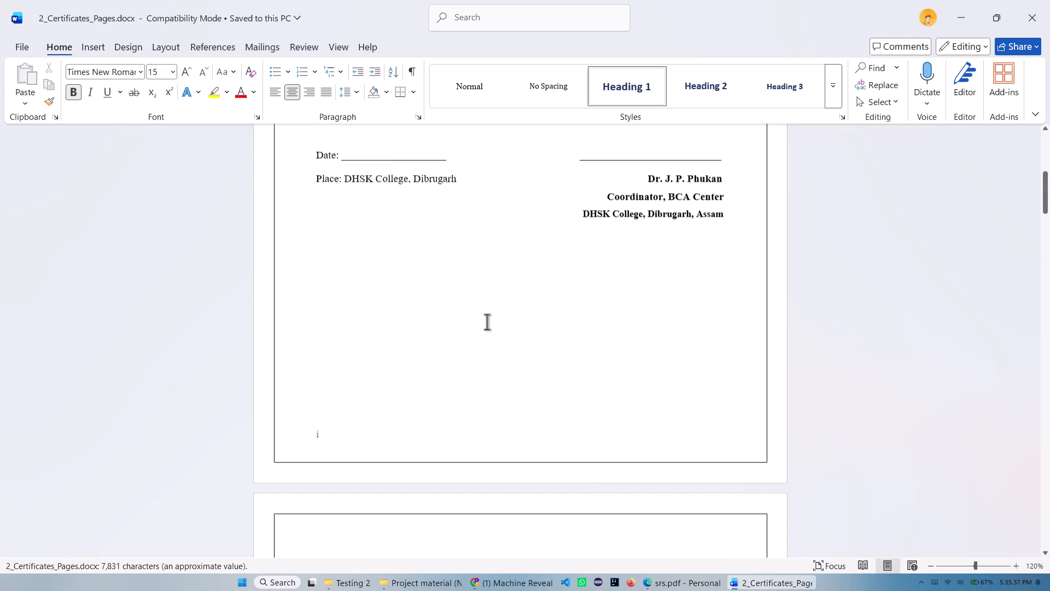
scroll(487, 322, "down", 20)
scroll(487, 322, "down", 20)
scroll(487, 322, "down", 16)
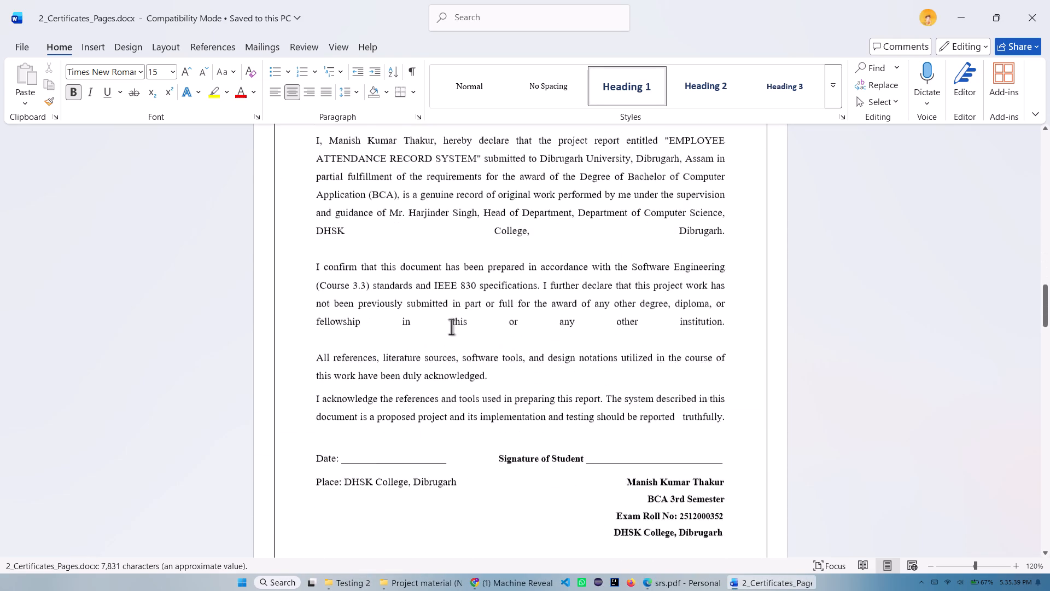
scroll(451, 327, "down", 20)
scroll(451, 327, "down", 20)
scroll(451, 327, "down", 10)
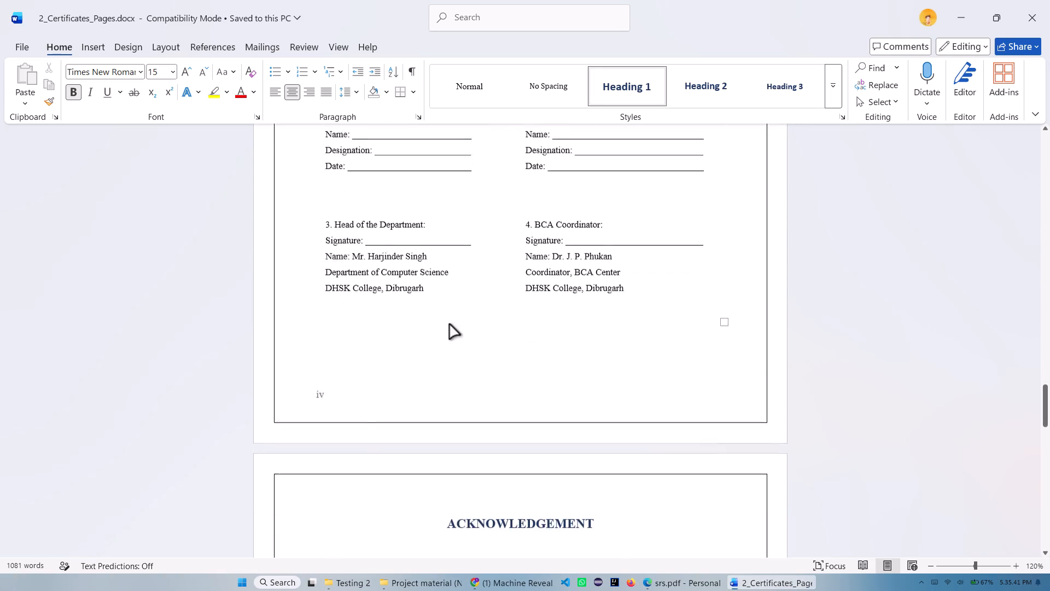
scroll(450, 325, "down", 20)
scroll(450, 325, "down", 20)
scroll(450, 325, "down", 20)
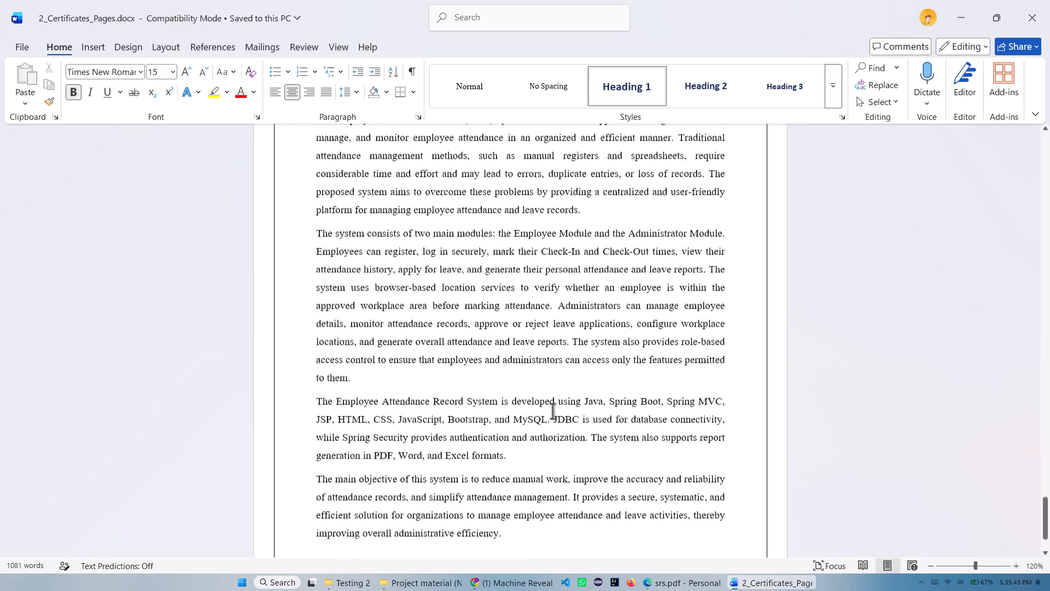
scroll(552, 411, "down", 20)
scroll(552, 411, "down", 2)
left_click(1049, 0)
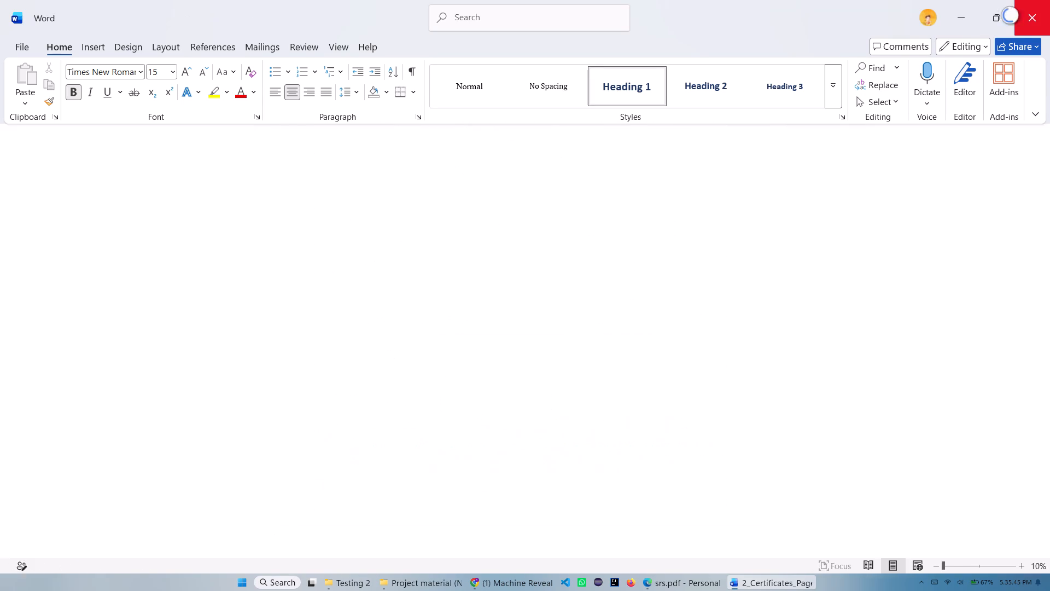
Open 3_Content_Pages.docx from the Testing 2 folder.
double_click(471, 179)
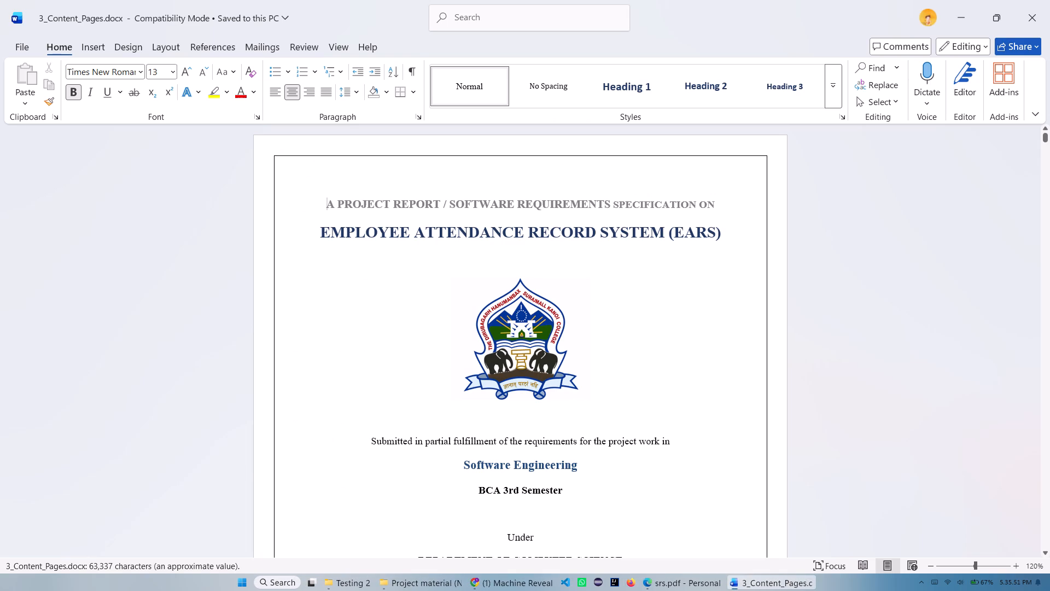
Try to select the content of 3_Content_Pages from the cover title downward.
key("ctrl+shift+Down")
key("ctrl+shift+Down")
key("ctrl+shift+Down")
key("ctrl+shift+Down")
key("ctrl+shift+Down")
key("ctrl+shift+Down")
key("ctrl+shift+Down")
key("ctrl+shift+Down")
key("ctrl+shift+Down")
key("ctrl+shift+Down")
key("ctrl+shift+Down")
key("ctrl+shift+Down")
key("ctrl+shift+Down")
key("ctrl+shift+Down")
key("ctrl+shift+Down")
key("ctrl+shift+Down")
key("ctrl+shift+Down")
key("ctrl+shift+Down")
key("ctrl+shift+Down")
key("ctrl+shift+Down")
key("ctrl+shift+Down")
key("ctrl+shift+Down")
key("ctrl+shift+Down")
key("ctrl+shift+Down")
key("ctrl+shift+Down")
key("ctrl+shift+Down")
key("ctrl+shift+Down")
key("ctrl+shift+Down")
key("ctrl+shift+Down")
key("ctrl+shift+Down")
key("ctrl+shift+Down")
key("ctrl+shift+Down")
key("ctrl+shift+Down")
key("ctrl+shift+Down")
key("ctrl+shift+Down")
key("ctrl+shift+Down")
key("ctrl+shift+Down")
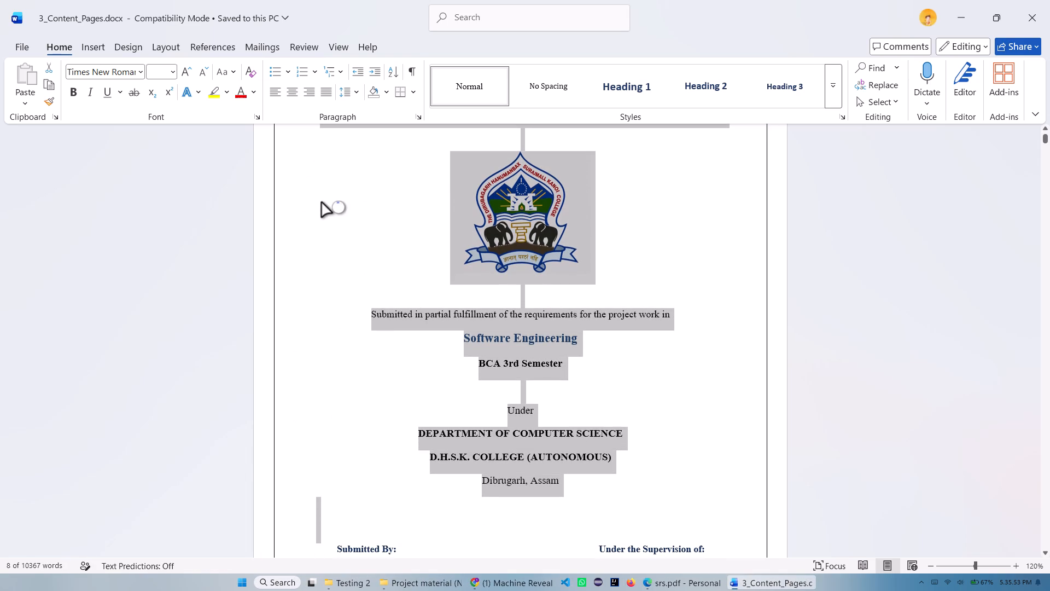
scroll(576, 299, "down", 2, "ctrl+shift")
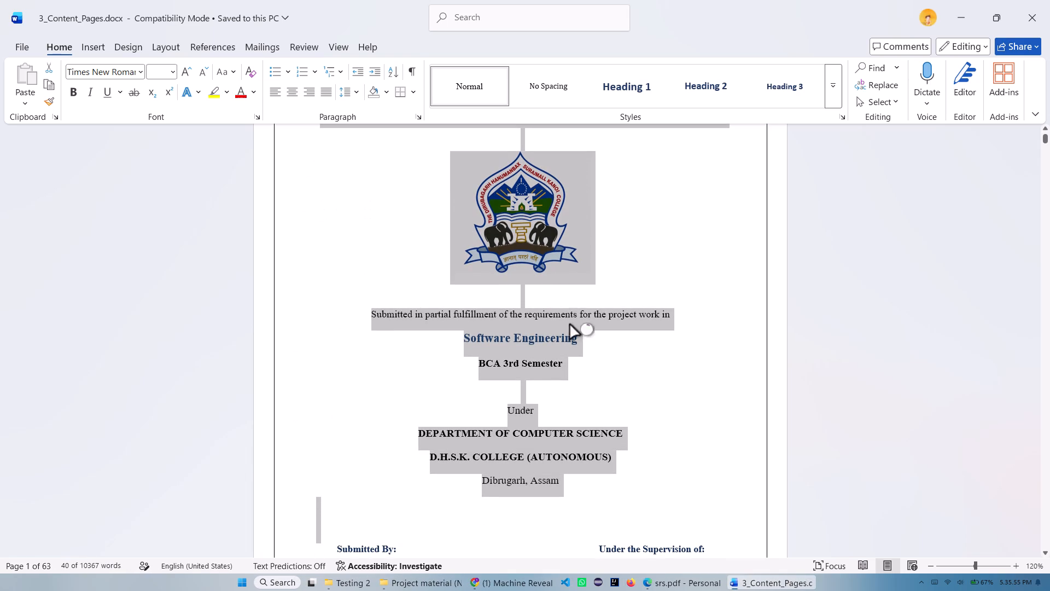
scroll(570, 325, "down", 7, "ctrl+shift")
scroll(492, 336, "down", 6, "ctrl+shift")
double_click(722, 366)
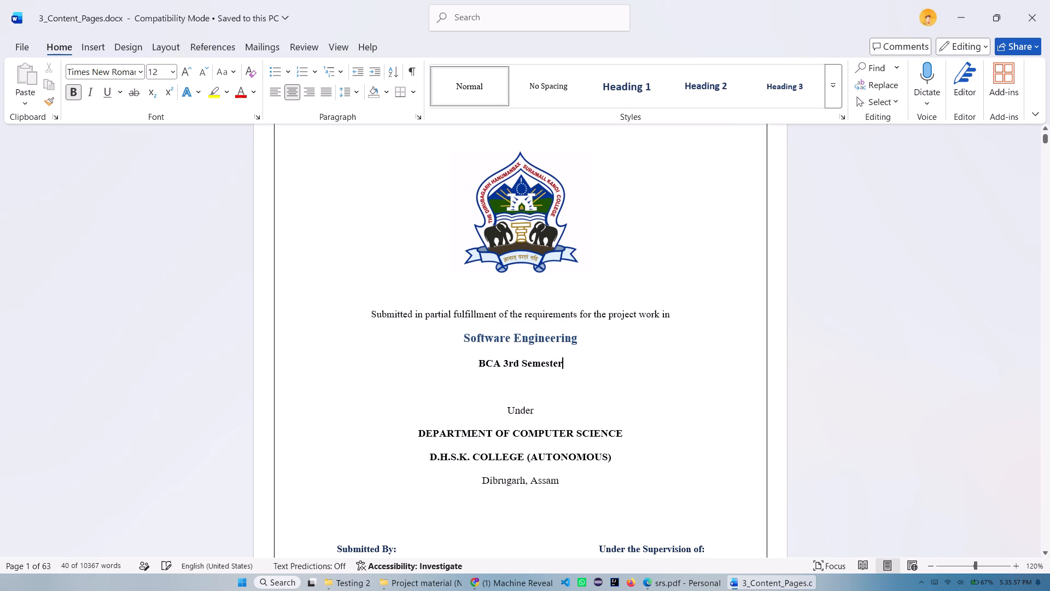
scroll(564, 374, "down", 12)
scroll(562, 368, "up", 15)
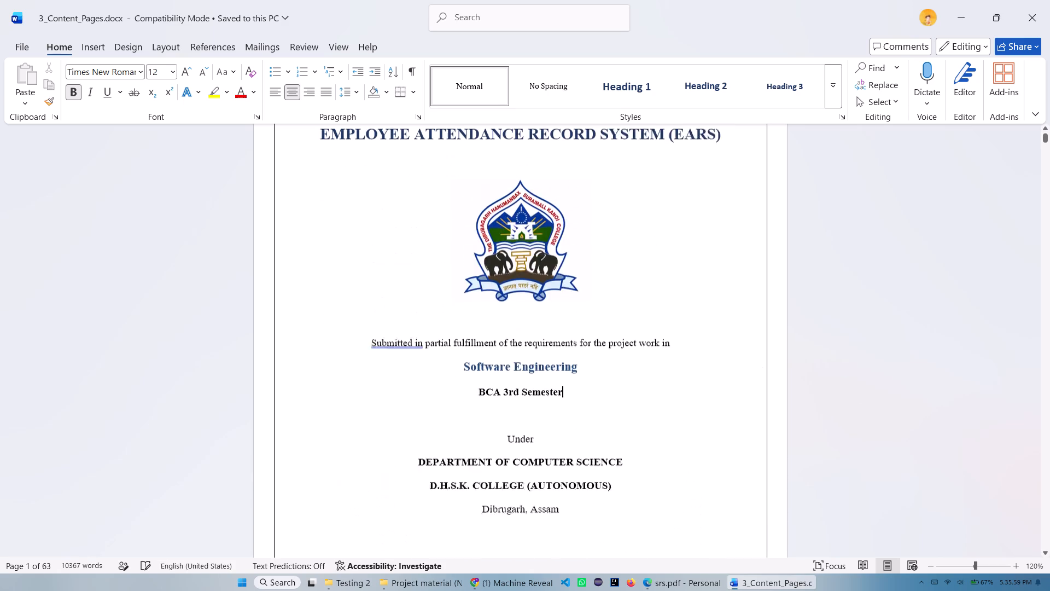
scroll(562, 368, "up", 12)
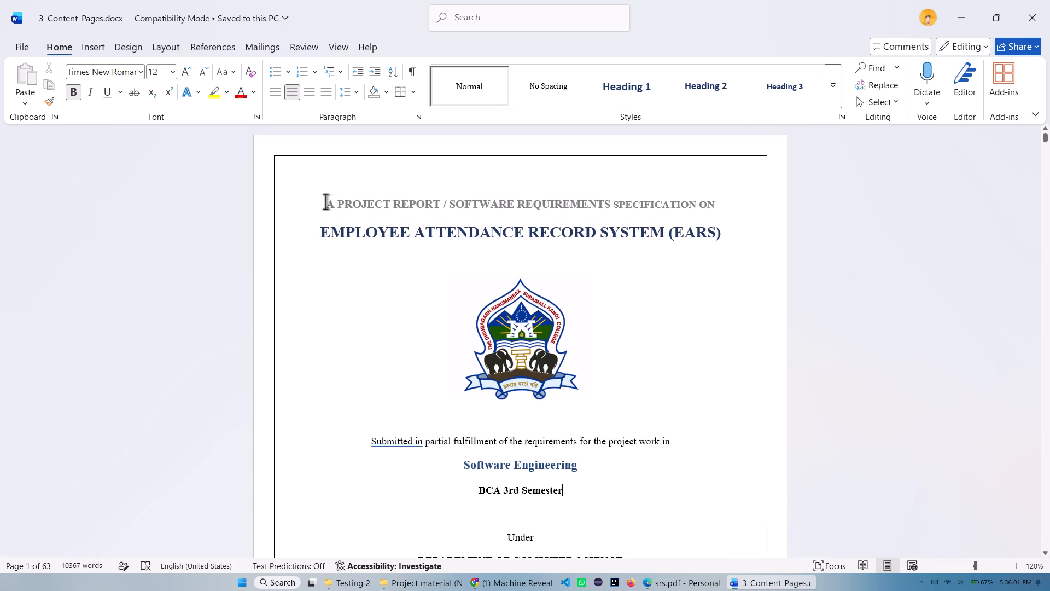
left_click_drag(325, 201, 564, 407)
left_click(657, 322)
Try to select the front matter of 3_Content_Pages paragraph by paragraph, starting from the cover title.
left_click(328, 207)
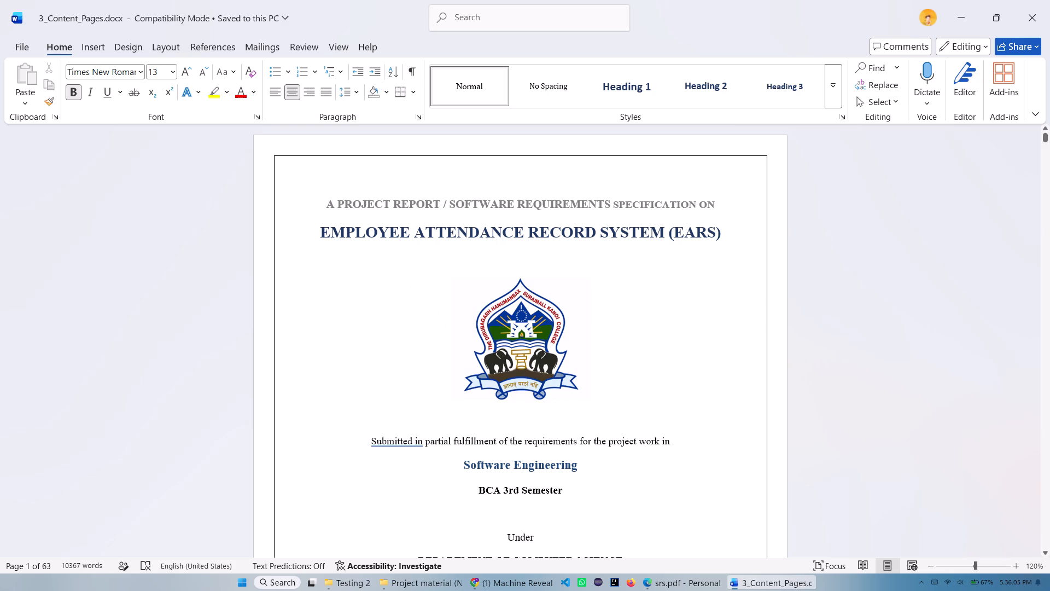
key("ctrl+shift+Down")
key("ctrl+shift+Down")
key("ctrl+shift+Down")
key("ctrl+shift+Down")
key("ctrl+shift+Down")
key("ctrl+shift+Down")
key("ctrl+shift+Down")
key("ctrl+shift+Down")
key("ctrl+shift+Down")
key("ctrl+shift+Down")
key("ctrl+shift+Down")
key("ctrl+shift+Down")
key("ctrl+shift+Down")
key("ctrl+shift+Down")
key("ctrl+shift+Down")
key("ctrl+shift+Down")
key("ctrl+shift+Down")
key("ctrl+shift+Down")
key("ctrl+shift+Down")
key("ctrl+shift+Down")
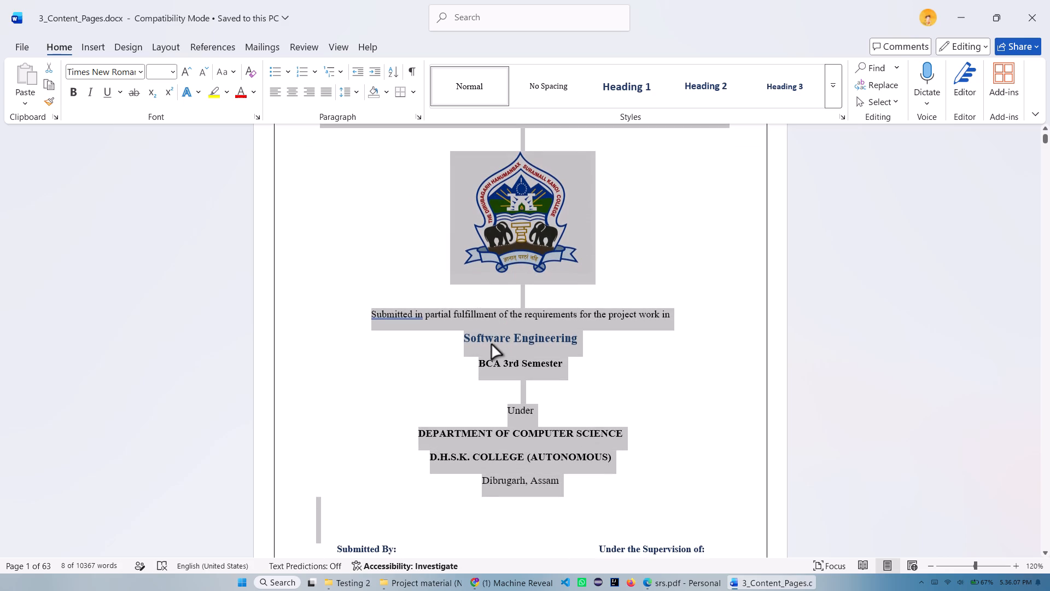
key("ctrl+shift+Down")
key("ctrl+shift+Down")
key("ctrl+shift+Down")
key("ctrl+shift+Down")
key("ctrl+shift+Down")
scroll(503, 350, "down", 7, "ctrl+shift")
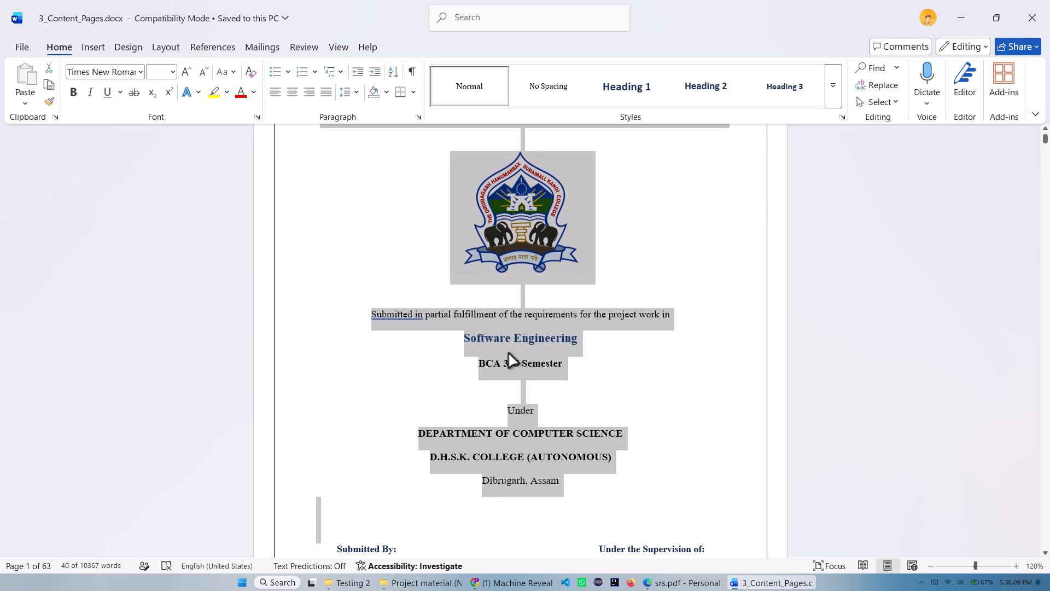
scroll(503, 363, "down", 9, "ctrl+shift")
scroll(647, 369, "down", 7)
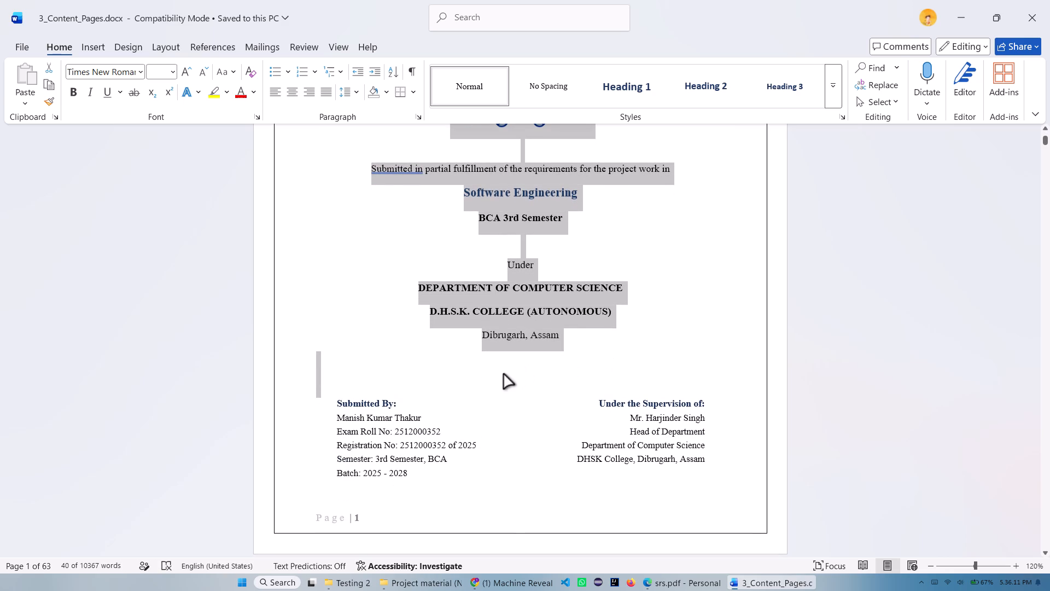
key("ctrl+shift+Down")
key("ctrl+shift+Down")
Look through the certificate and declaration pages that follow the cover page.
scroll(498, 375, "down", 8)
scroll(354, 432, "down", 12)
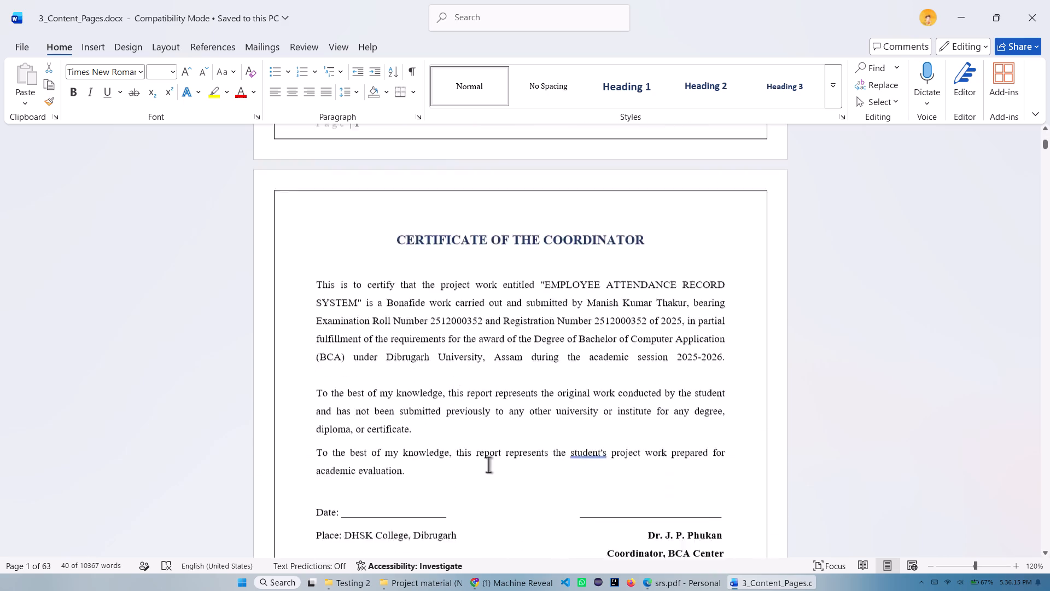
scroll(488, 465, "down", 20)
scroll(488, 465, "down", 20)
scroll(488, 465, "down", 7)
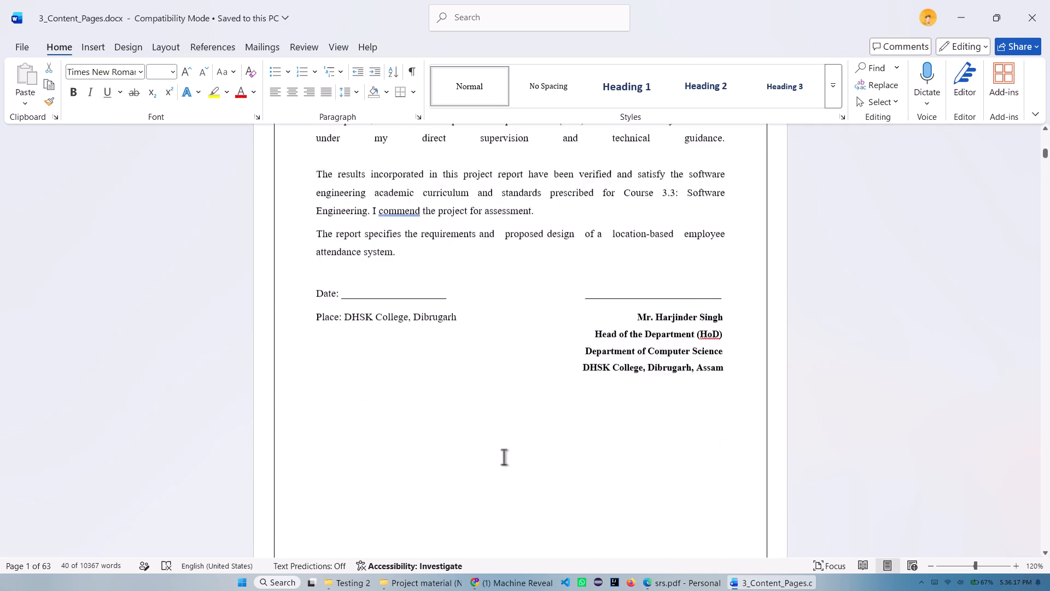
scroll(504, 457, "down", 10)
scroll(504, 457, "down", 20)
scroll(504, 457, "down", 13)
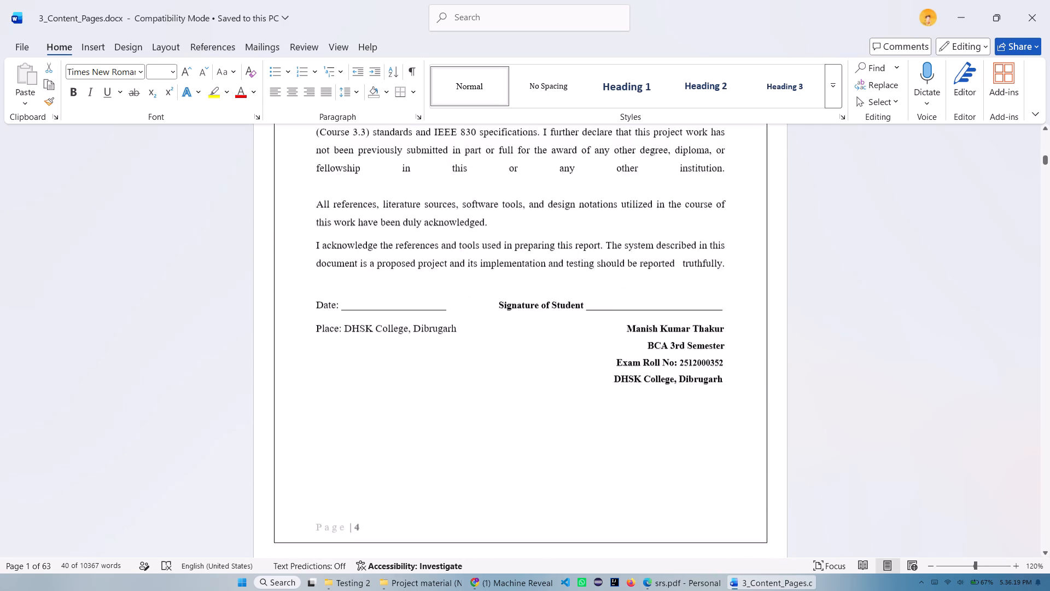
scroll(504, 459, "down", 2)
scroll(559, 396, "up", 20)
scroll(559, 396, "up", 2)
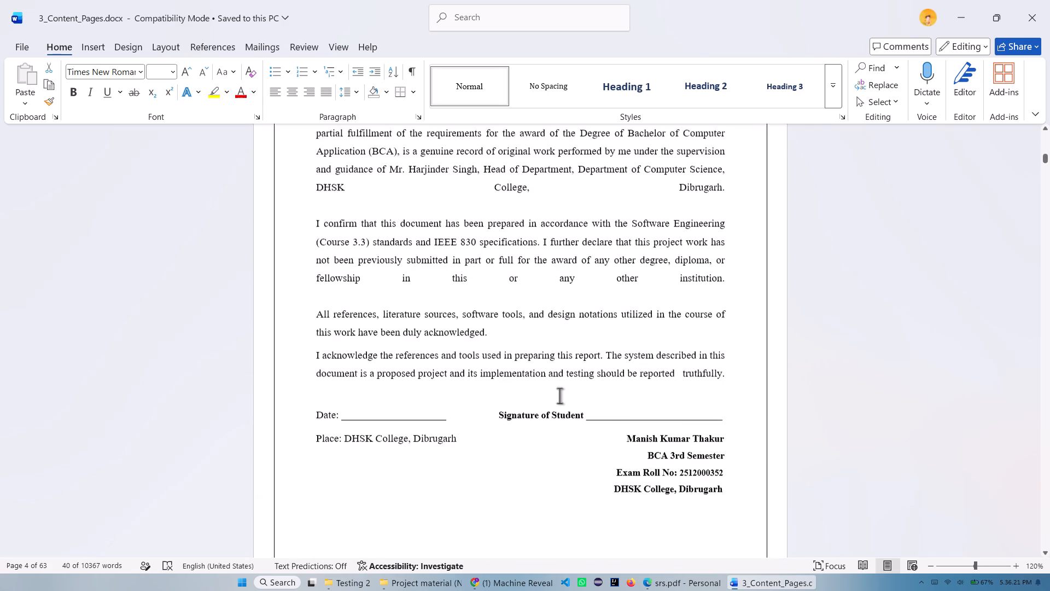
scroll(559, 396, "up", 20)
scroll(559, 396, "up", 20)
scroll(559, 396, "up", 20)
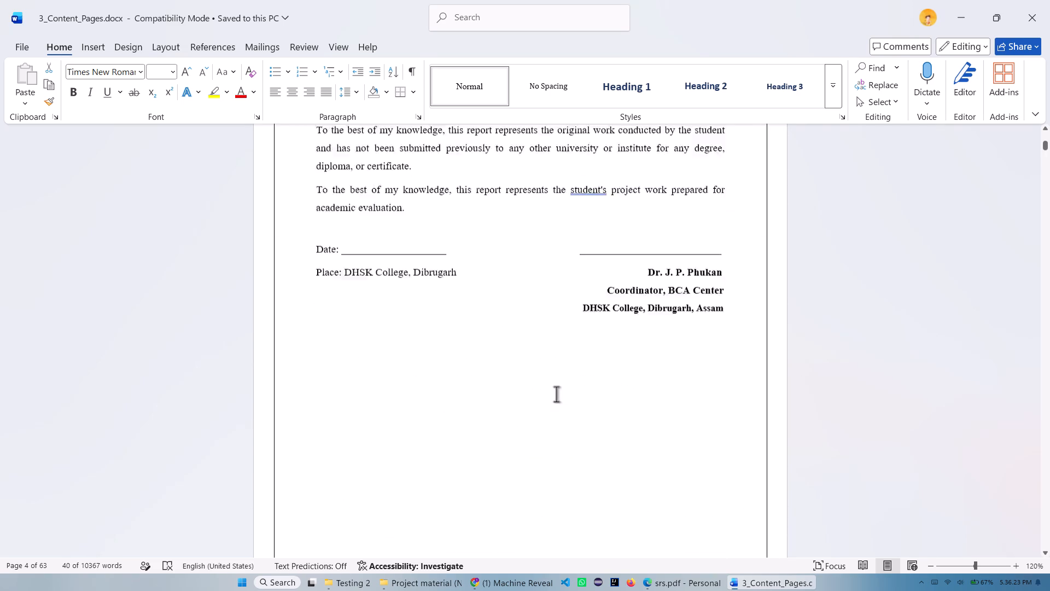
scroll(556, 394, "up", 20)
scroll(556, 394, "up", 20)
scroll(556, 394, "up", 6)
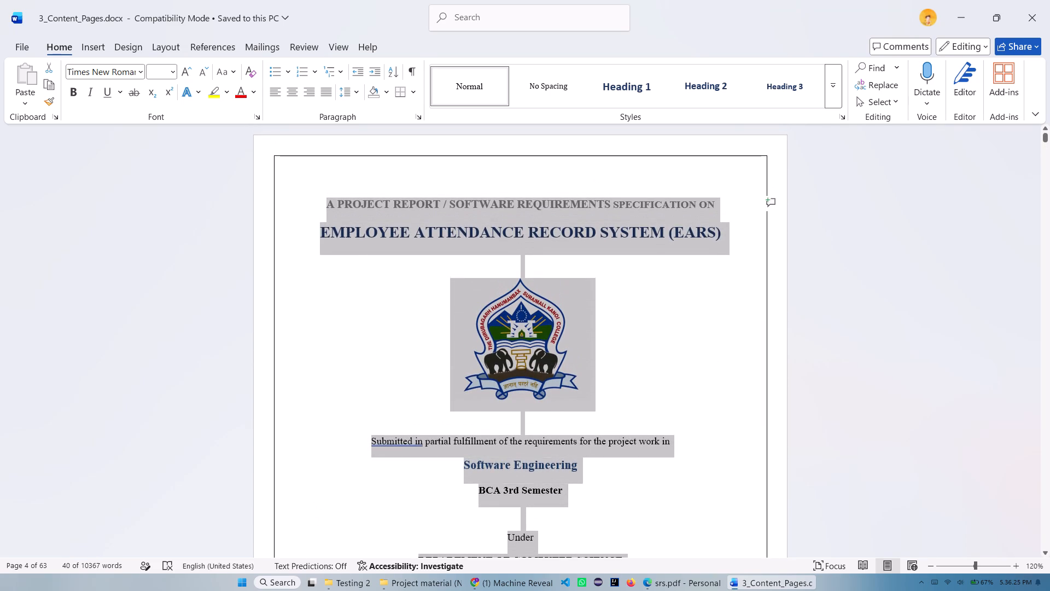
Delete the cover page and the Certificate of the Coordinator page from 3_Content_Pages.
left_click(403, 332)
left_click_drag(328, 206, 645, 412)
scroll(639, 357, "down", 5)
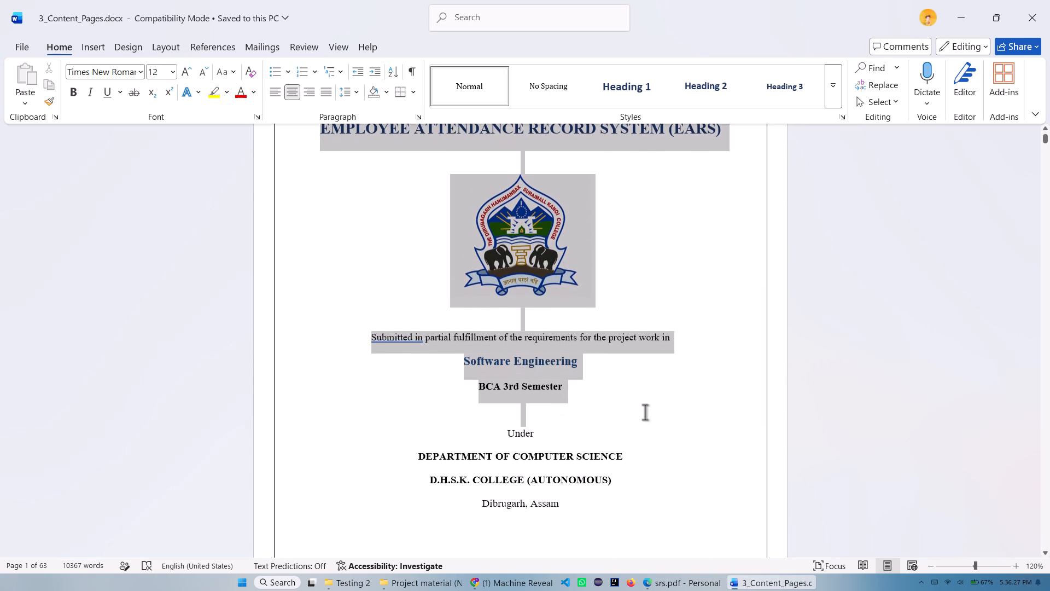
left_click_drag(645, 412, 619, 511)
scroll(645, 415, "down", 8)
scroll(621, 480, "down", 7)
middle_click(619, 494)
scroll(619, 506, "down", 9)
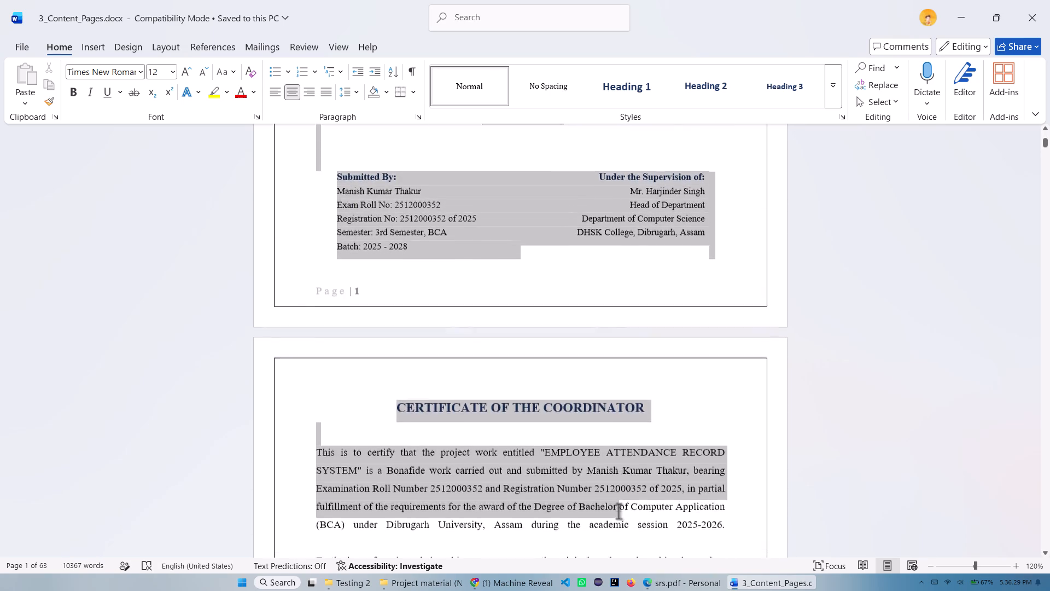
left_click_drag(619, 511, 590, 508)
scroll(619, 512, "down", 20)
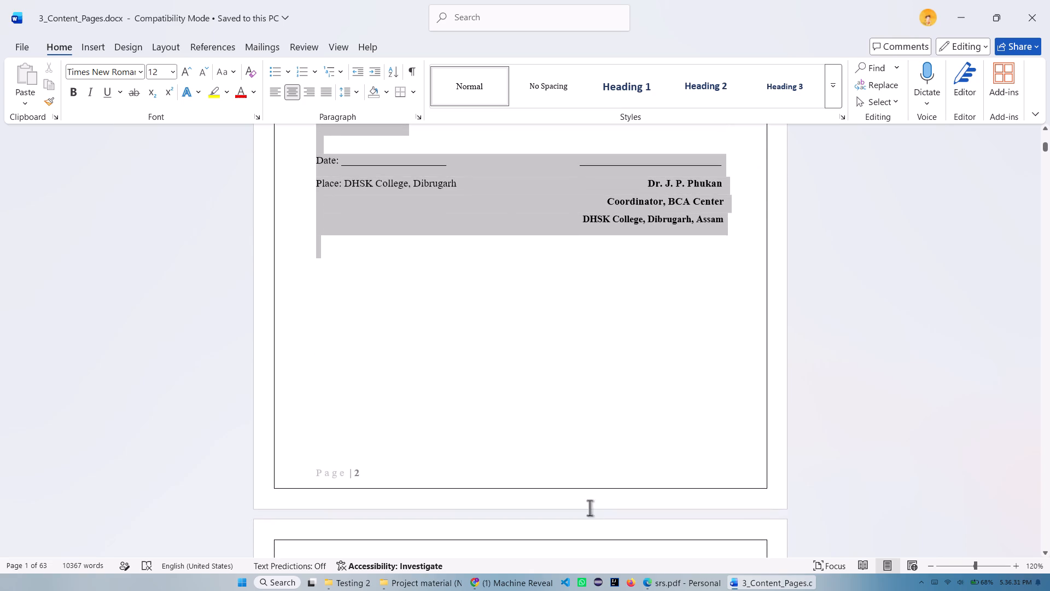
left_click_drag(590, 508, 422, 460)
key("BackSpace")
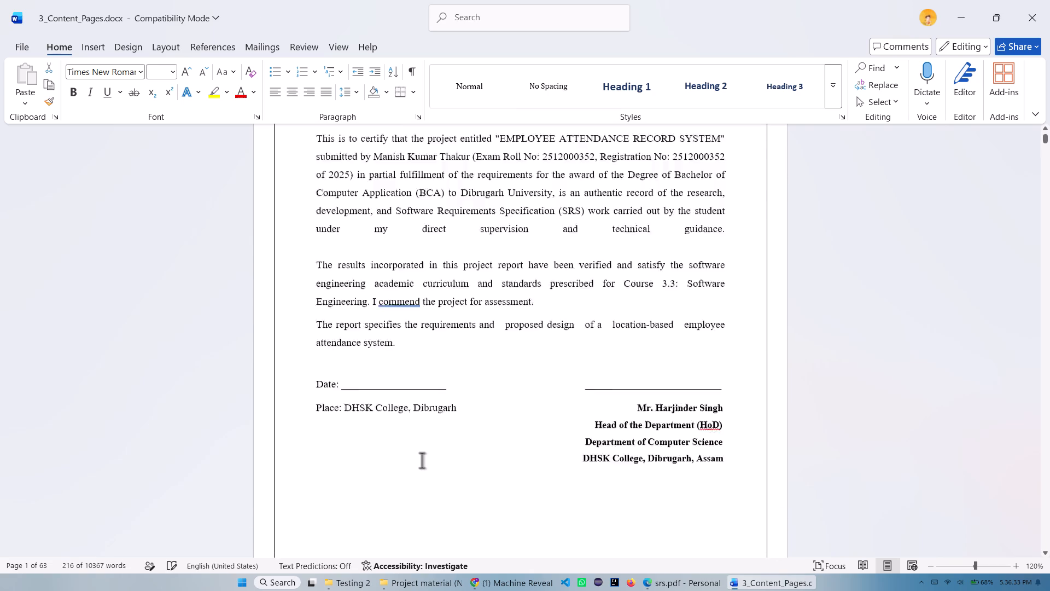
Delete everything from the Certificate of the Supervisor heading through the Abstract's keywords paragraph.
scroll(381, 139, "down", 7)
scroll(542, 283, "up", 14)
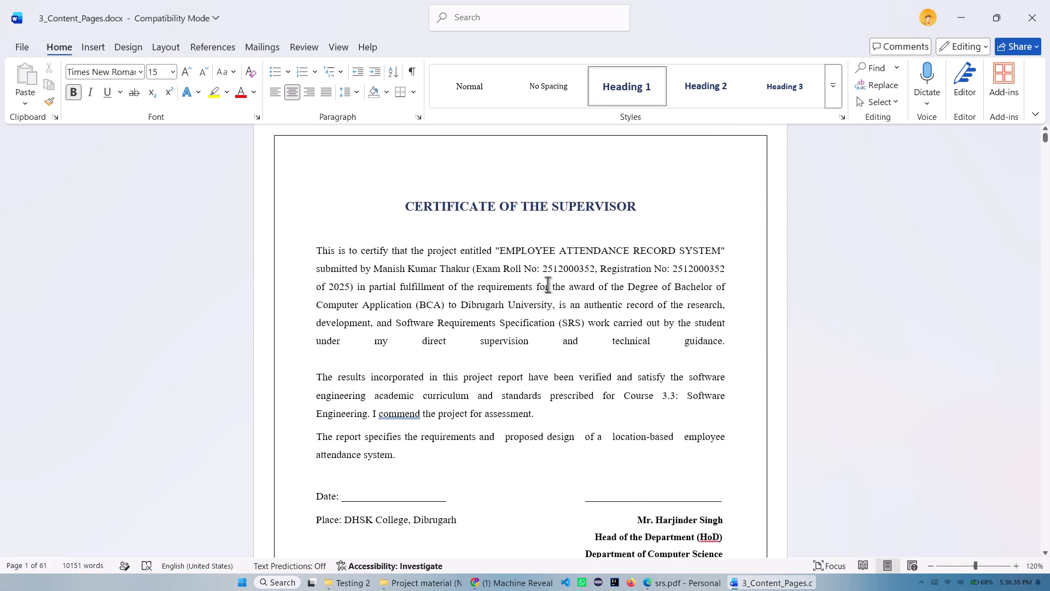
scroll(547, 285, "up", 4)
left_click_drag(408, 222, 728, 590)
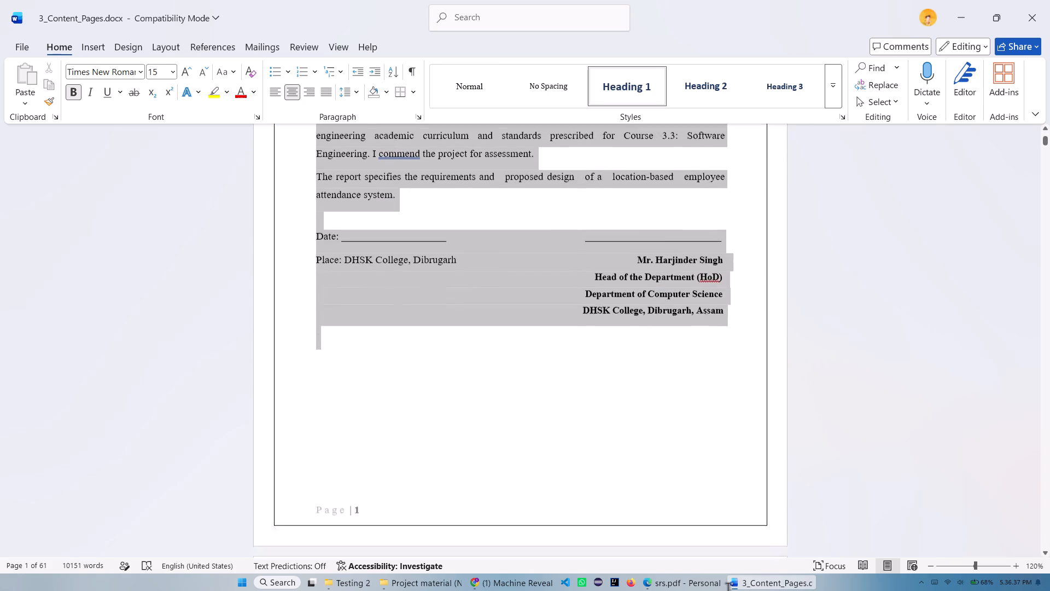
left_click_drag(728, 590, 718, 555)
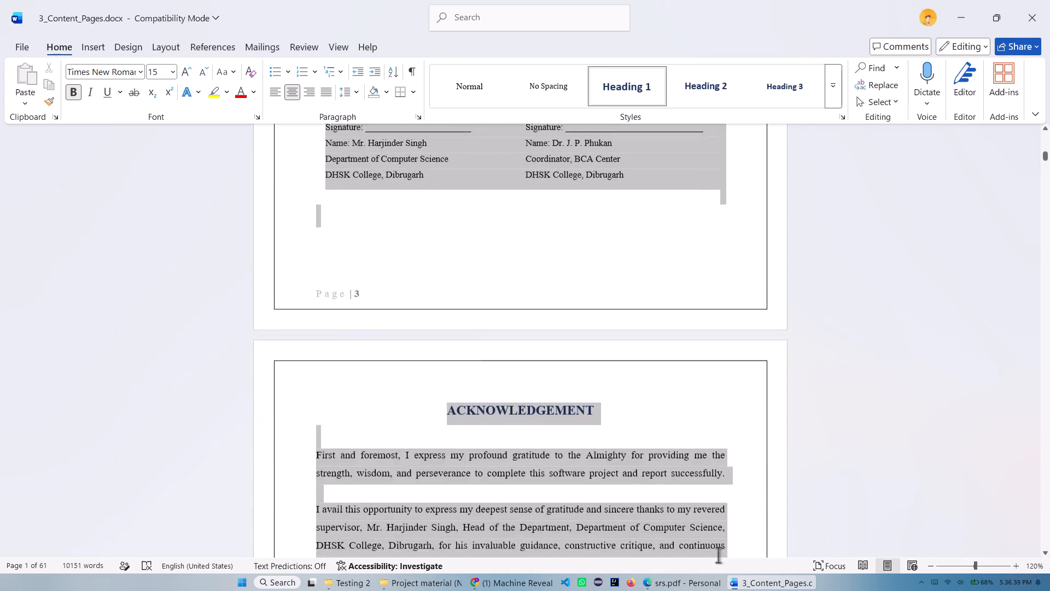
left_click_drag(718, 555, 689, 477)
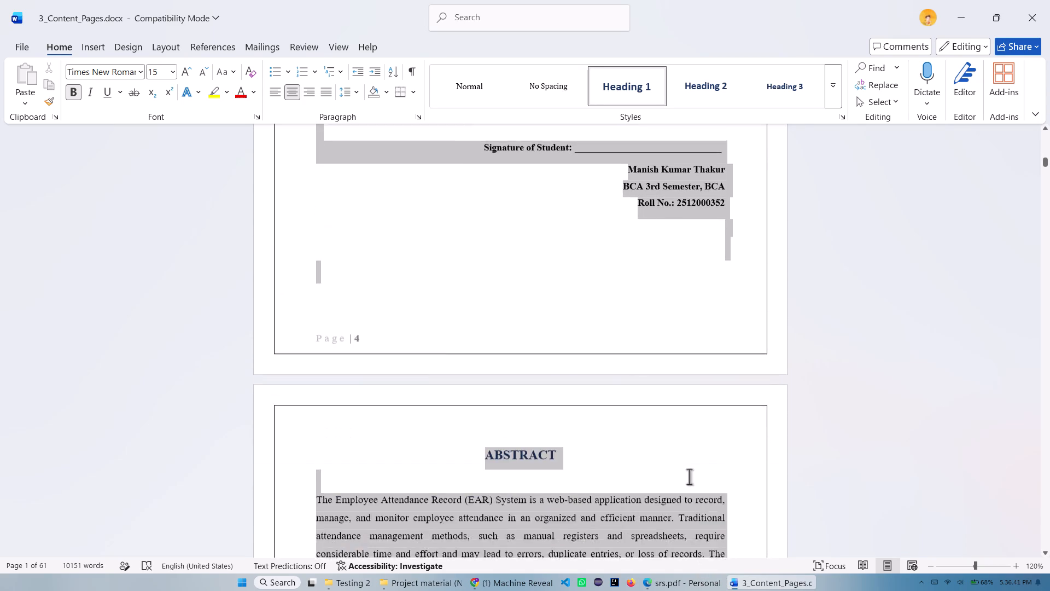
left_click_drag(689, 477, 664, 585)
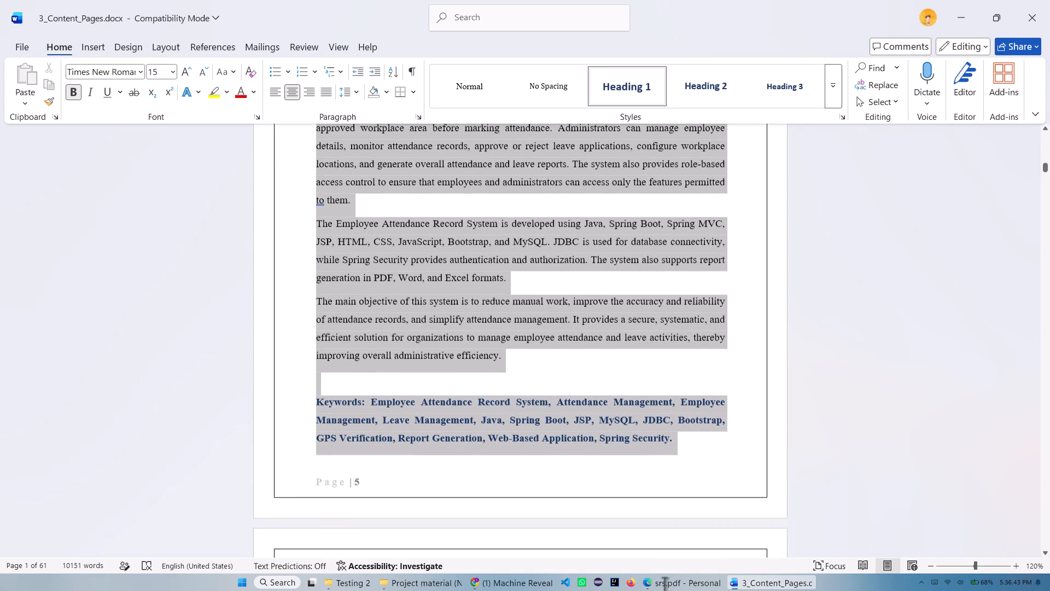
left_click_drag(664, 585, 681, 316)
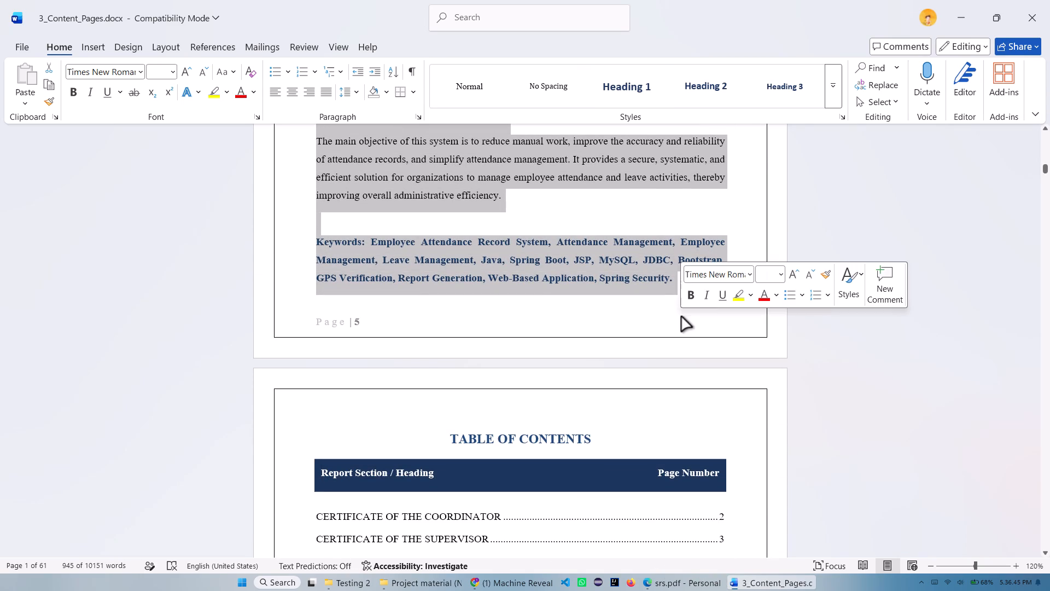
key("BackSpace")
Examine the Table of Contents from its heading down to the List of Figures.
scroll(488, 283, "up", 8)
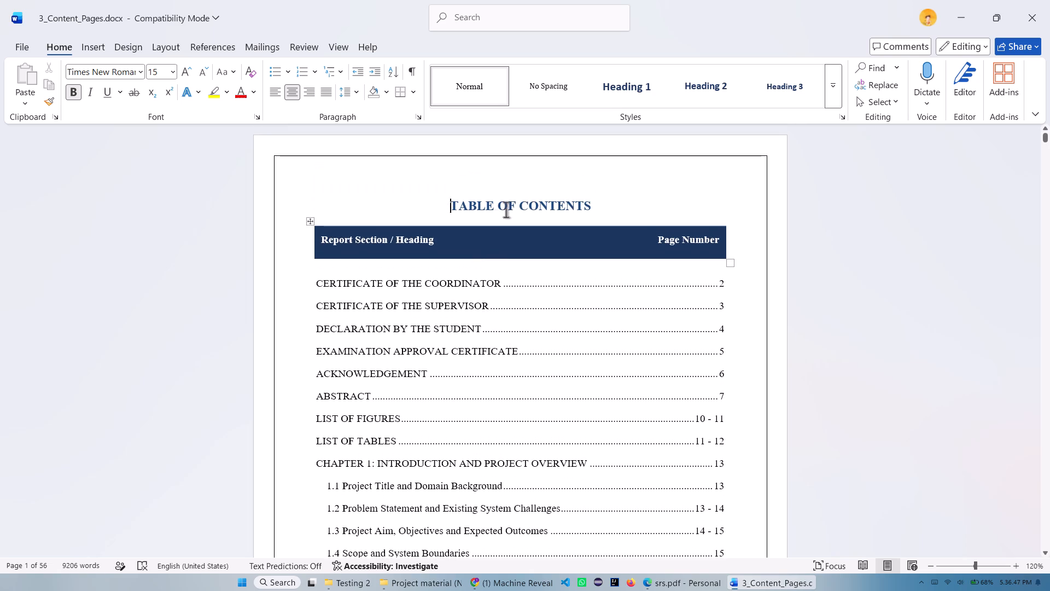
scroll(500, 196, "down", 1)
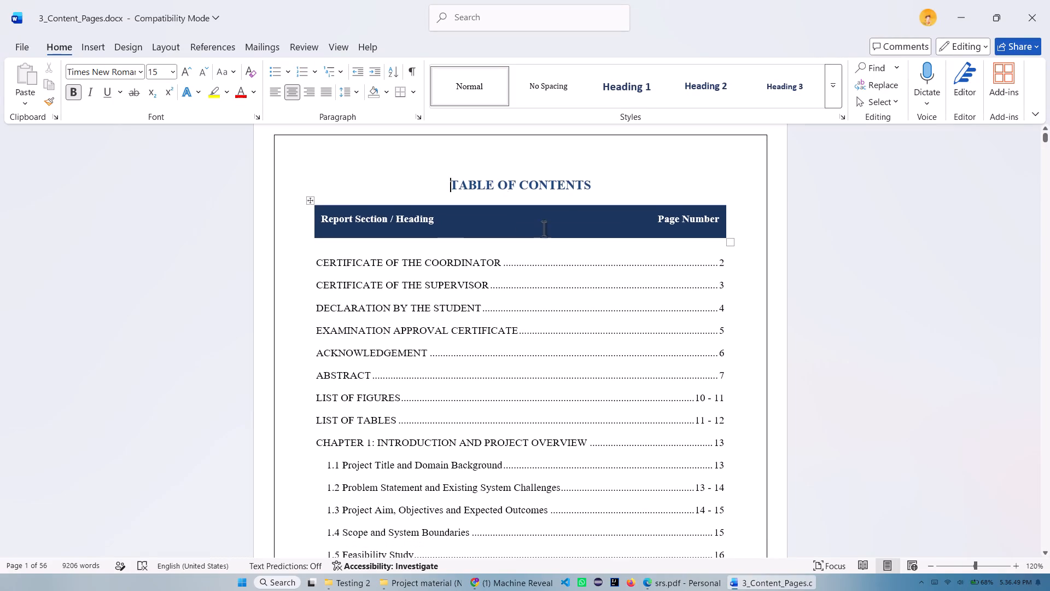
scroll(573, 242, "down", 7)
scroll(536, 258, "down", 20)
scroll(536, 258, "down", 11)
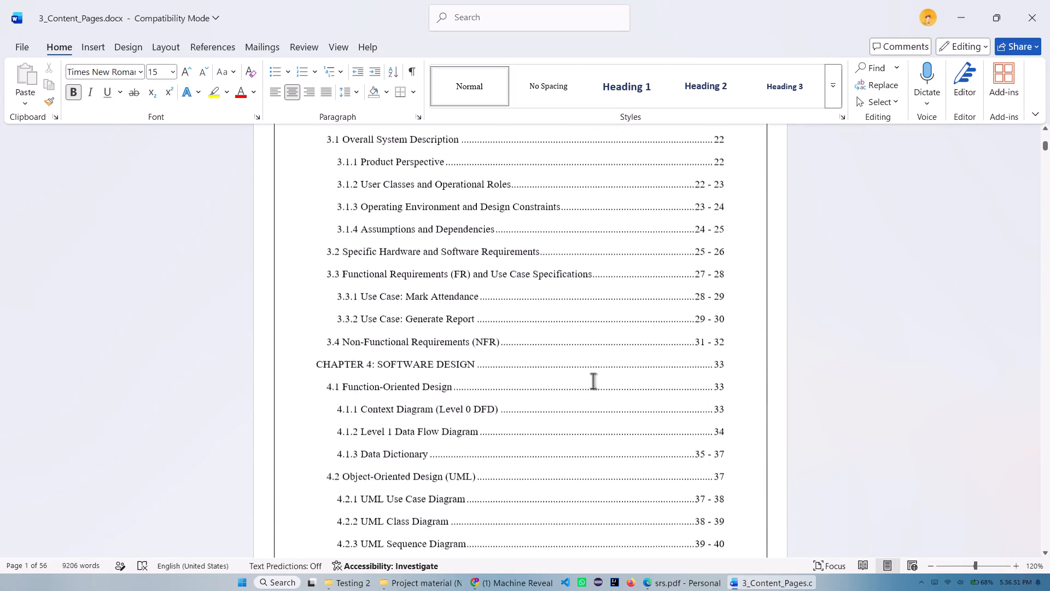
scroll(597, 374, "down", 20)
scroll(507, 396, "down", 14)
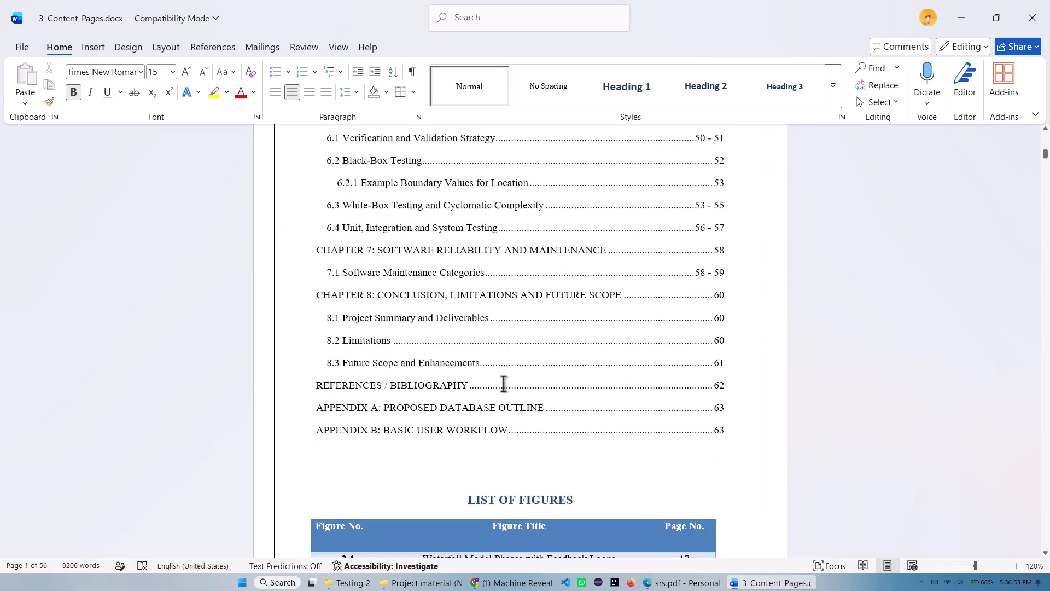
scroll(503, 384, "down", 16)
scroll(461, 265, "up", 8)
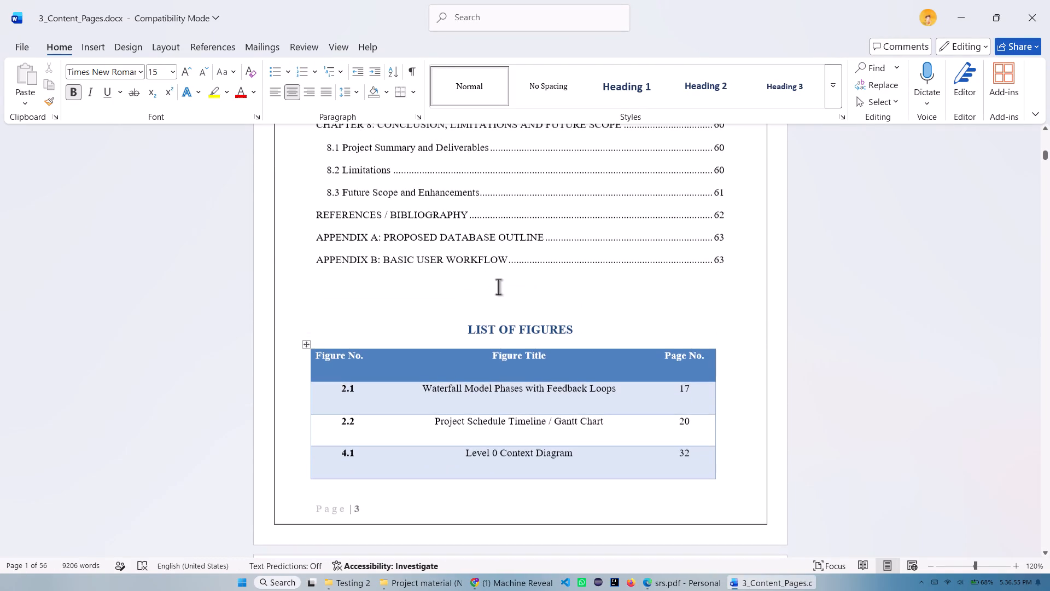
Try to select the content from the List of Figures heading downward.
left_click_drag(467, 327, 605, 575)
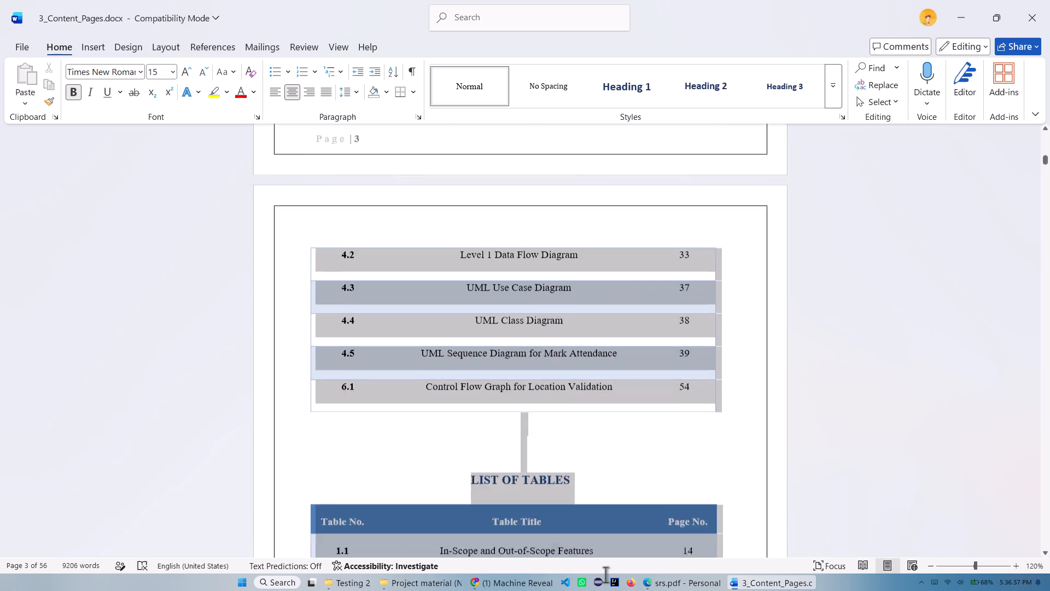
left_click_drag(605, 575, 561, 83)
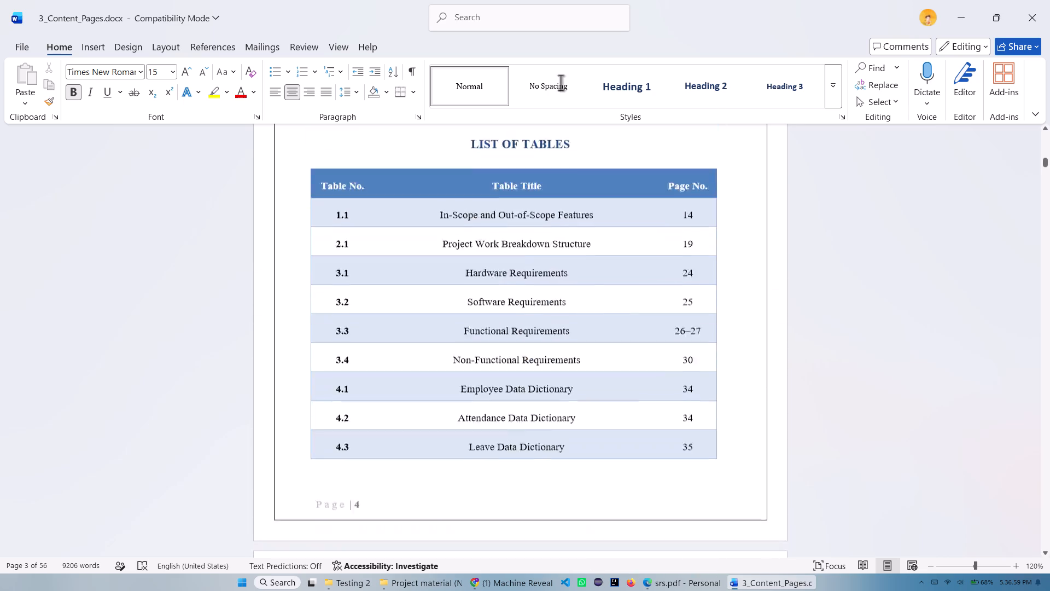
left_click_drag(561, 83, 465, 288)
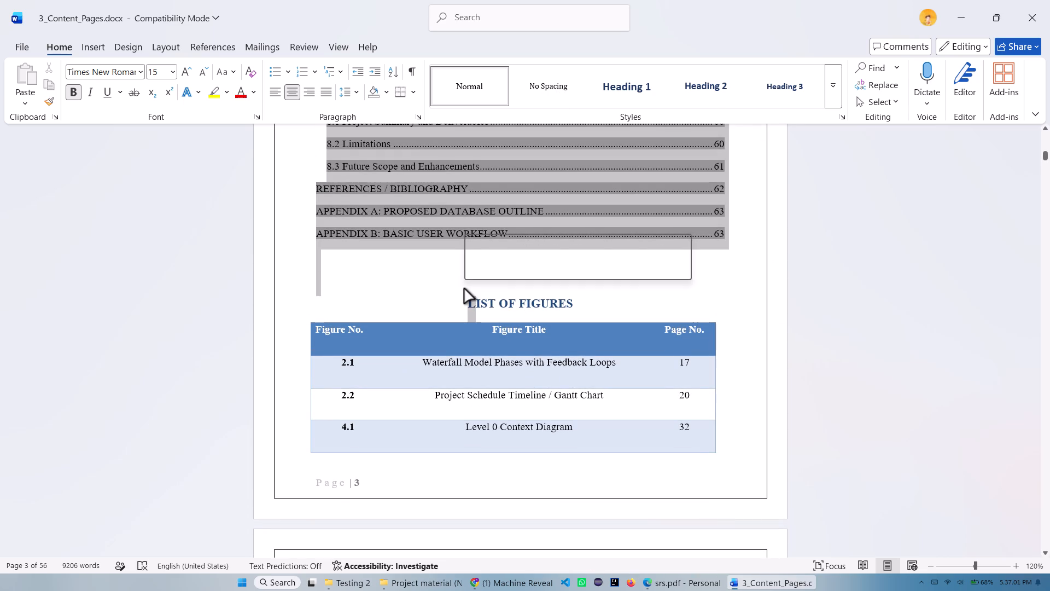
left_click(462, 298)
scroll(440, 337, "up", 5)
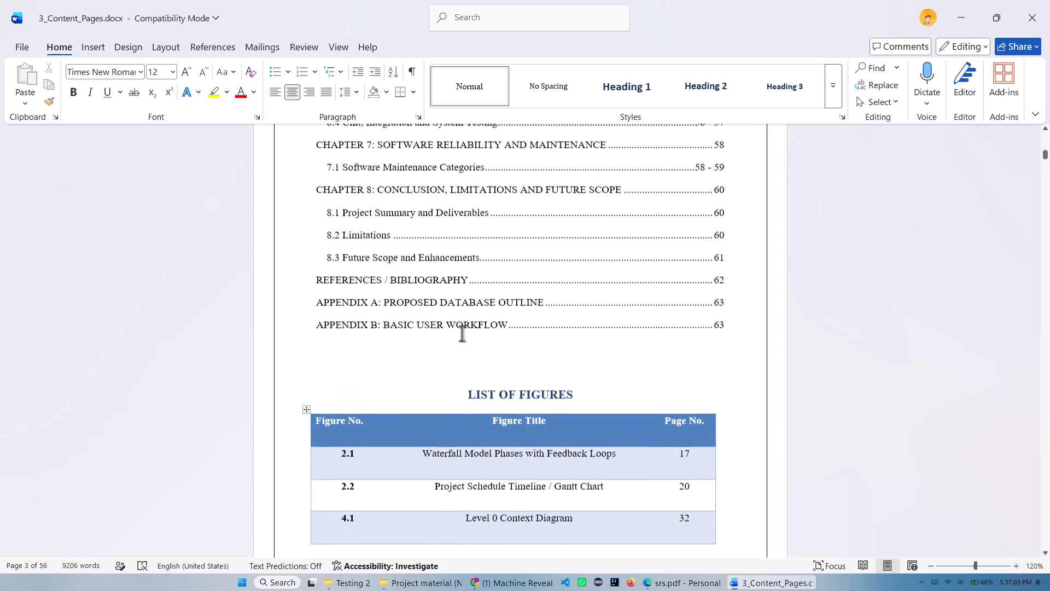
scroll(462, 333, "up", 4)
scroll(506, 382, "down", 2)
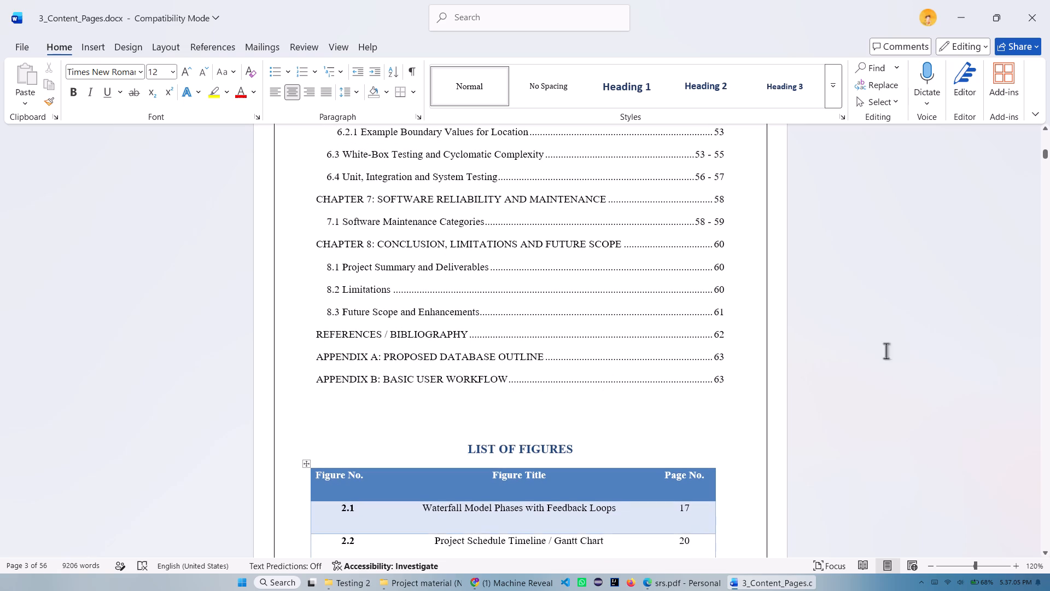
Select the chapter content backward from the end of the final appendix page, through Chapter 4, Software Design, up into the functional requirements table.
left_click_drag(1045, 153, 1049, 590)
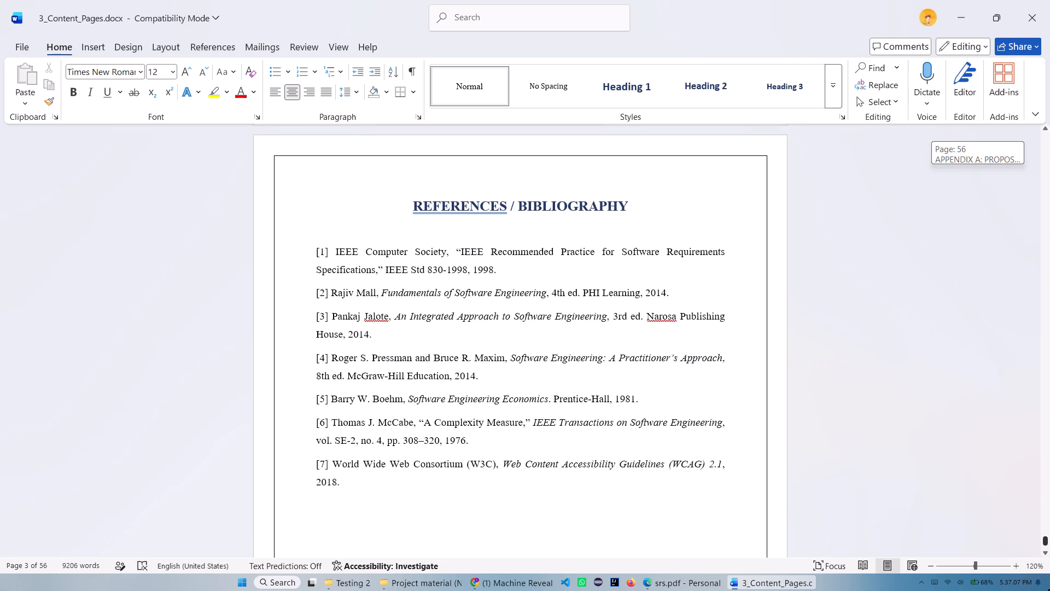
left_click_drag(1049, 590, 1045, 589)
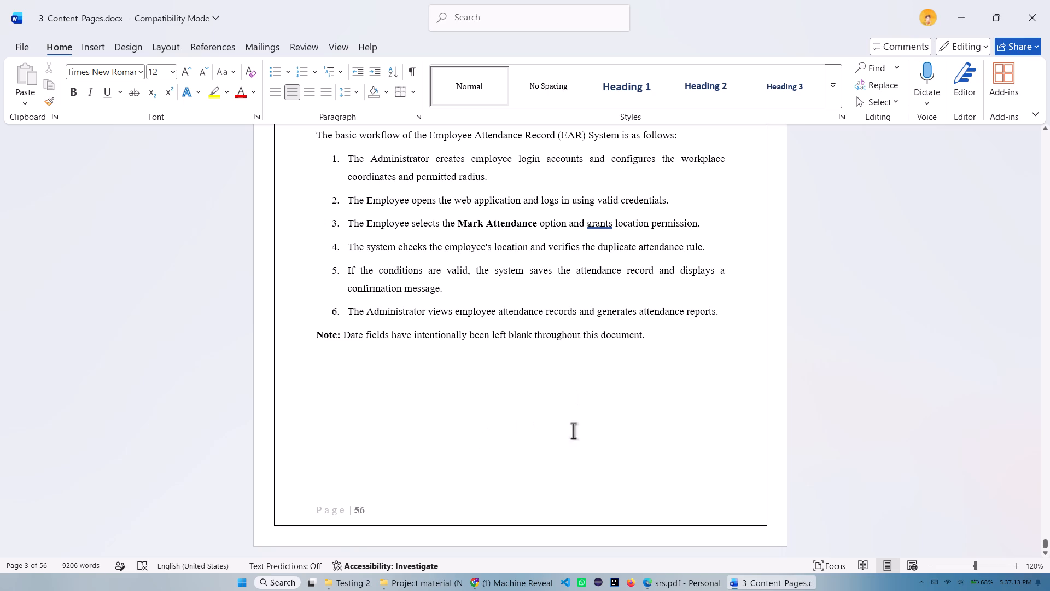
left_click(492, 476)
key("ctrl+shift+Up")
key("ctrl+shift+Up")
key("ctrl+shift+Up")
key("ctrl+shift+Up")
key("ctrl+shift+Up")
key("ctrl+shift+Up")
key("ctrl+shift+Up")
key("ctrl+shift+Up")
key("ctrl+shift+Up")
key("ctrl+shift+Up")
key("ctrl+shift+Up")
key("ctrl+shift+Up")
key("ctrl+shift+Up")
key("ctrl+shift+Up")
key("ctrl+shift+Up")
key("ctrl+shift+Up")
key("ctrl+shift+Up")
key("ctrl+shift+Up")
key("ctrl+shift+Up")
key("ctrl+shift+Up")
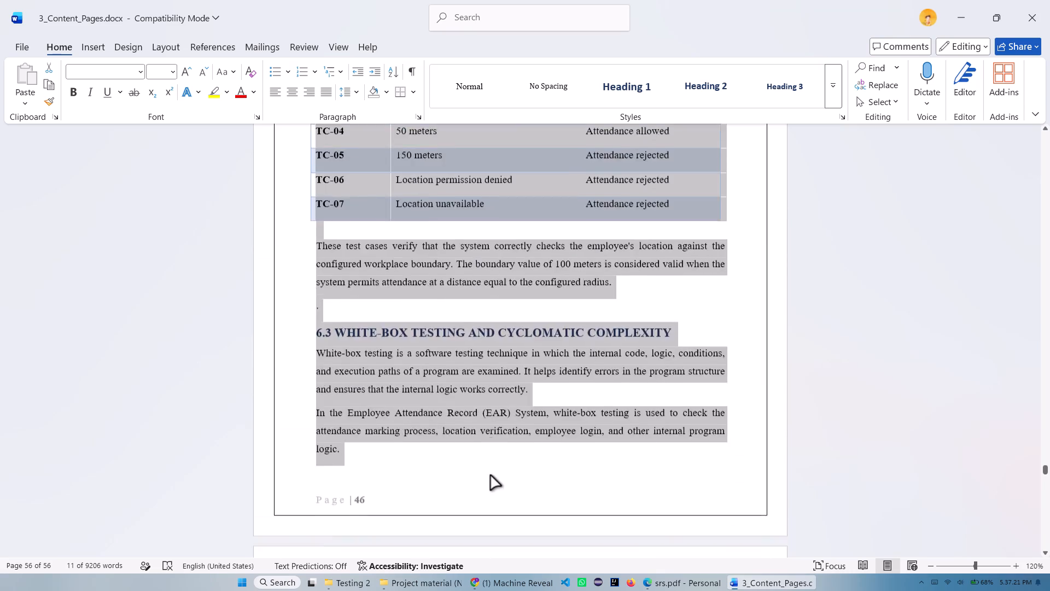
key("ctrl+shift+Up")
key("ctrl+shift+Up")
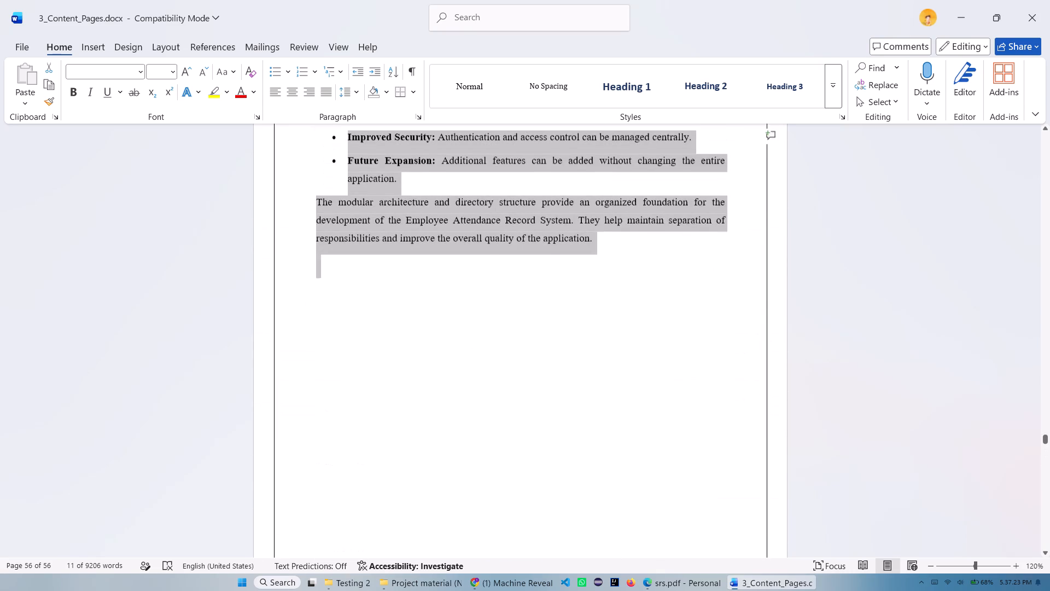
key("ctrl+shift+Up")
key("ctrl+shift+Up")
key("ctrl+shift+Up")
key("ctrl+shift+Up")
key("ctrl+shift+Up")
key("ctrl+shift+Up")
key("ctrl+shift+Up")
key("ctrl+shift+Up")
key("ctrl+shift+Up")
key("ctrl+shift+Up")
key("ctrl+shift+Up")
key("ctrl+shift+Up")
key("ctrl+shift+Up")
key("ctrl+shift+Up")
key("ctrl+shift+Up")
key("ctrl+shift+Up")
key("ctrl+shift+Up")
key("ctrl+shift+Up")
key("ctrl+shift+Up")
key("ctrl+shift+Up")
key("ctrl+shift+Up")
key("ctrl+shift+Up")
key("ctrl+shift+Up")
key("ctrl+shift+Up")
key("ctrl+shift+Up")
key("ctrl+shift+Up")
key("ctrl+shift+Up")
key("ctrl+shift+Up")
key("ctrl+shift+Up")
key("ctrl+shift+Up")
key("ctrl+shift+Up")
key("ctrl+shift+Up")
key("ctrl+shift+Up")
key("ctrl+shift+Up")
key("ctrl+shift+Up")
key("ctrl+shift+Up")
key("ctrl+shift+Up")
key("ctrl+shift+Up")
key("ctrl+shift+Up")
key("ctrl+shift+Up")
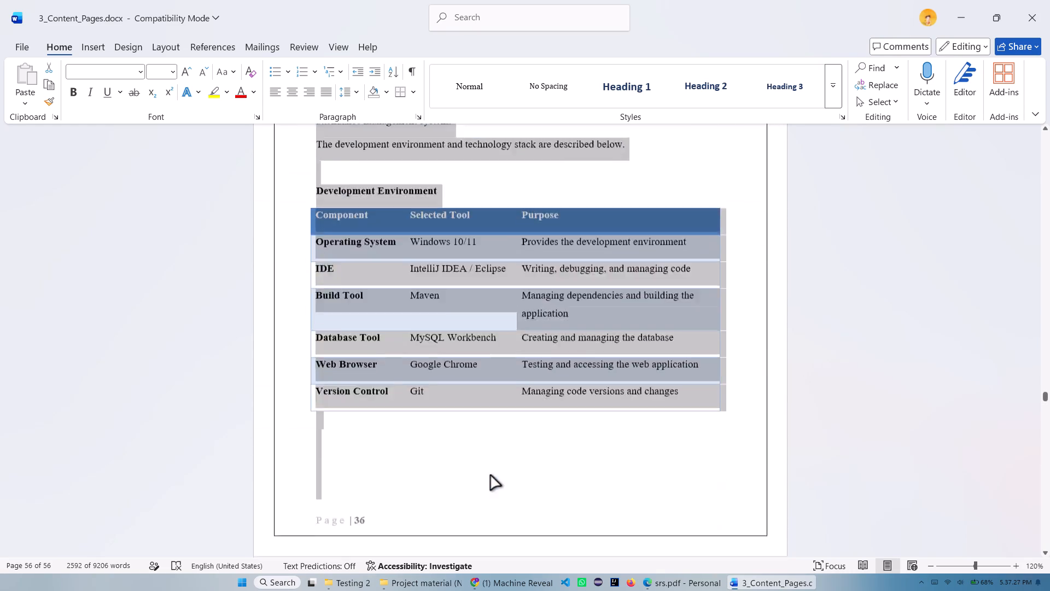
key("ctrl+shift+Up")
key("ctrl+shift+Up")
key("ctrl+shift+Up")
key("ctrl+shift+Up")
key("ctrl+shift+Up")
key("ctrl+shift+Up")
key("ctrl+shift+Up")
key("ctrl+shift+Up")
key("ctrl+shift+Up")
key("ctrl+shift+Up")
key("ctrl+shift+Up")
key("ctrl+shift+Up")
key("ctrl+shift+Up")
key("ctrl+shift+Up")
key("ctrl+shift+Up")
key("ctrl+shift+Up")
key("ctrl+shift+Up")
key("ctrl+shift+Up")
key("ctrl+shift+Up")
key("ctrl+shift+Up")
key("ctrl+shift+Up")
key("ctrl+shift+Up")
key("ctrl+shift+Up")
key("ctrl+shift+Up")
key("ctrl+shift+Up")
key("ctrl+shift+Up")
key("ctrl+shift+Up")
key("ctrl+shift+Up")
key("ctrl+shift+Up")
key("ctrl+shift+Up")
key("ctrl+shift+Up")
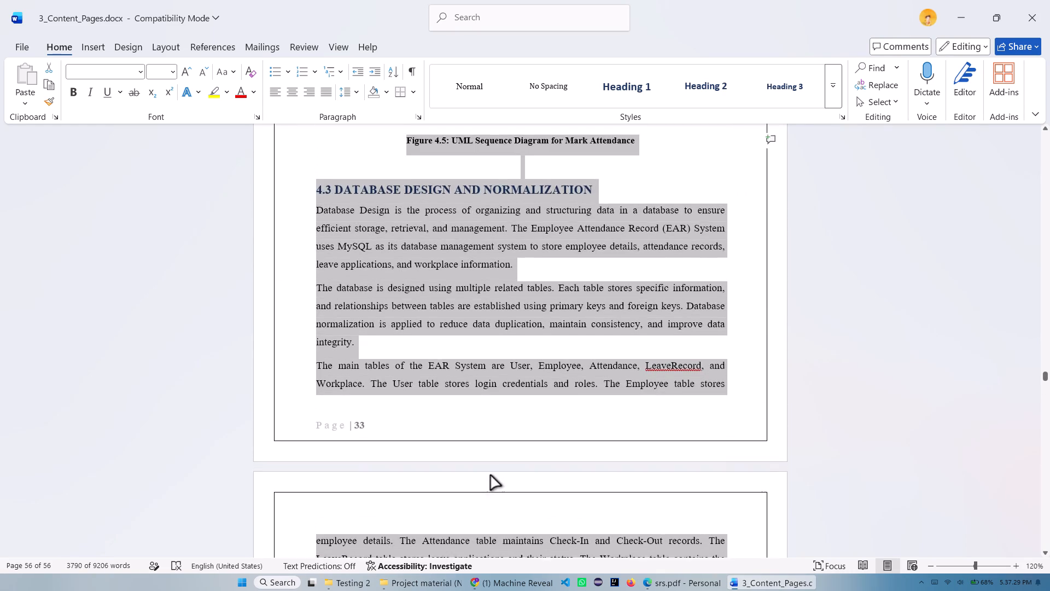
key("ctrl+shift+Up")
key("ctrl+shift+Up")
key("ctrl+shift+Up")
key("ctrl+shift+Up")
key("ctrl+shift+Up")
key("ctrl+shift+Up")
key("ctrl+shift+Up")
key("ctrl+shift+Up")
key("ctrl+shift+Up")
key("ctrl+shift+Up")
key("ctrl+shift+Up")
key("ctrl+shift+Up")
key("ctrl+shift+Up")
key("ctrl+shift+Up")
key("ctrl+shift+Up")
key("ctrl+shift+Up")
key("ctrl+shift+Up")
key("ctrl+shift+Up")
key("ctrl+shift+Up")
key("ctrl+shift+Up")
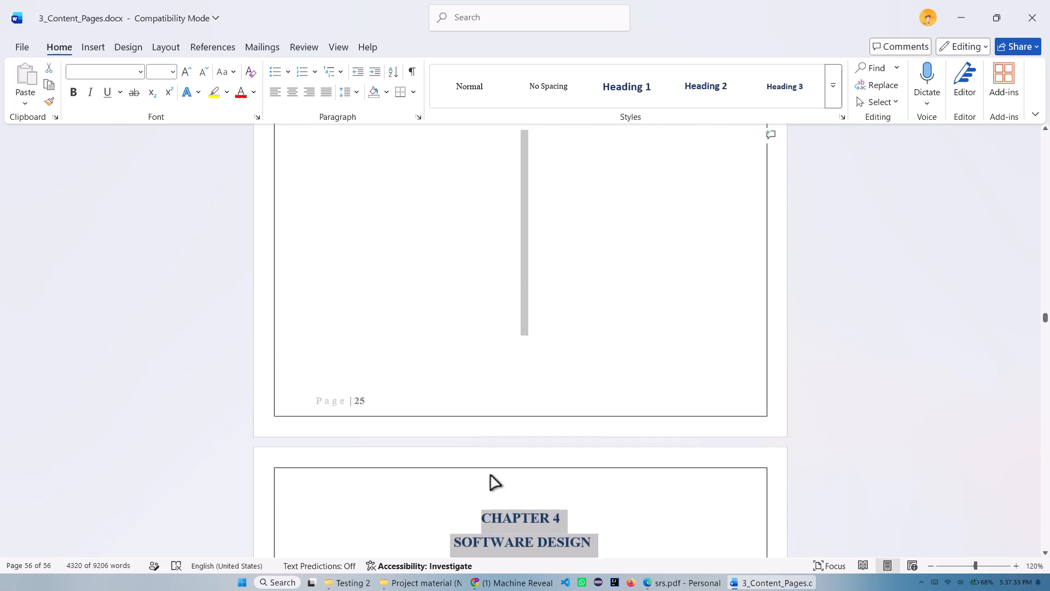
key("ctrl+shift+Up")
key("ctrl+shift+Up")
key("ctrl+shift+Up")
key("ctrl+shift+Up")
key("ctrl+shift+Up")
key("ctrl+shift+Up")
key("ctrl+shift+Up")
key("ctrl+shift+Up")
key("ctrl+shift+Up")
key("ctrl+shift+Up")
key("ctrl+shift+Up")
key("ctrl+shift+Up")
key("ctrl+shift+Up")
key("ctrl+shift+Up")
key("ctrl+shift+Up")
key("ctrl+shift+Up")
key("ctrl+shift+Up")
key("ctrl+shift+Up")
key("ctrl+shift+Up")
key("ctrl+shift+Up")
key("ctrl+shift+Up")
key("ctrl+shift+Up")
key("ctrl+shift+Up")
key("ctrl+shift+Up")
key("ctrl+shift+Up")
key("ctrl+shift+Up")
key("ctrl+shift+Up")
key("ctrl+shift+Up")
key("ctrl+shift+Up")
key("ctrl+shift+Up")
key("ctrl+shift+Up")
key("ctrl+shift+Up")
key("ctrl+shift+Up")
key("ctrl+shift+Up")
key("ctrl+shift+Up")
key("ctrl+shift+Up")
key("ctrl+shift+Up")
key("ctrl+shift+Up")
key("ctrl+shift+Up")
key("ctrl+shift+Up")
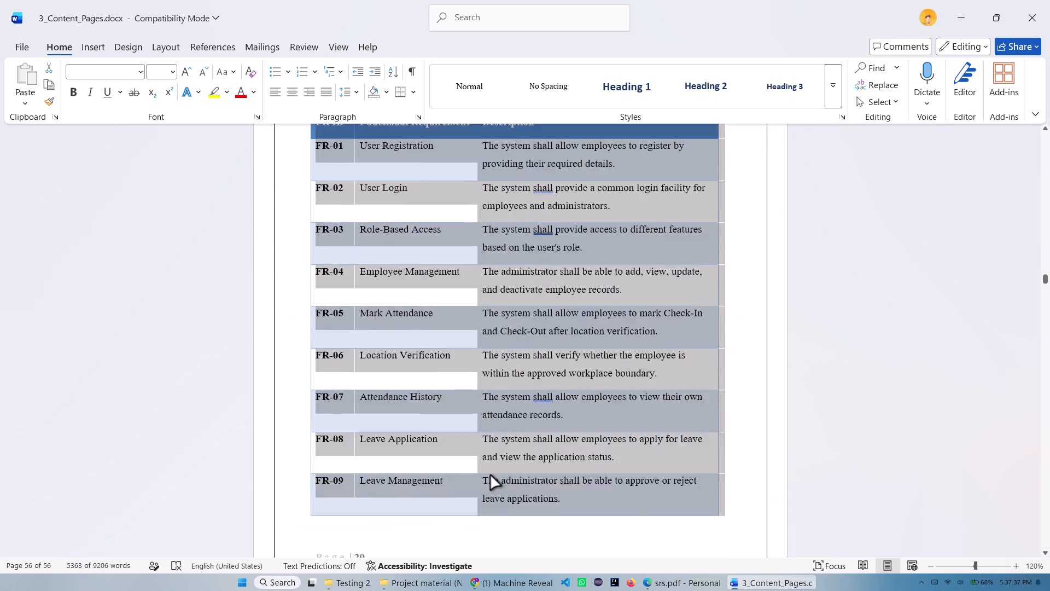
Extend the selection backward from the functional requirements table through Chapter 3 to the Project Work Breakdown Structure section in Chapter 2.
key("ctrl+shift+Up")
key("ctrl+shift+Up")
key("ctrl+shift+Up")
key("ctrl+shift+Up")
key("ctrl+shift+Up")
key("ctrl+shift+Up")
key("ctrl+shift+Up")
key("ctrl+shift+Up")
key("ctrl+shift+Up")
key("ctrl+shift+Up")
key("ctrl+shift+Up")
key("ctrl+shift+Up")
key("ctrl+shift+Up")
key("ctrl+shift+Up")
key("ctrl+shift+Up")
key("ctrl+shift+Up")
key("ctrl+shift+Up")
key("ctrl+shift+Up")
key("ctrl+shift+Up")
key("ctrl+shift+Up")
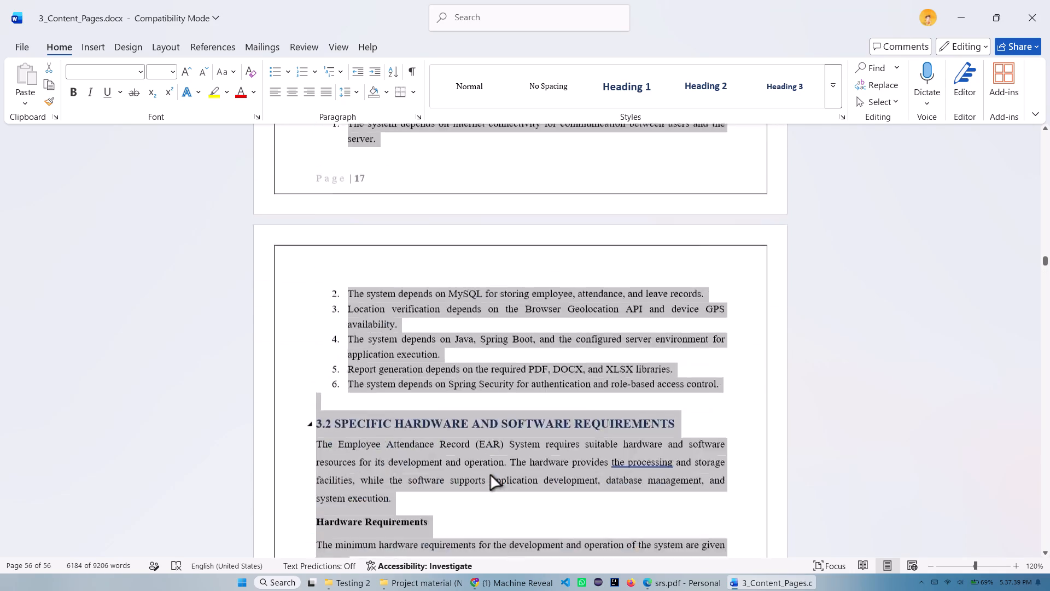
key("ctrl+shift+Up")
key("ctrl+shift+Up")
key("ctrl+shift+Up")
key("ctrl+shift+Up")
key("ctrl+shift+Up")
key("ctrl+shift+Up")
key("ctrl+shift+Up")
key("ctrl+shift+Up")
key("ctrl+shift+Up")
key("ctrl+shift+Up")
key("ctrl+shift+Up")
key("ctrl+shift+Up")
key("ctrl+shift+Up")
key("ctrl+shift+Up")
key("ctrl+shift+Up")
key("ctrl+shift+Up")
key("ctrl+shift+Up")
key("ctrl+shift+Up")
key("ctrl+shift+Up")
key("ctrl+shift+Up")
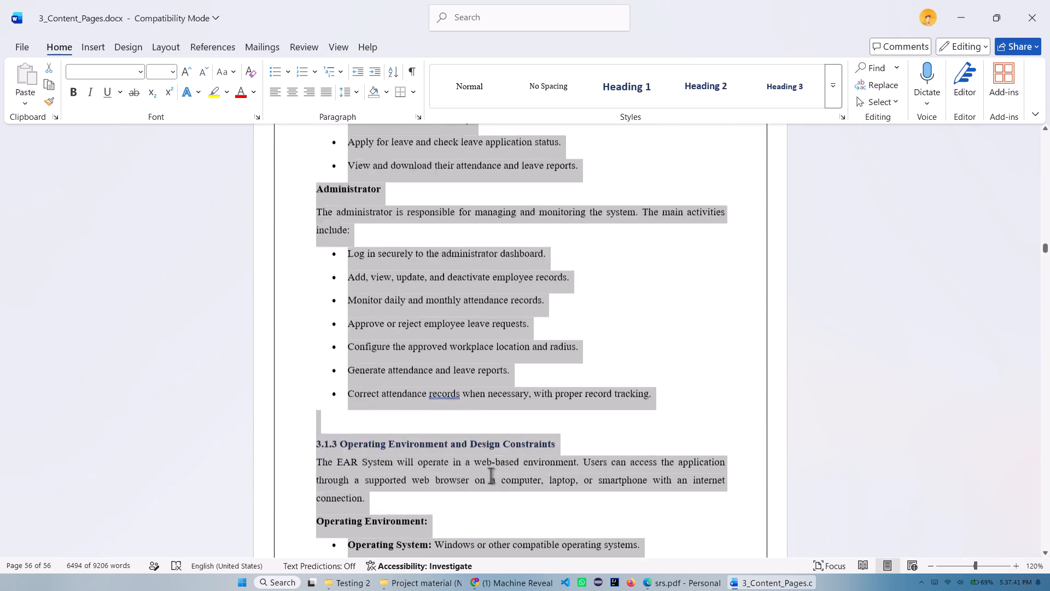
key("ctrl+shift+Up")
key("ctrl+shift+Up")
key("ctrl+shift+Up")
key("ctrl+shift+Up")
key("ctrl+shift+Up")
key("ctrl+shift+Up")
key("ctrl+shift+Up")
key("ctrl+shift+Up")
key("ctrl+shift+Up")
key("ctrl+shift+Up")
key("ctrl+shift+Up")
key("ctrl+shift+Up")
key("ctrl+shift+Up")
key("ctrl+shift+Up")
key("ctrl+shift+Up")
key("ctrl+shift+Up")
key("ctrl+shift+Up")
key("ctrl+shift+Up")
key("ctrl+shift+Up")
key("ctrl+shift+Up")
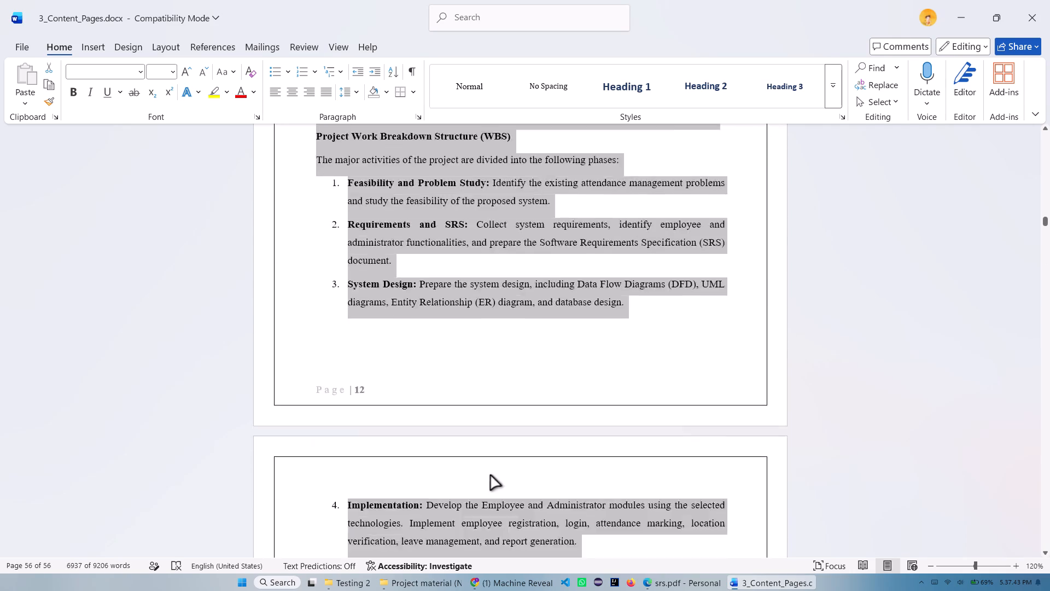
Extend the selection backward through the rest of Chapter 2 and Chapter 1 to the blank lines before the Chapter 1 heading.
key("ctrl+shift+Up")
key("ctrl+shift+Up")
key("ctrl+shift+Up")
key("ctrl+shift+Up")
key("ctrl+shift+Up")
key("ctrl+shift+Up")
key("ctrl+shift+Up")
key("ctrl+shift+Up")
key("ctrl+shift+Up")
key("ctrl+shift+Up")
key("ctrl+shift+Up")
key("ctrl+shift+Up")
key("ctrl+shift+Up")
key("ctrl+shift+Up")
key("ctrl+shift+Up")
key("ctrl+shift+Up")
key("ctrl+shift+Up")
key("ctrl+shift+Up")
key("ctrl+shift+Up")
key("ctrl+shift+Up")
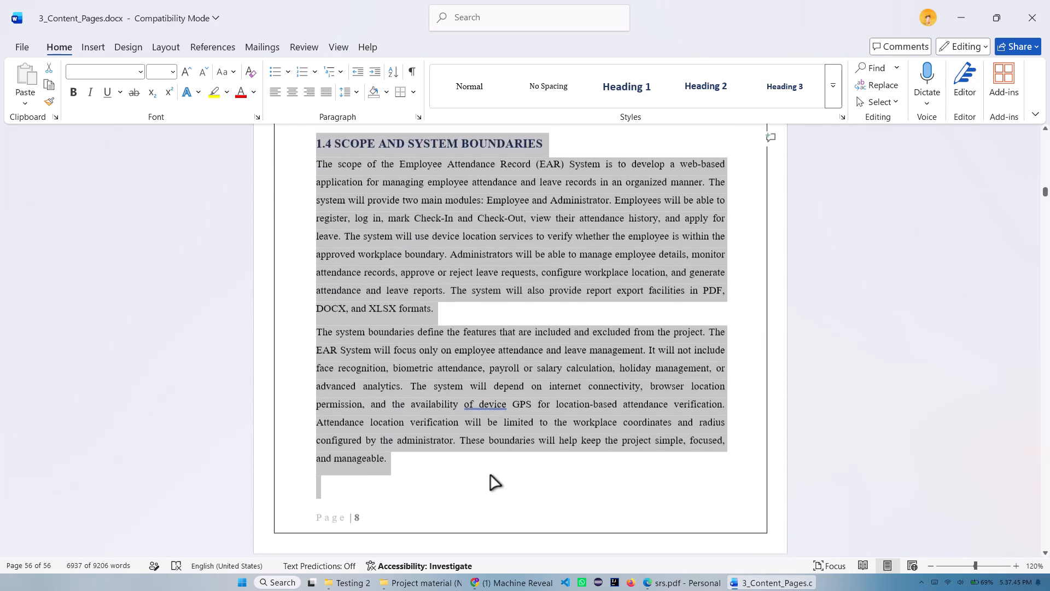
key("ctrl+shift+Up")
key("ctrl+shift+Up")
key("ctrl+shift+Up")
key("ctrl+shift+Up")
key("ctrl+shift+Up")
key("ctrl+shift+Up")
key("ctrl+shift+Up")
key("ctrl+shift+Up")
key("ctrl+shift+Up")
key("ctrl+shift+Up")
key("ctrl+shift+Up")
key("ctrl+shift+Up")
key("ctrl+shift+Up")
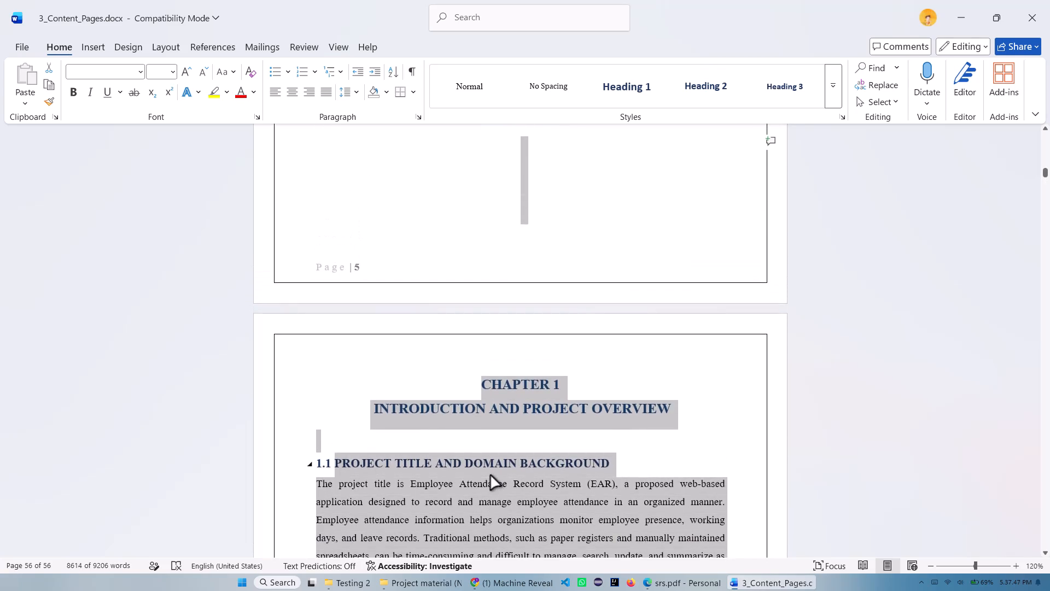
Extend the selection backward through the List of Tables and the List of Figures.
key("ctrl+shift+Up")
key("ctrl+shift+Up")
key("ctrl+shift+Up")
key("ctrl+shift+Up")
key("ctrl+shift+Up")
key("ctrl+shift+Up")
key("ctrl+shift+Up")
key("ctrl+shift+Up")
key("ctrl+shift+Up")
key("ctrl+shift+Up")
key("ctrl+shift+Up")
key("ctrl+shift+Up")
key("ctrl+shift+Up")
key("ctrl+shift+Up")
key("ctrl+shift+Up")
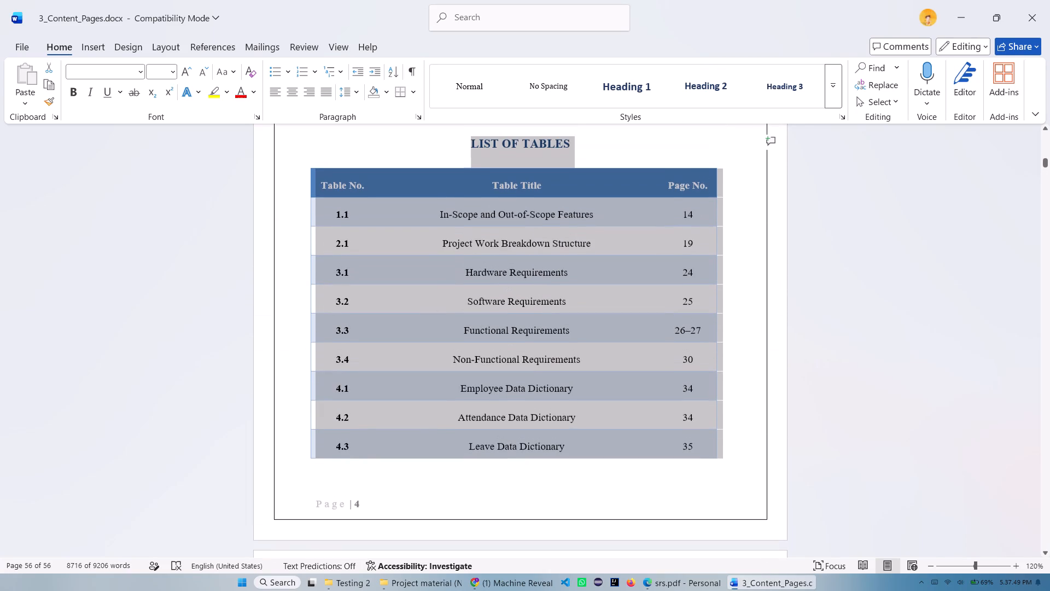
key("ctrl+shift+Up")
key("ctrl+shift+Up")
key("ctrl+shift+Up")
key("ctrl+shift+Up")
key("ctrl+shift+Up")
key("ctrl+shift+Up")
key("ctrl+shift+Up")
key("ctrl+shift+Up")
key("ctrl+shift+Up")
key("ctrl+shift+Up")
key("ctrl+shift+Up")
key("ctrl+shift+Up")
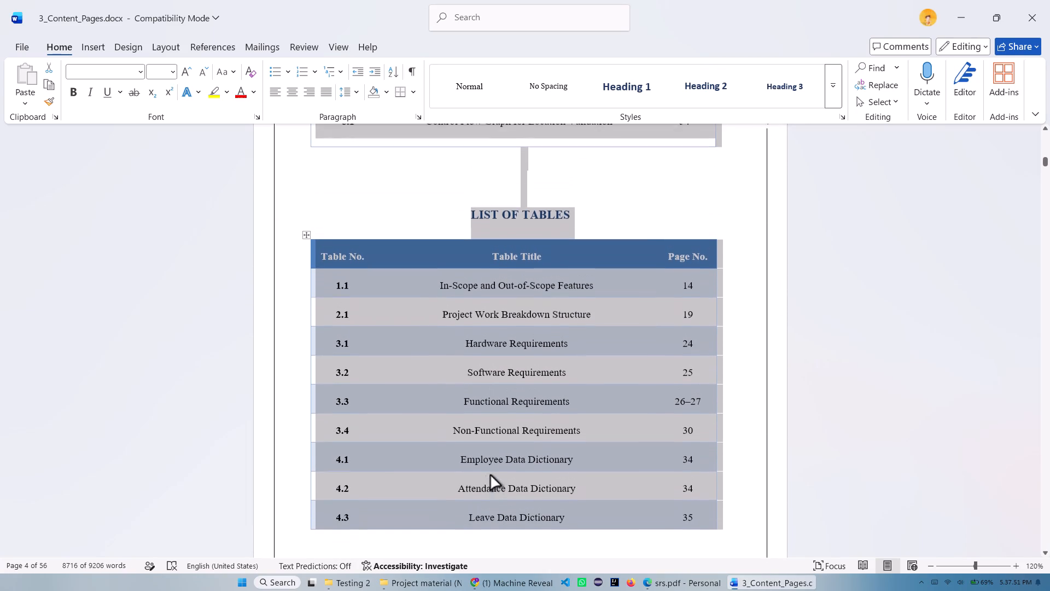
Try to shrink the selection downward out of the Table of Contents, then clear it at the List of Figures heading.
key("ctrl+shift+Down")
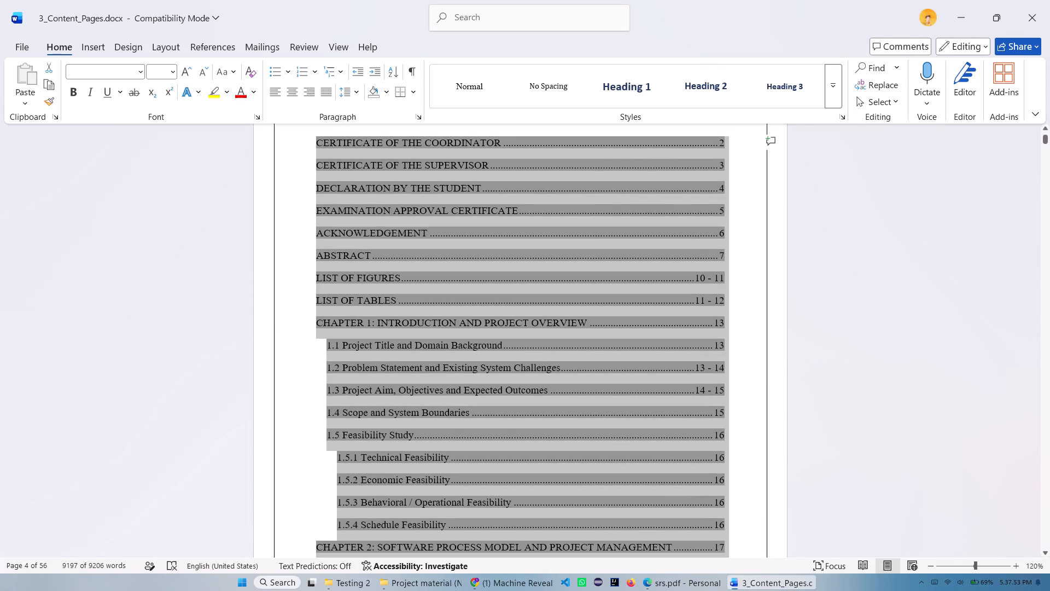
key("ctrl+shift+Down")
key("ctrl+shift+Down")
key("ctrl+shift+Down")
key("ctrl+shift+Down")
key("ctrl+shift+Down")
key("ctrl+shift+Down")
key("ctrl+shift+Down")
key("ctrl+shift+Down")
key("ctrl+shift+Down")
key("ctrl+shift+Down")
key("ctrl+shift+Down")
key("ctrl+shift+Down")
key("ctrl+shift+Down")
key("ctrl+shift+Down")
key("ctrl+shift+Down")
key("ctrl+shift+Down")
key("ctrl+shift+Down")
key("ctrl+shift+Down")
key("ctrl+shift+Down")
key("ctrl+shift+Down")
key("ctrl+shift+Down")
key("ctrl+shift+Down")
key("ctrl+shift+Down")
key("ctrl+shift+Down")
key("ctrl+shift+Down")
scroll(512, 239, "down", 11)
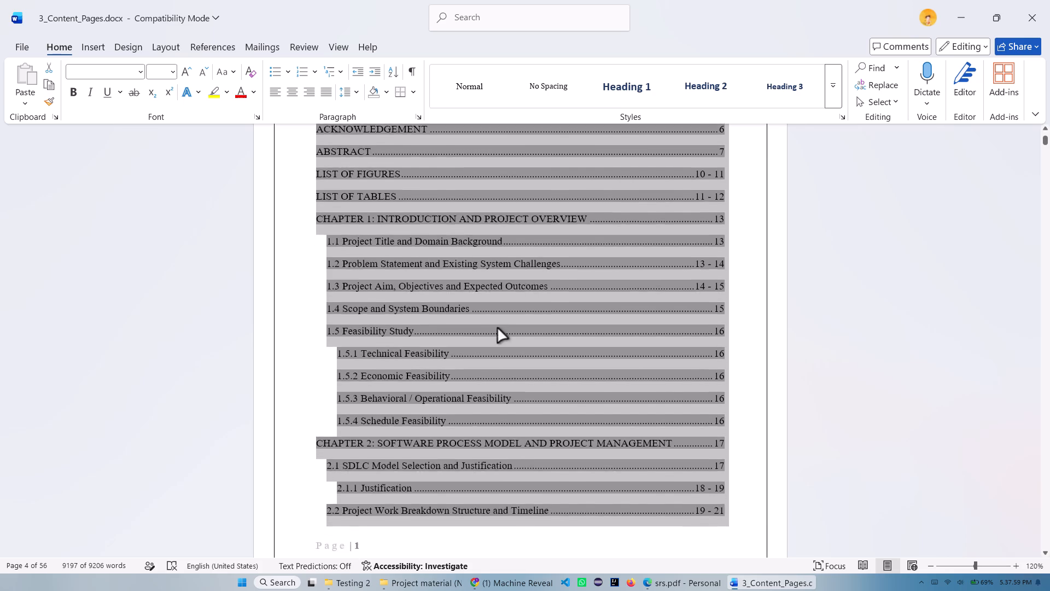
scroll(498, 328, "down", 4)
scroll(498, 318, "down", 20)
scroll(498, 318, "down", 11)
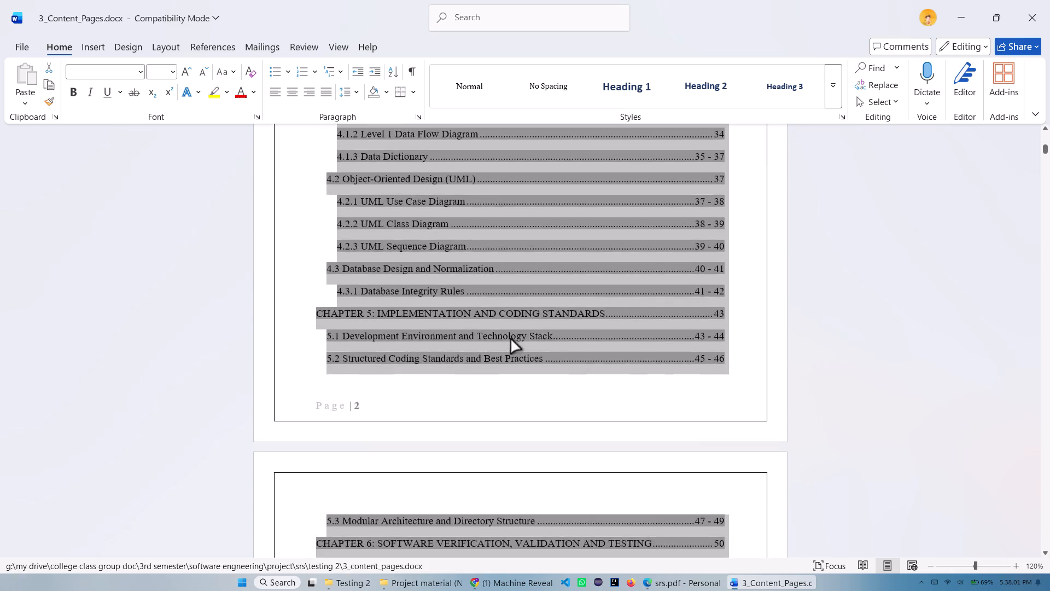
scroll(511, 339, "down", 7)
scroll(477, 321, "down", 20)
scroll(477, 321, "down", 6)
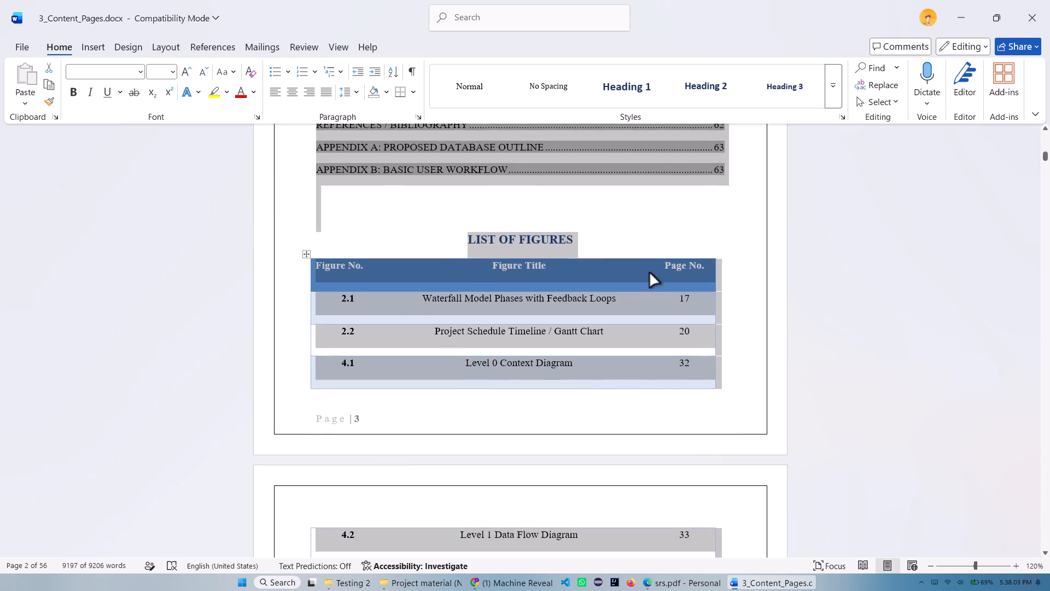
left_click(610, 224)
Delete everything from the end of the document back to just after the introductory paragraph of section 4.2.2 UML Class Diagram.
scroll(535, 310, "down", 4)
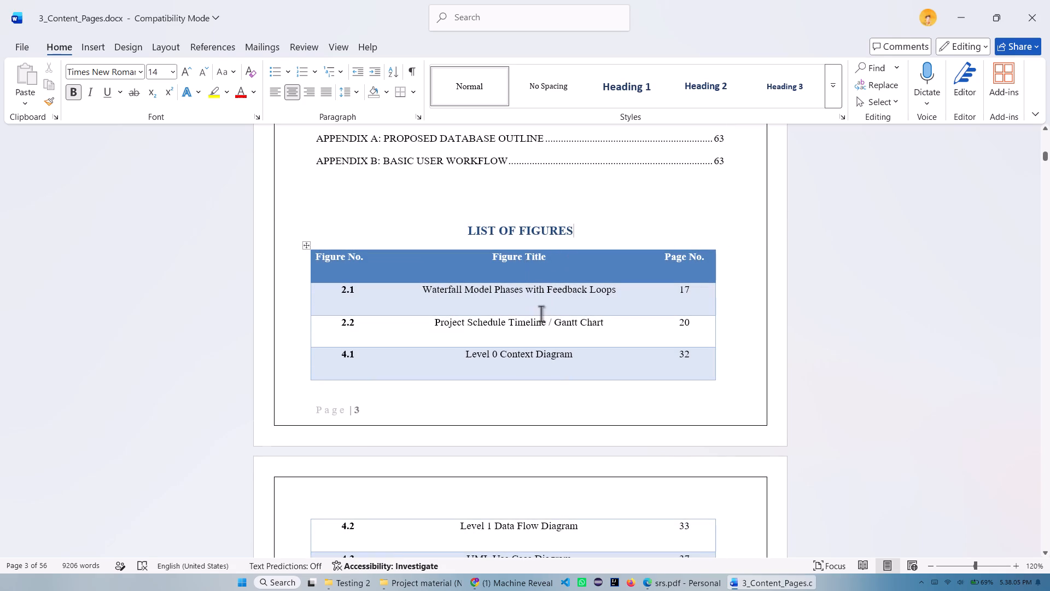
scroll(541, 314, "down", 4)
left_click_drag(1047, 156, 1022, 561)
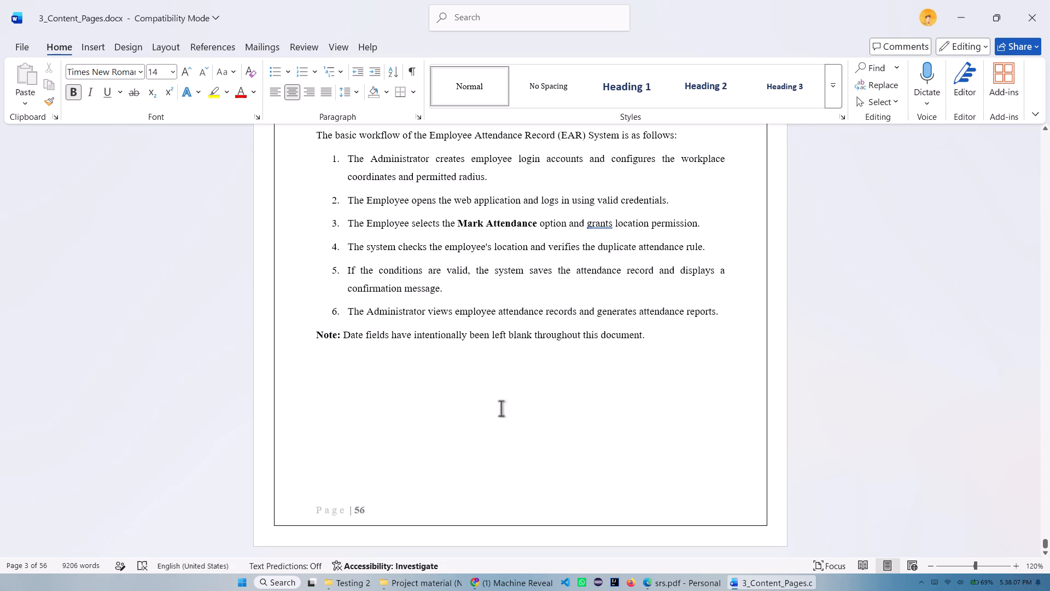
left_click(481, 391)
left_click(482, 462)
key("ctrl+shift+Up")
key("ctrl+shift+Up")
key("ctrl+shift+Up")
key("ctrl+shift+Up")
key("ctrl+shift+Up")
key("ctrl+shift+Up")
key("ctrl+shift+Up")
key("ctrl+shift+Up")
key("ctrl+shift+Up")
key("ctrl+shift+Up")
key("ctrl+shift+Up")
key("ctrl+shift+Up")
key("ctrl+shift+Up")
key("ctrl+shift+Up")
key("ctrl+shift+Up")
key("ctrl+shift+Up")
key("ctrl+shift+Up")
key("ctrl+shift+Up")
key("ctrl+shift+Up")
key("ctrl+shift+Up")
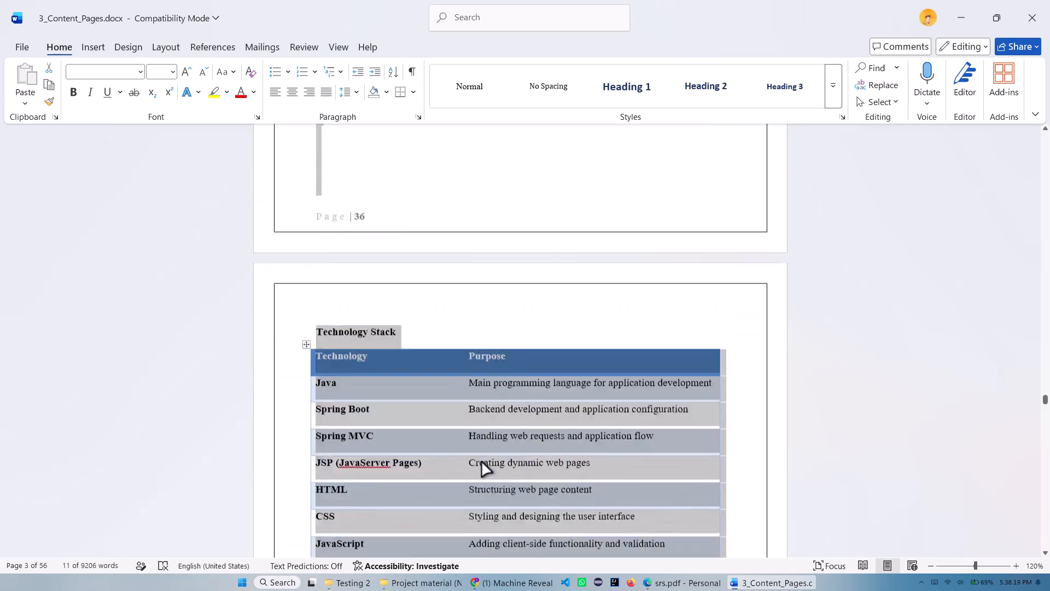
key("ctrl+shift+Up")
key("ctrl+shift+Up")
key("ctrl+shift+Up")
key("ctrl+shift+Up")
key("ctrl+shift+Up")
key("ctrl+shift+Up")
key("ctrl+shift+Up")
key("ctrl+shift+Up")
key("ctrl+shift+Up")
key("ctrl+shift+Up")
key("ctrl+shift+Up")
key("ctrl+shift+Up")
key("ctrl+shift+Up")
key("ctrl+shift+Up")
key("ctrl+shift+Up")
key("ctrl+shift+Up")
key("ctrl+shift+Up")
key("ctrl+shift+Up")
key("ctrl+shift+Up")
key("ctrl+shift+Up")
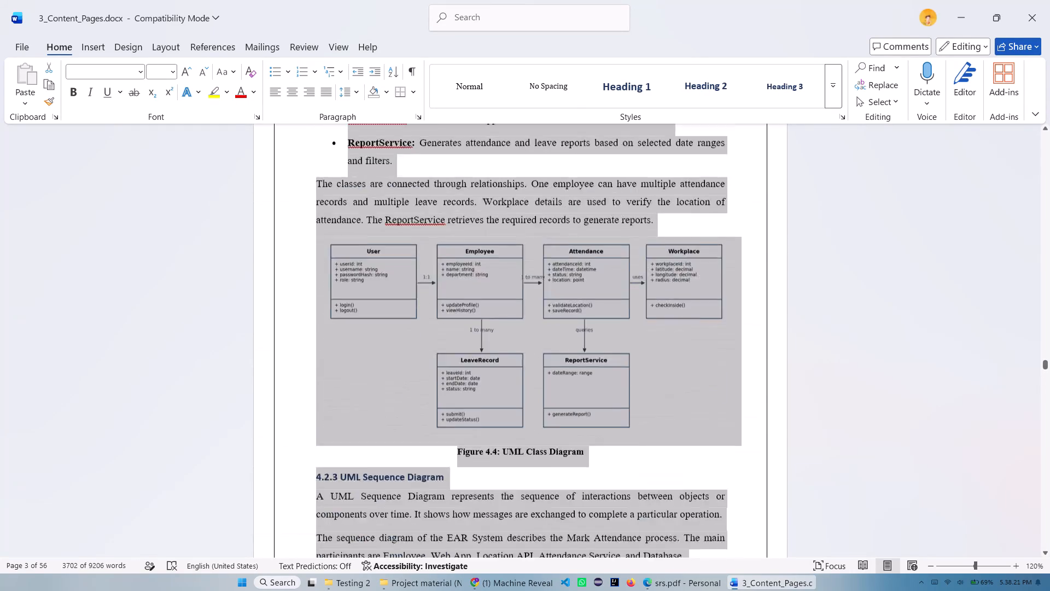
key("BackSpace")
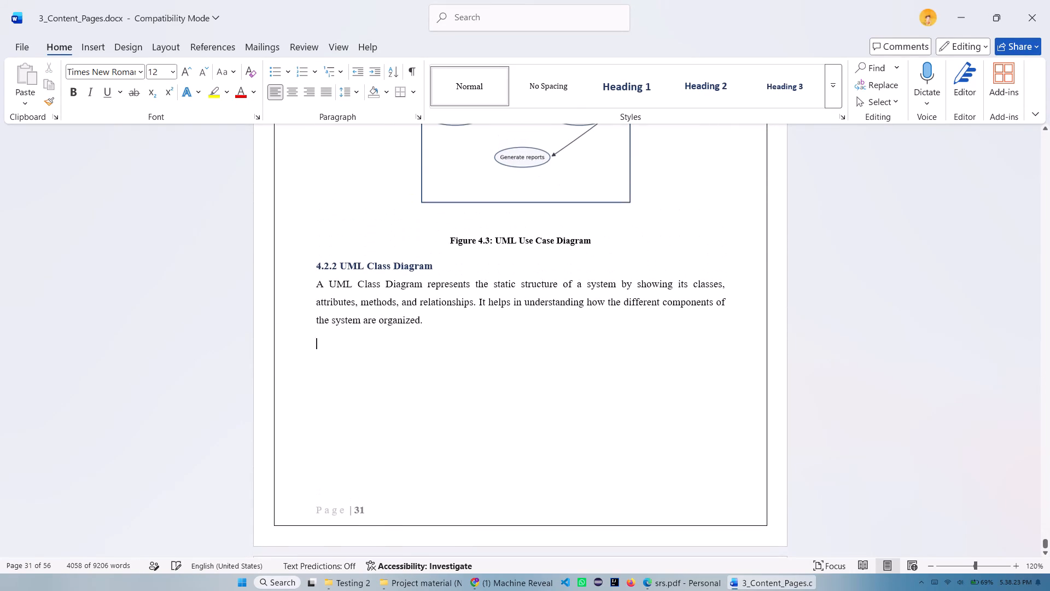
Delete the content from the document's end back to just after the fourth item of the Dependencies list in Chapter 3.
scroll(462, 506, "down", 13)
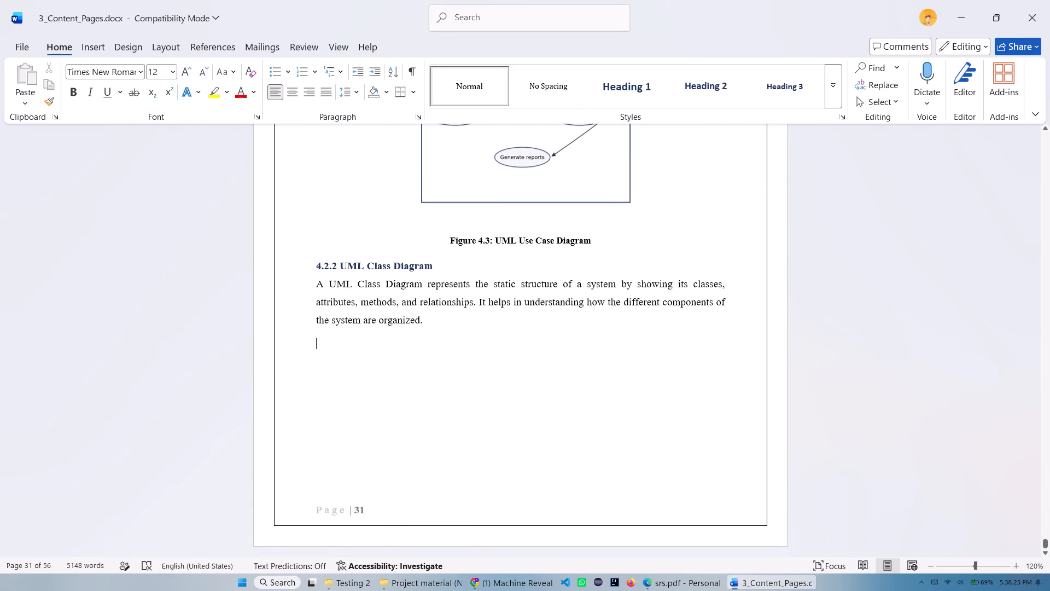
key("ctrl+shift+Up")
key("ctrl+shift+Up")
key("ctrl+shift+Up")
key("ctrl+shift+Up")
key("ctrl+shift+Up")
key("ctrl+shift+Up")
key("ctrl+shift+Up")
key("ctrl+shift+Up")
key("ctrl+shift+Up")
key("ctrl+shift+Up")
key("ctrl+shift+Up")
key("ctrl+shift+Up")
key("ctrl+shift+Up")
key("ctrl+shift+Up")
key("ctrl+shift+Up")
key("ctrl+shift+Up")
key("ctrl+shift+Up")
key("ctrl+shift+Up")
key("ctrl+shift+Up")
key("ctrl+shift+Up")
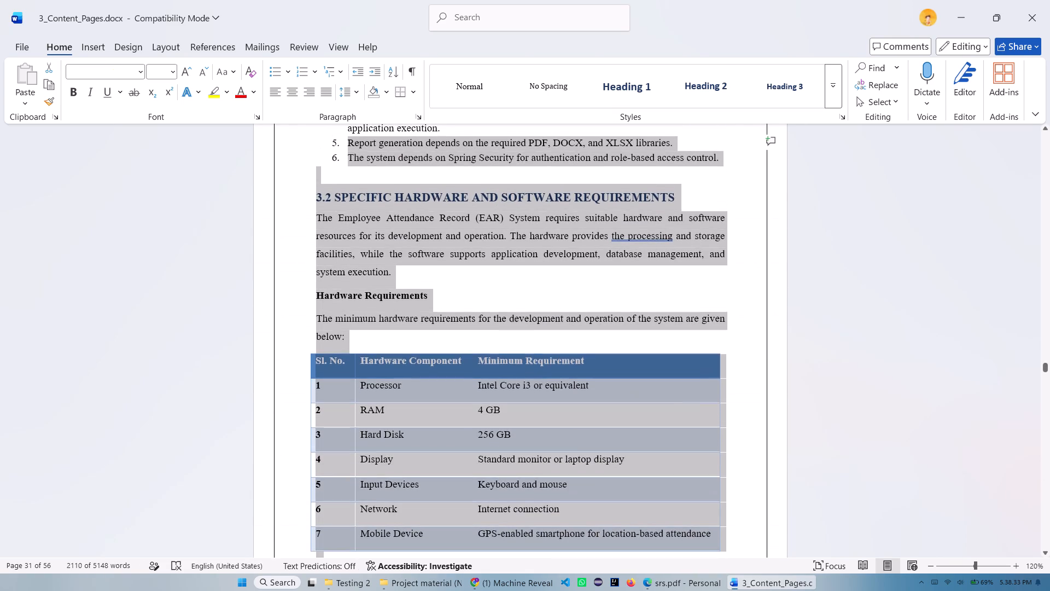
key("BackSpace")
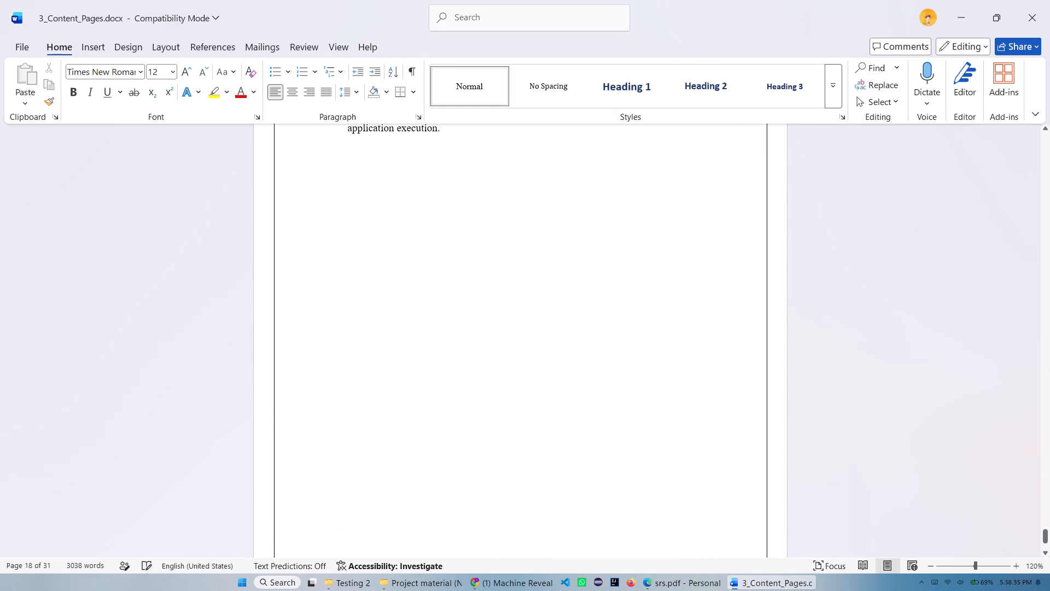
Save the shortened 3_Content_Pages document.
scroll(441, 428, "up", 1)
scroll(435, 379, "down", 20)
scroll(435, 379, "down", 5)
scroll(447, 407, "up", 11)
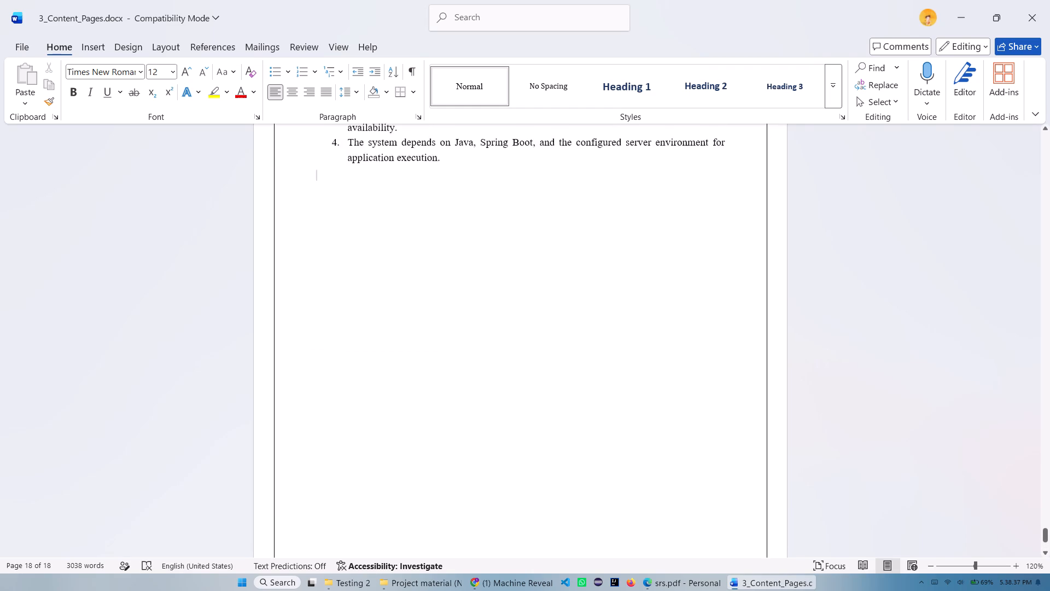
scroll(447, 407, "up", 9)
left_click(22, 49)
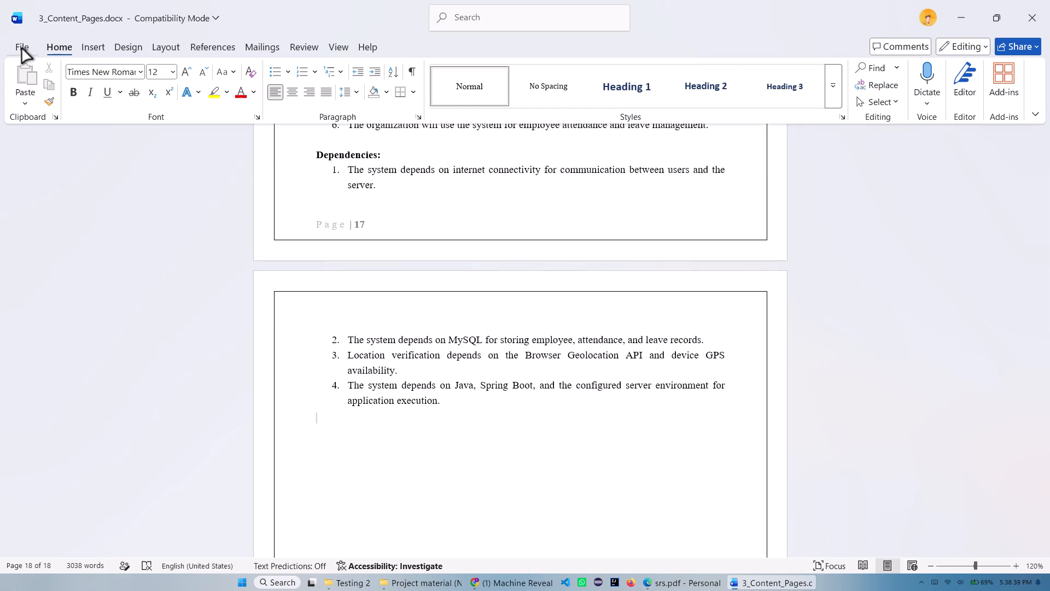
left_click(30, 225)
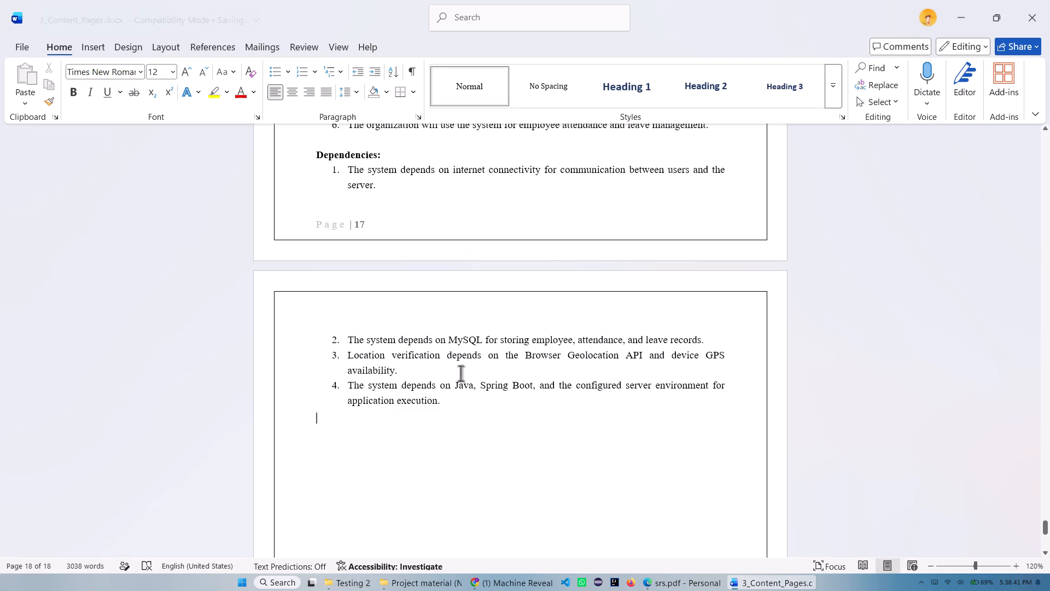
Delete everything from the Dependencies list at the document's end back through Chapter 1, stopping just after the List of Tables.
key("ctrl+shift+Up")
key("ctrl+shift+Up")
key("ctrl+shift+Up")
key("ctrl+shift+Up")
key("ctrl+shift+Up")
key("ctrl+shift+Up")
key("ctrl+shift+Up")
key("ctrl+shift+Up")
key("ctrl+shift+Up")
key("ctrl+shift+Up")
key("ctrl+shift+Up")
key("ctrl+shift+Up")
key("ctrl+shift+Up")
key("ctrl+shift+Up")
key("ctrl+shift+Up")
key("ctrl+shift+Up")
key("ctrl+shift+Up")
key("ctrl+shift+Up")
key("ctrl+shift+Up")
key("ctrl+shift+Up")
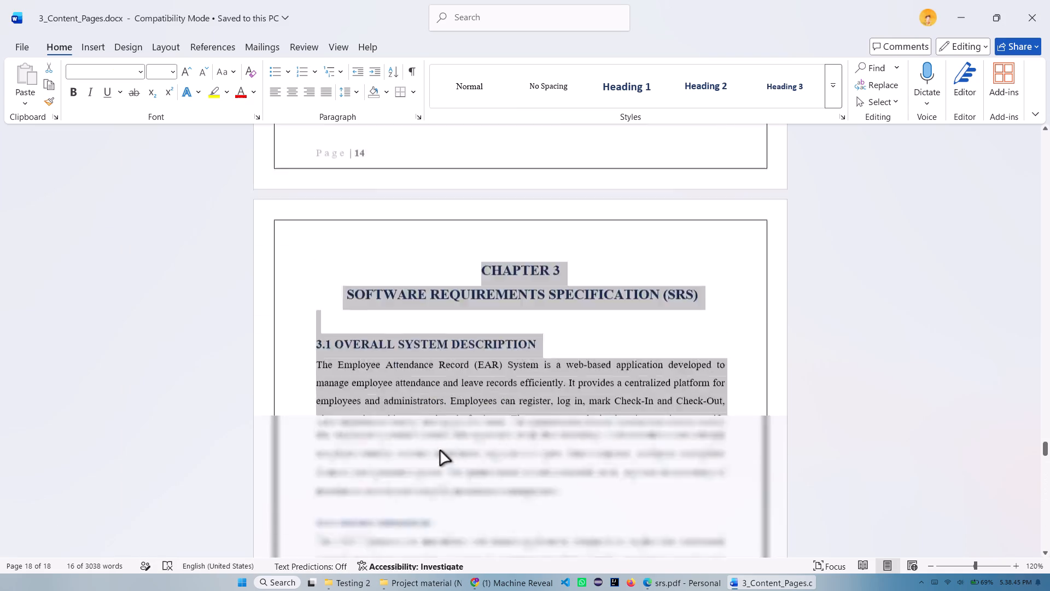
key("ctrl+shift+Up")
key("ctrl+shift+Up")
key("ctrl+shift+Up")
key("ctrl+shift+Up")
key("ctrl+shift+Up")
key("ctrl+shift+Up")
key("ctrl+shift+Up")
key("ctrl+shift+Up")
key("ctrl+shift+Up")
key("ctrl+shift+Up")
key("ctrl+shift+Up")
key("ctrl+shift+Up")
key("ctrl+shift+Up")
key("ctrl+shift+Up")
key("ctrl+shift+Up")
key("ctrl+shift+Up")
key("ctrl+shift+Up")
key("ctrl+shift+Up")
key("ctrl+shift+Up")
key("ctrl+shift+Up")
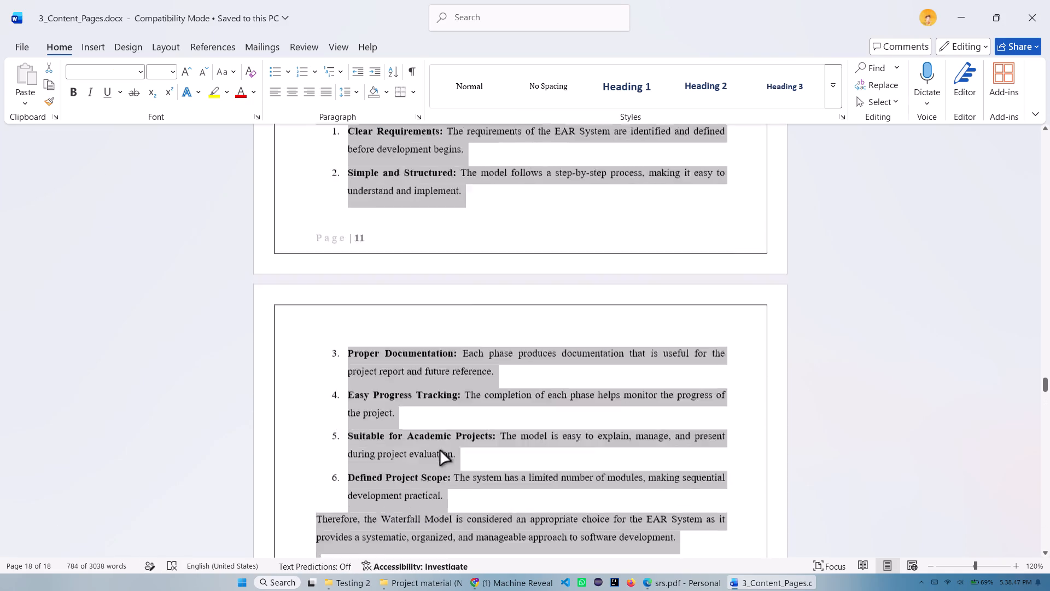
key("ctrl+shift+Up")
key("ctrl+shift+Up")
key("ctrl+shift+Up")
key("ctrl+shift+Up")
key("ctrl+shift+Up")
key("ctrl+shift+Up")
key("ctrl+shift+Up")
key("ctrl+shift+Up")
key("ctrl+shift+Up")
key("ctrl+shift+Up")
key("ctrl+shift+Up")
key("ctrl+shift+Up")
key("ctrl+shift+Up")
key("ctrl+shift+Up")
key("ctrl+shift+Up")
key("ctrl+shift+Up")
key("ctrl+shift+Up")
key("ctrl+shift+Up")
key("ctrl+shift+Up")
key("ctrl+shift+Up")
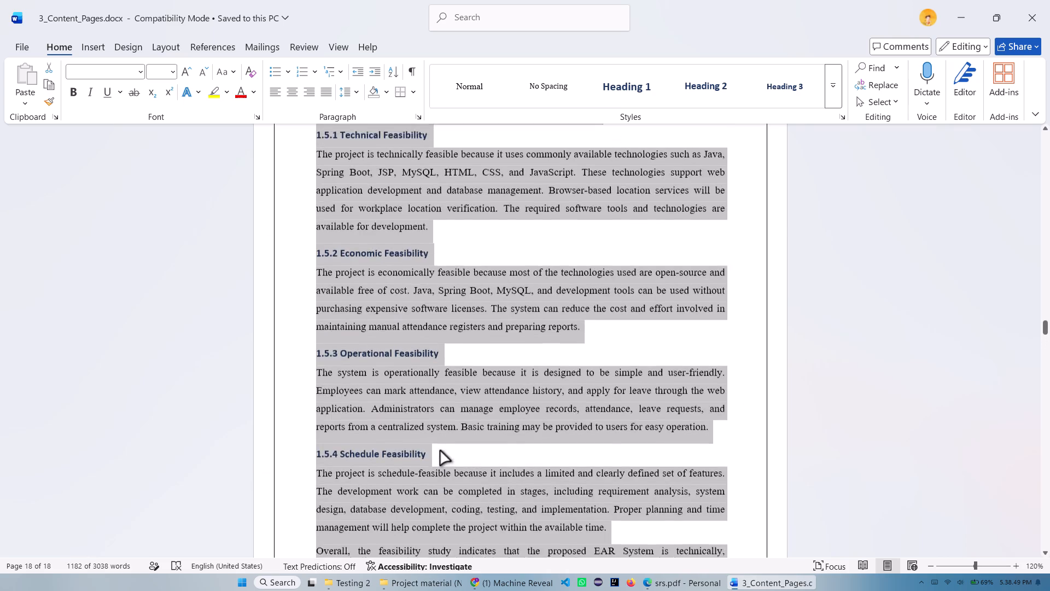
key("ctrl+shift+Up")
key("ctrl+shift+Up")
key("ctrl+shift+Up")
key("ctrl+shift+Up")
key("ctrl+shift+Up")
key("ctrl+shift+Up")
key("ctrl+shift+Up")
key("ctrl+shift+Up")
key("ctrl+shift+Up")
key("ctrl+shift+Up")
key("ctrl+shift+Up")
key("ctrl+shift+Up")
key("ctrl+shift+Up")
key("ctrl+shift+Up")
key("ctrl+shift+Up")
key("ctrl+shift+Up")
key("ctrl+shift+Up")
key("ctrl+shift+Up")
key("ctrl+shift+Up")
key("ctrl+shift+Up")
key("ctrl+shift+Up")
key("ctrl+shift+Up")
key("ctrl+shift+Up")
key("ctrl+shift+Up")
key("ctrl+shift+Up")
key("ctrl+shift+Up")
key("ctrl+shift+Up")
key("ctrl+shift+Up")
key("ctrl+shift+Up")
key("ctrl+shift+Up")
key("ctrl+shift+Up")
key("ctrl+shift+Up")
key("ctrl+shift+Up")
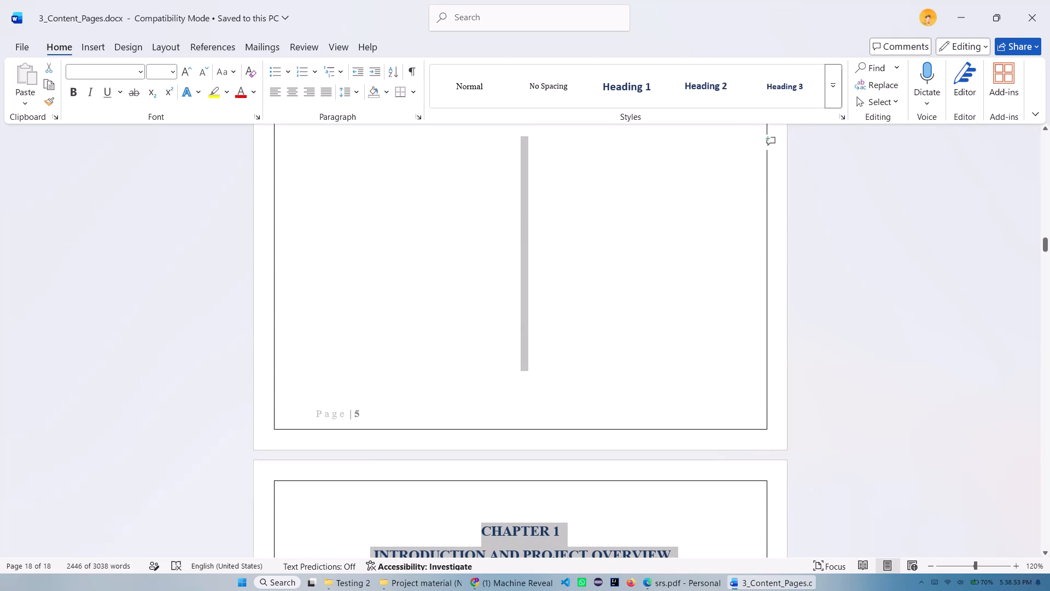
key("ctrl+shift+Up")
key("BackSpace")
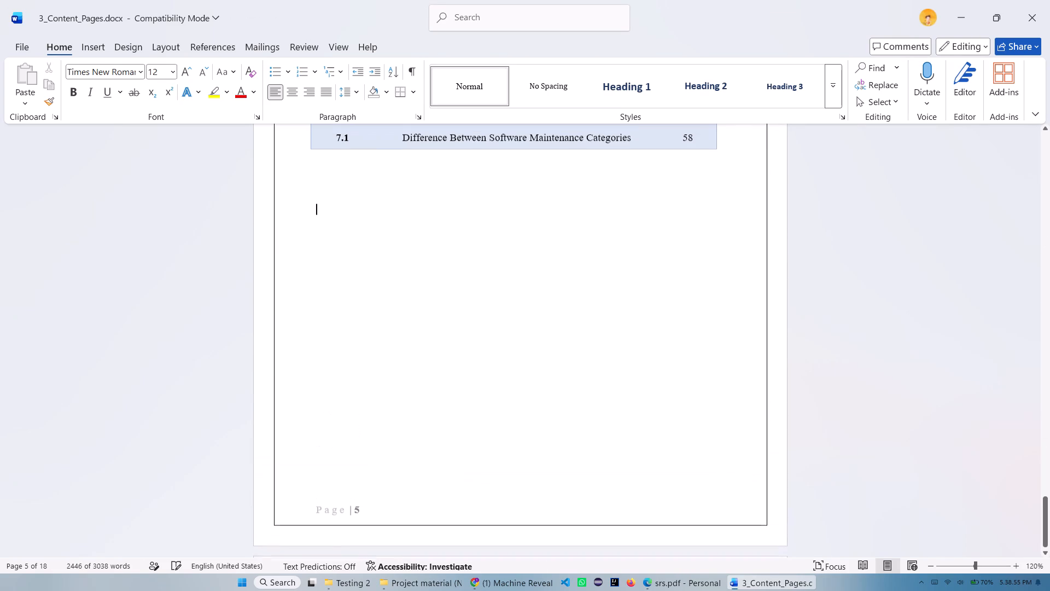
Delete the whole List of Tables and the List of Figures entries, back to just below the figures table's header row.
scroll(475, 450, "down", 13)
scroll(454, 425, "up", 7)
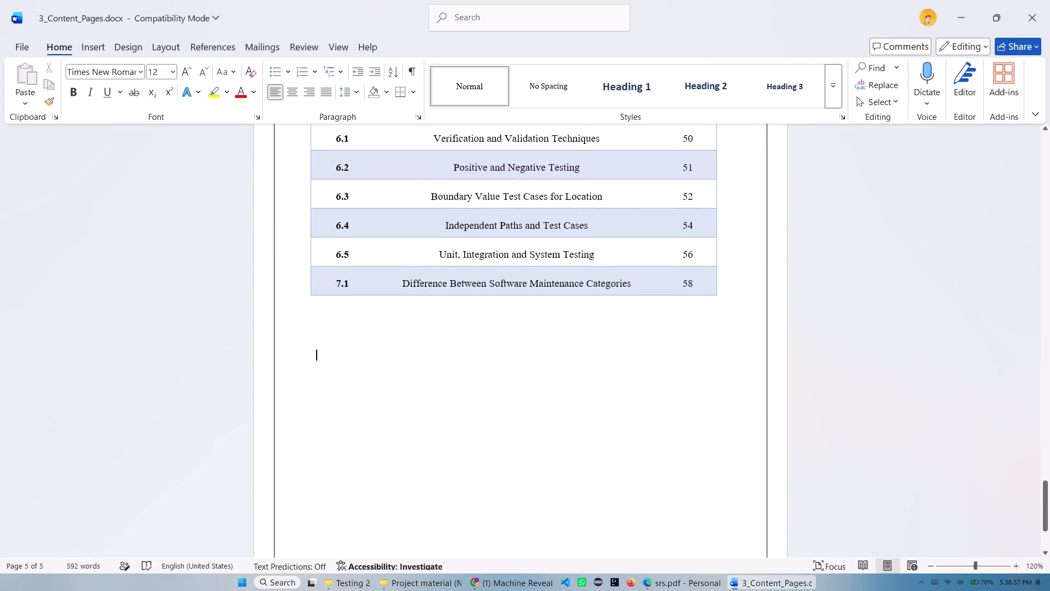
key("ctrl+shift+Up")
key("ctrl+shift+Up")
key("ctrl+shift+Up")
key("ctrl+shift+Up")
key("ctrl+shift+Up")
key("ctrl+shift+Up")
key("ctrl+shift+Up")
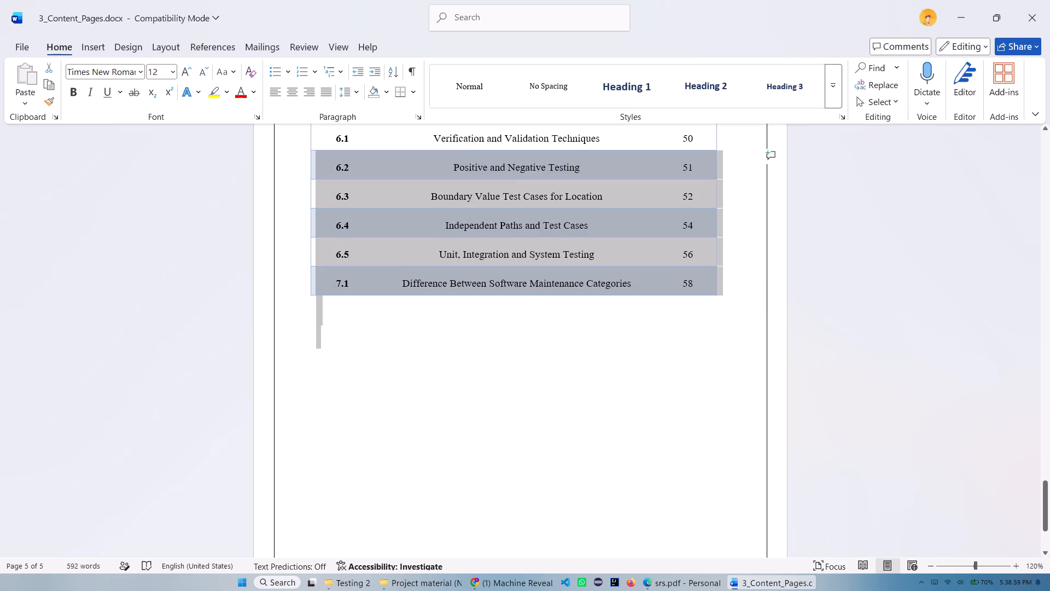
key("ctrl+shift+Up")
key("ctrl+shift+Up")
key("ctrl+shift+Up")
key("ctrl+shift+Up")
key("ctrl+shift+Up")
key("ctrl+shift+Up")
key("ctrl+shift+Up")
key("ctrl+shift+Up")
key("ctrl+shift+Up")
key("ctrl+shift+Up")
key("ctrl+shift+Up")
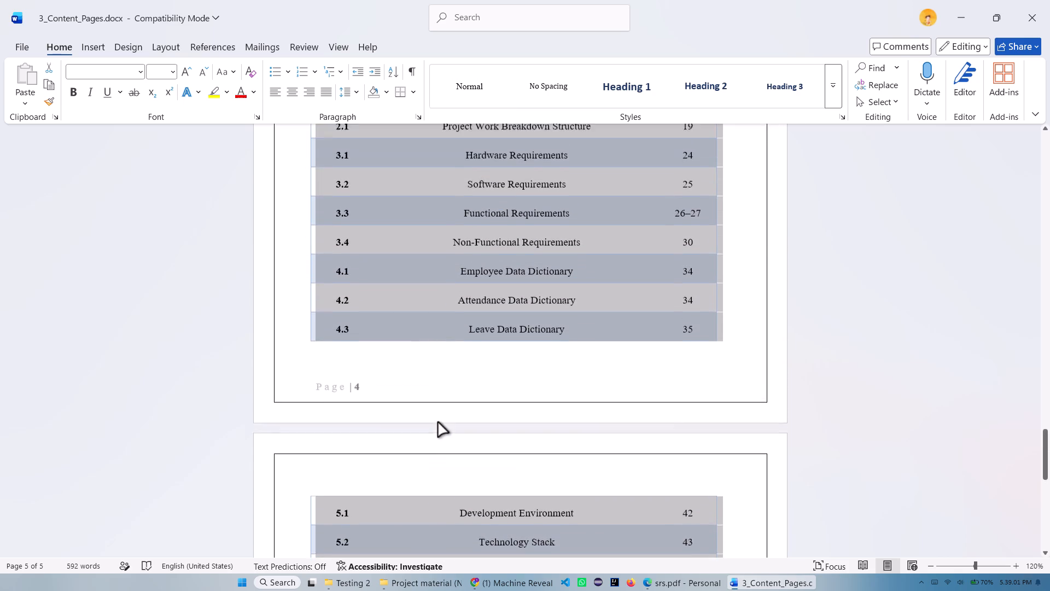
key("ctrl+shift+Up")
key("ctrl+shift+Up")
key("ctrl+shift+Up")
key("ctrl+shift+Up")
key("ctrl+shift+Up")
key("ctrl+shift+Up")
key("ctrl+shift+Up")
key("ctrl+shift+Up")
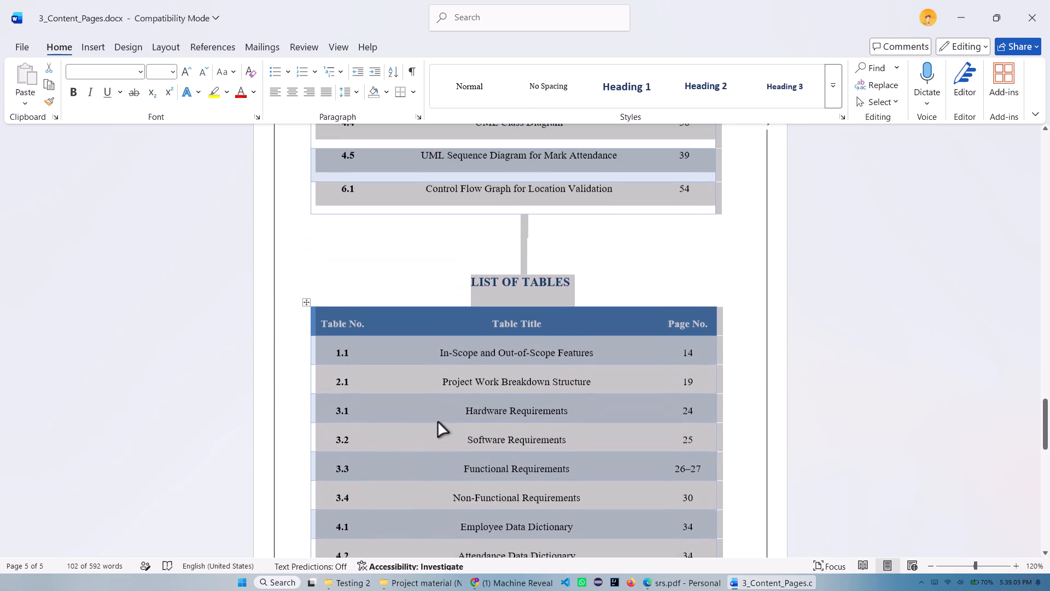
key("ctrl+shift+Up")
key("ctrl+shift+Up")
key("ctrl+shift+Up")
key("ctrl+shift+Up")
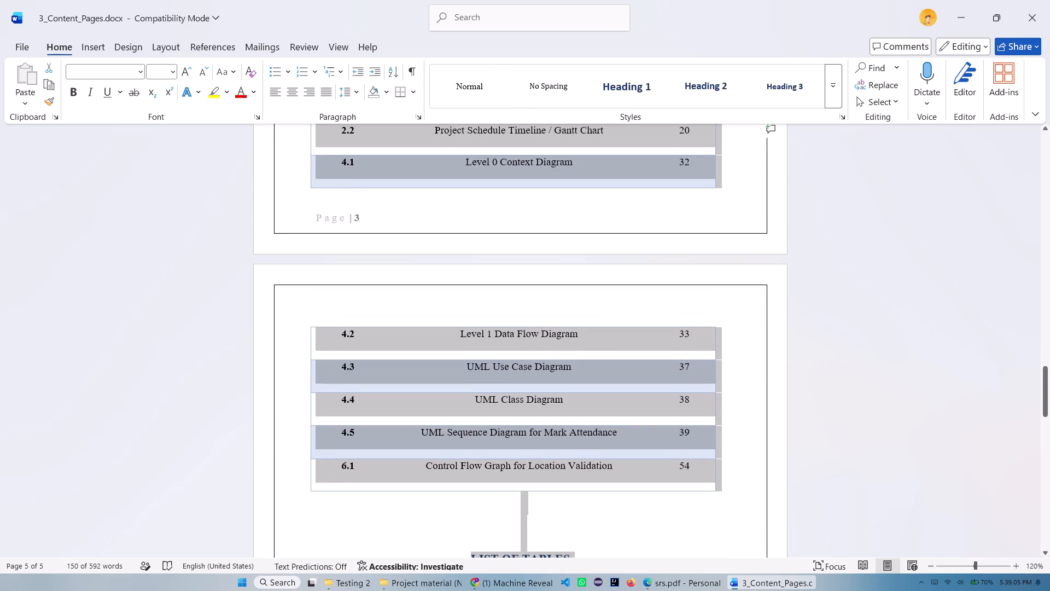
key("ctrl+shift+Up")
key("BackSpace")
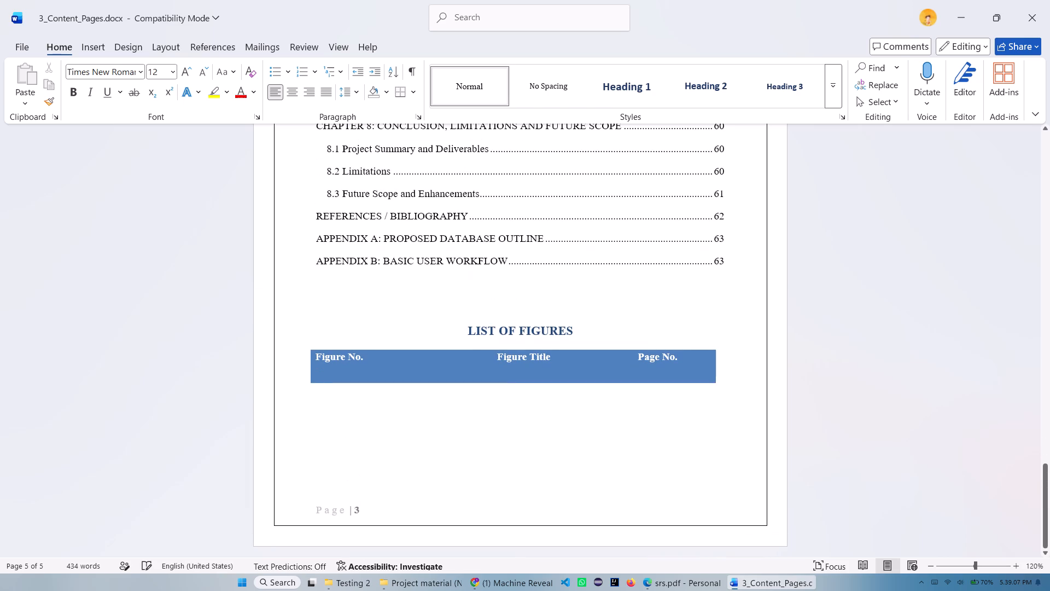
Delete the remaining List of Figures table header row and its heading below the Table of Contents.
key("ctrl+shift+Up")
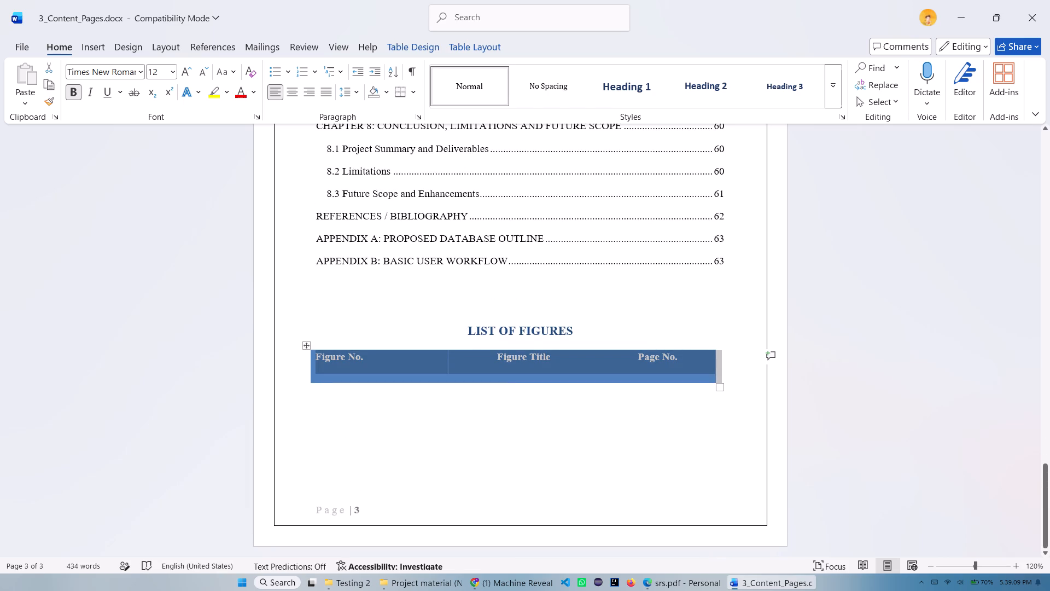
key("ctrl+shift+Up")
key("ctrl+shift+Up")
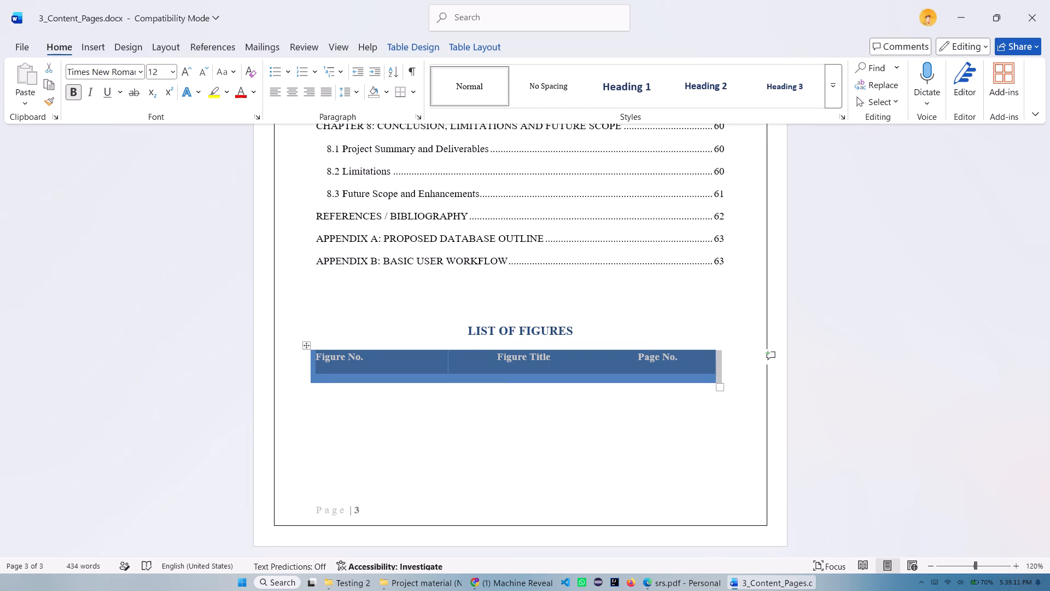
key("BackSpace")
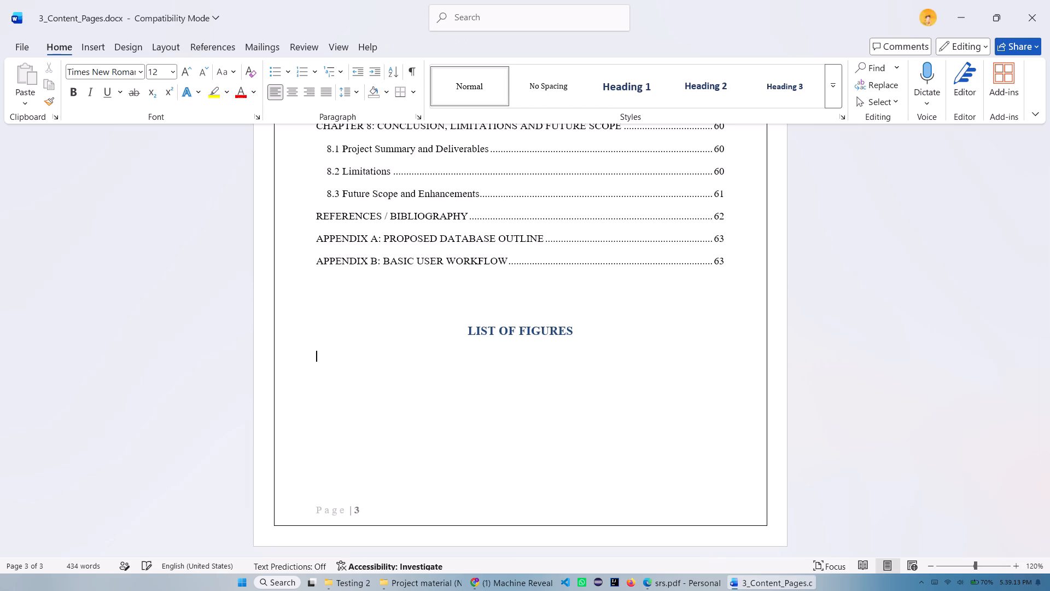
key("ctrl+shift+Up")
key("BackSpace")
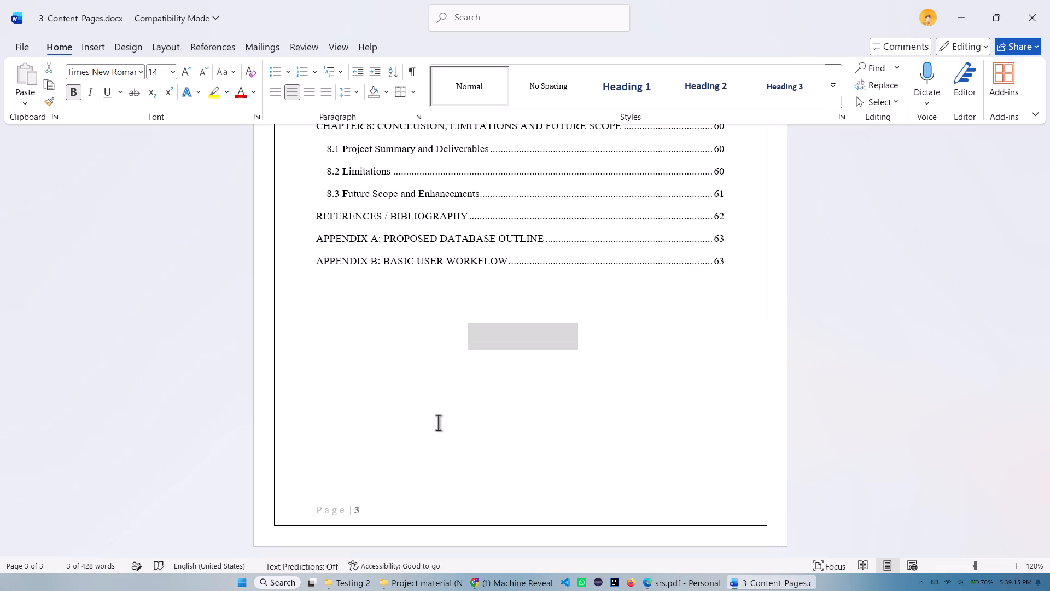
Remove the page number text from the footer and leave footer editing.
scroll(445, 419, "down", 4)
scroll(447, 441, "up", 2)
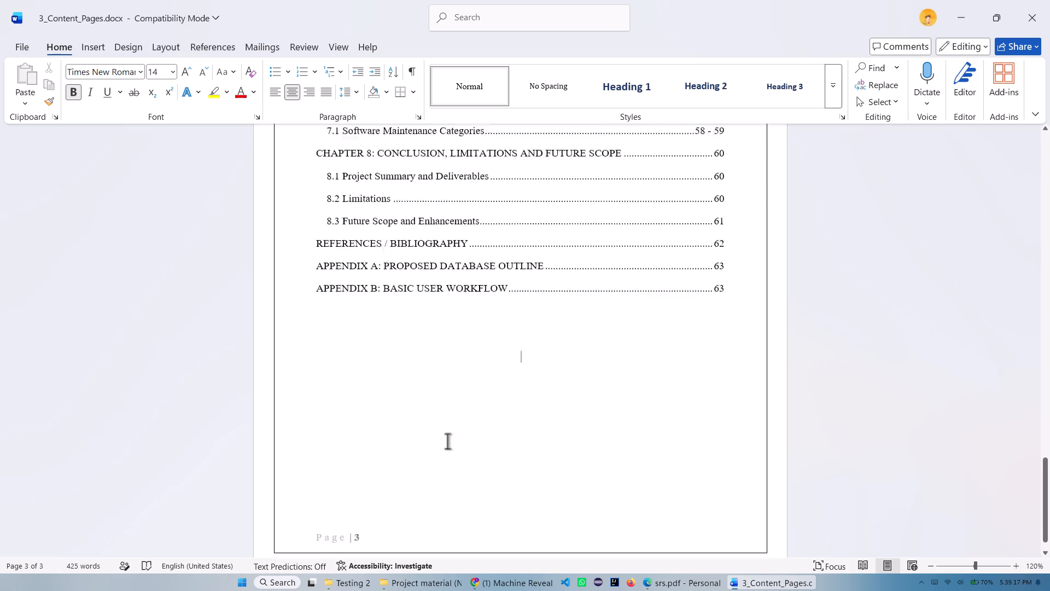
scroll(447, 441, "up", 2)
scroll(445, 443, "down", 7)
left_click(389, 506)
double_click(369, 507)
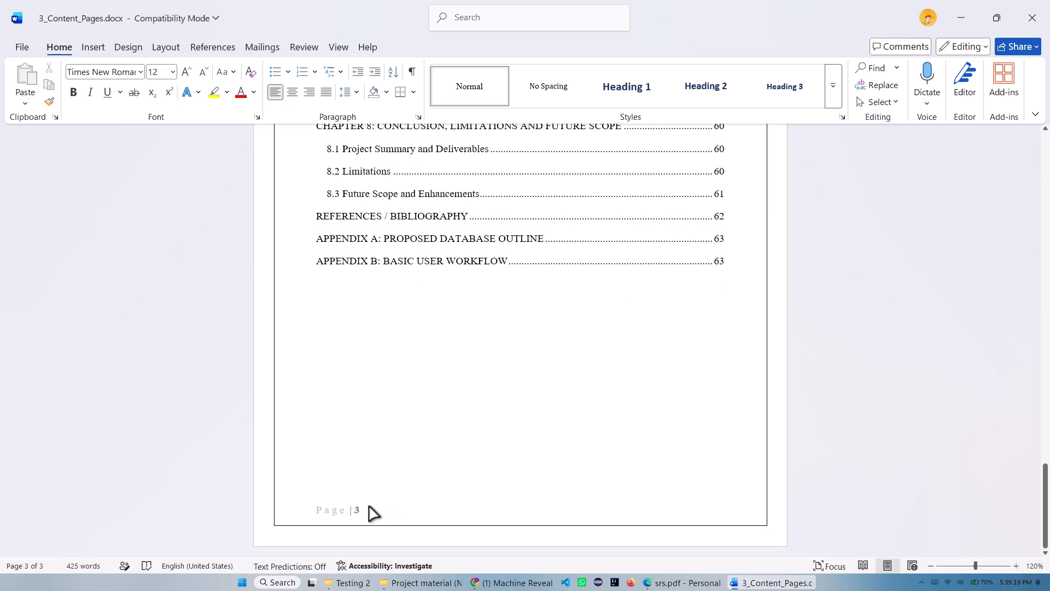
left_click(366, 510)
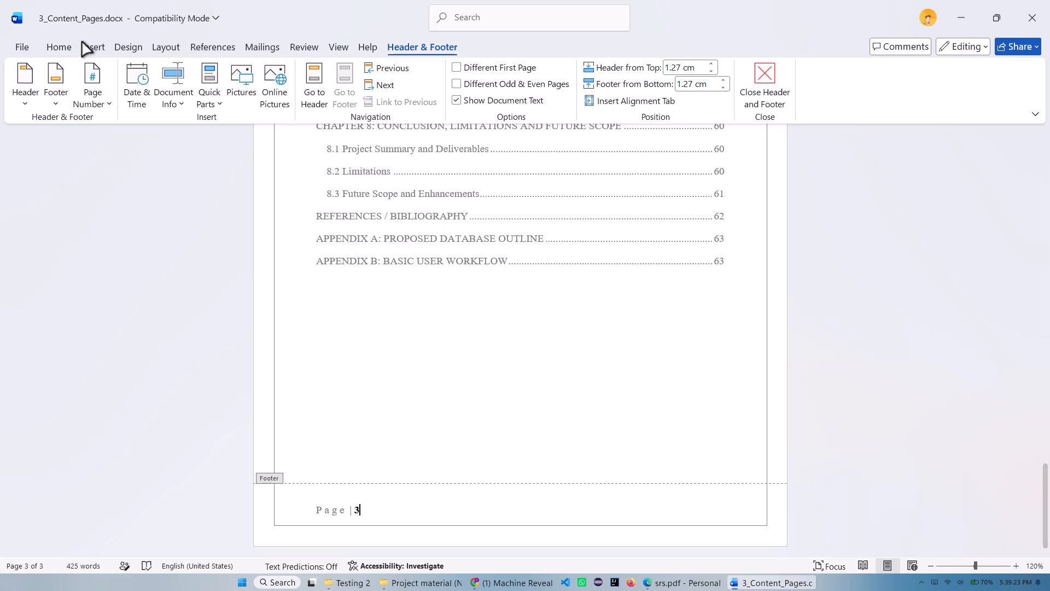
left_click(108, 101)
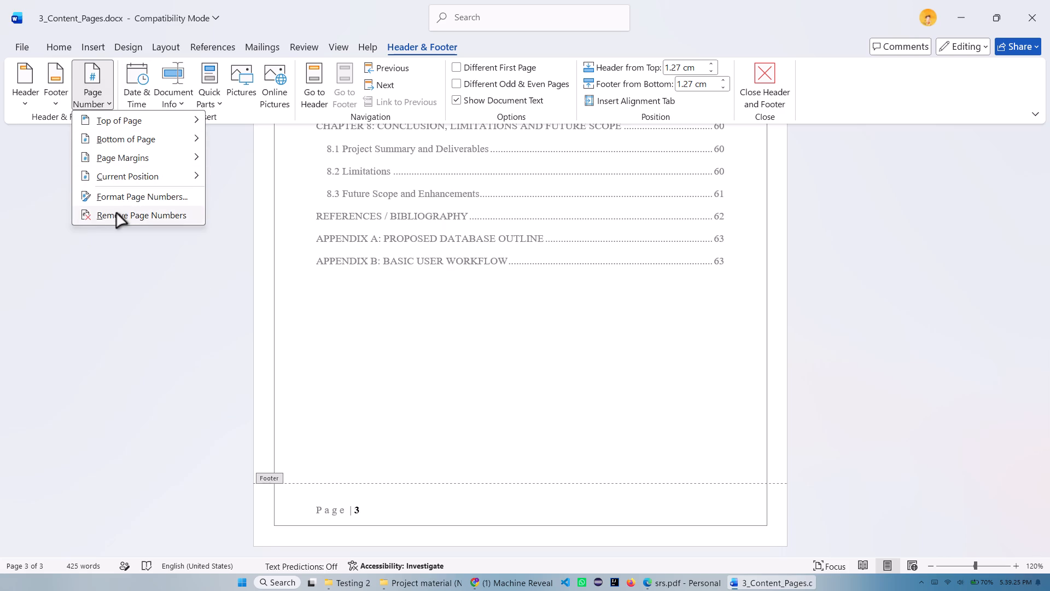
left_click(116, 213)
left_click_drag(370, 511, 267, 513)
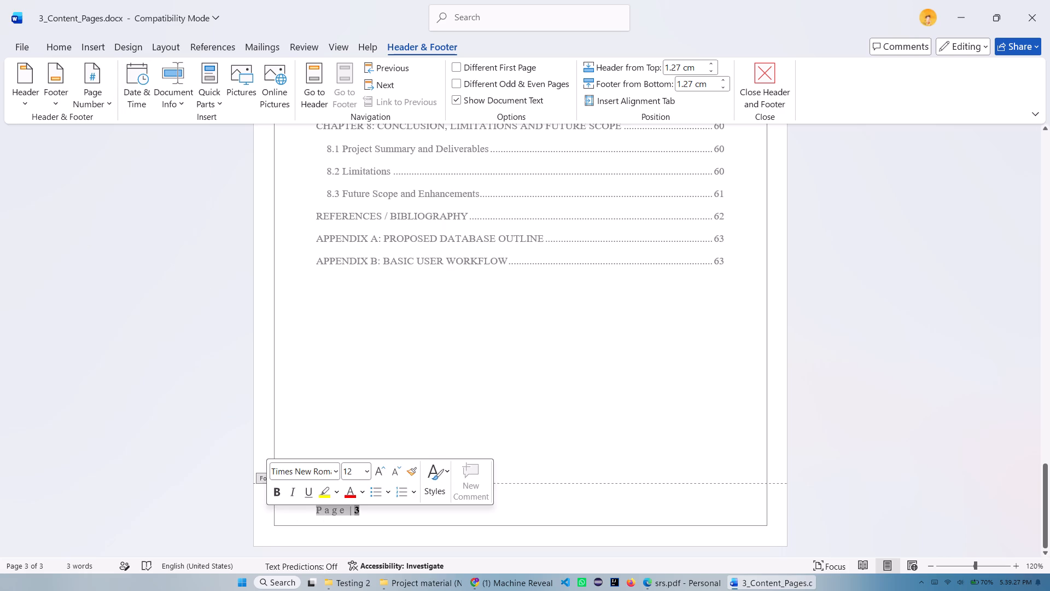
key("BackSpace")
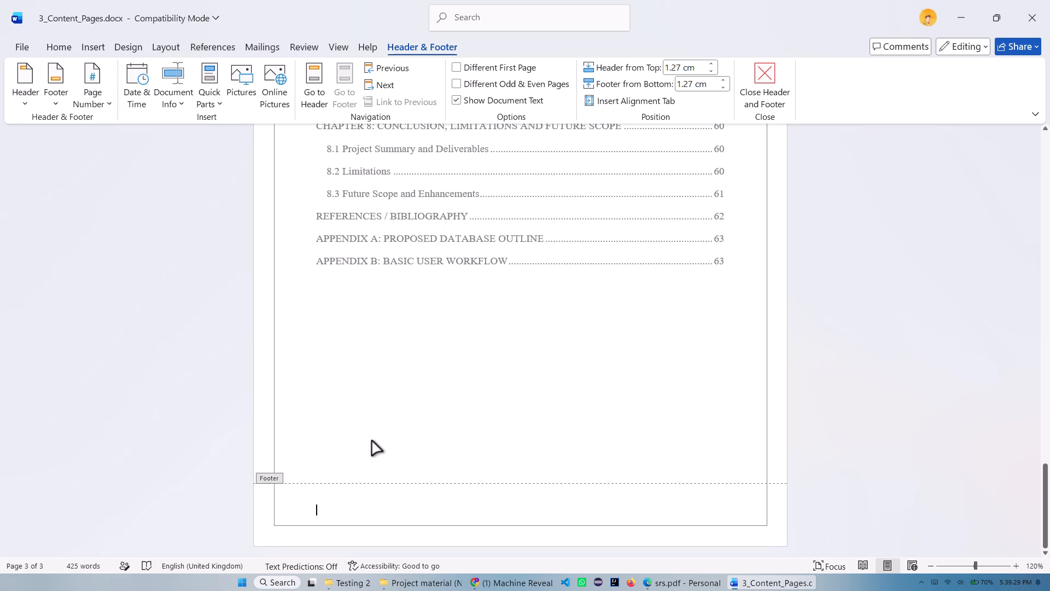
left_click(372, 441)
left_click(501, 415)
left_click(428, 432)
left_click_drag(511, 432, 516, 432)
left_click(534, 431)
left_click(424, 371)
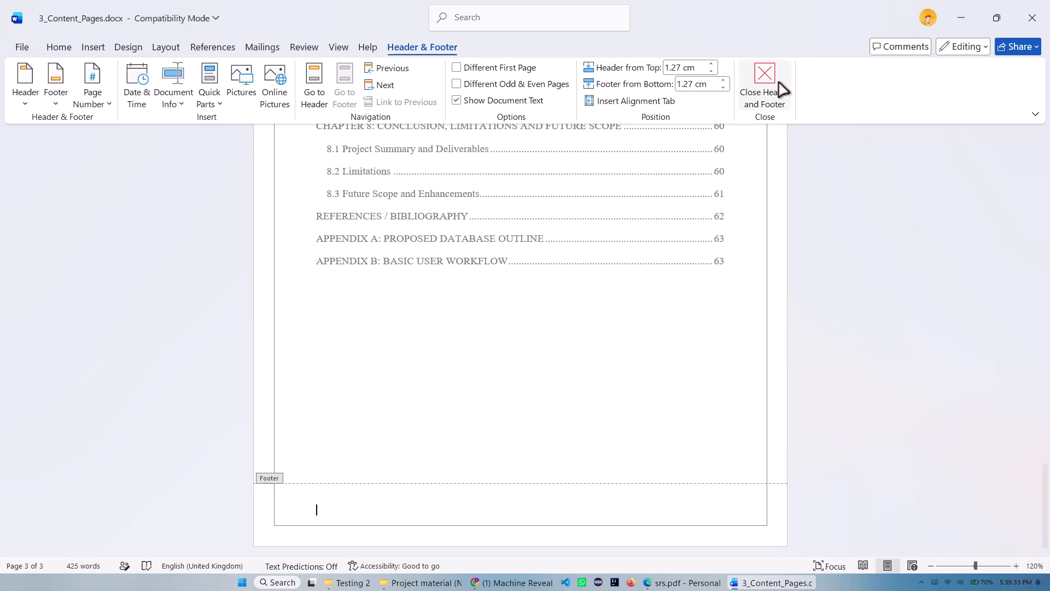
left_click(769, 85)
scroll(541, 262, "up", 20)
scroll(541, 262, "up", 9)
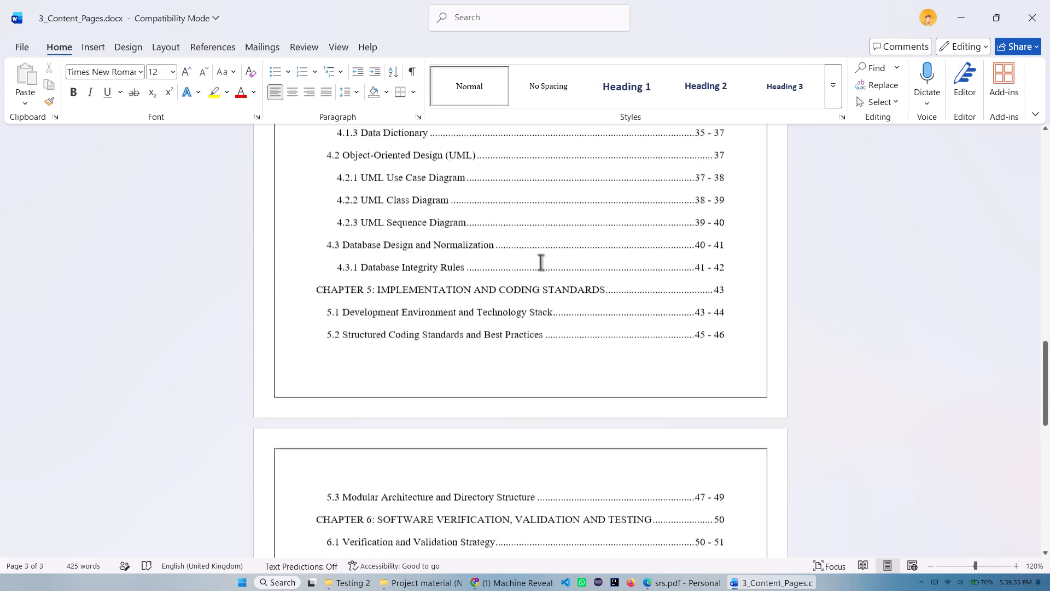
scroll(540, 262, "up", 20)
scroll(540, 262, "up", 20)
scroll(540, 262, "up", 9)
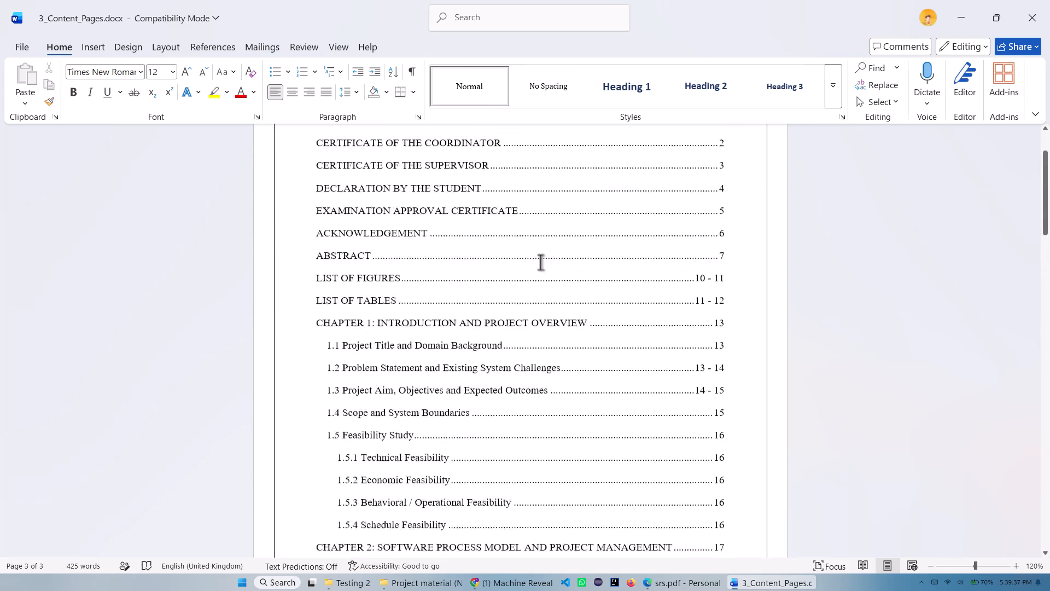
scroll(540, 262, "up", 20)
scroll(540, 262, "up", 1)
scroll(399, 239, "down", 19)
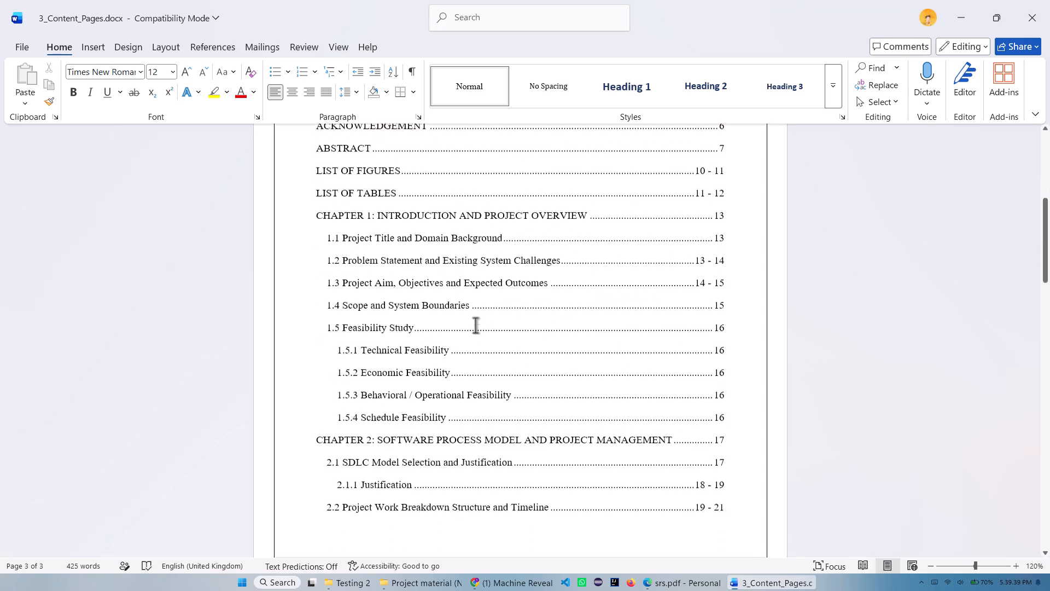
Look through all pages of the Table of Contents, from the chapter entries to the appendices and back to the heading.
scroll(475, 325, "down", 15)
scroll(393, 356, "down", 16)
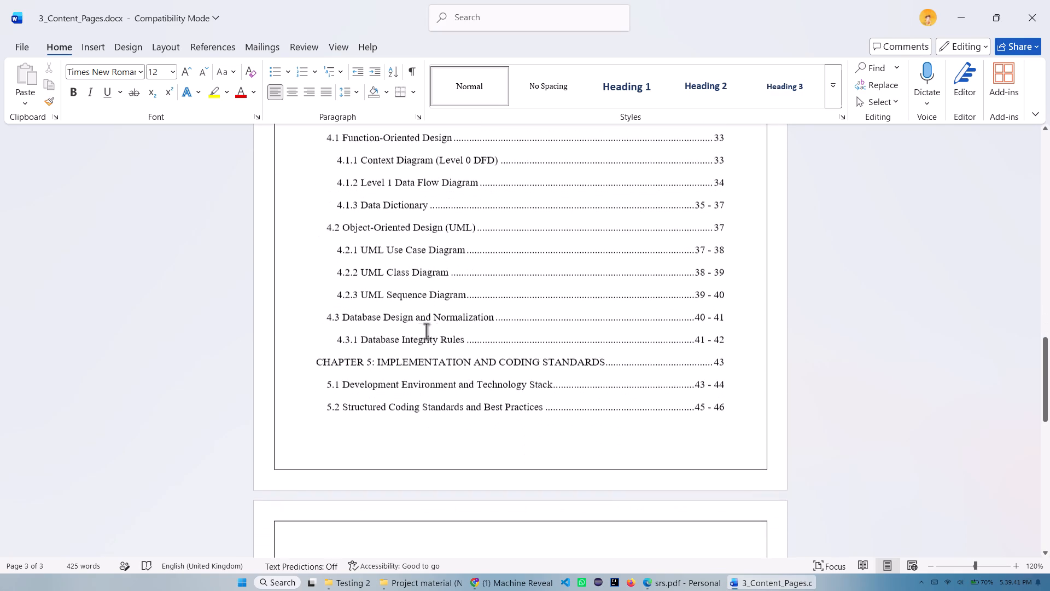
scroll(450, 332, "down", 8)
scroll(466, 333, "down", 20)
scroll(466, 333, "down", 4)
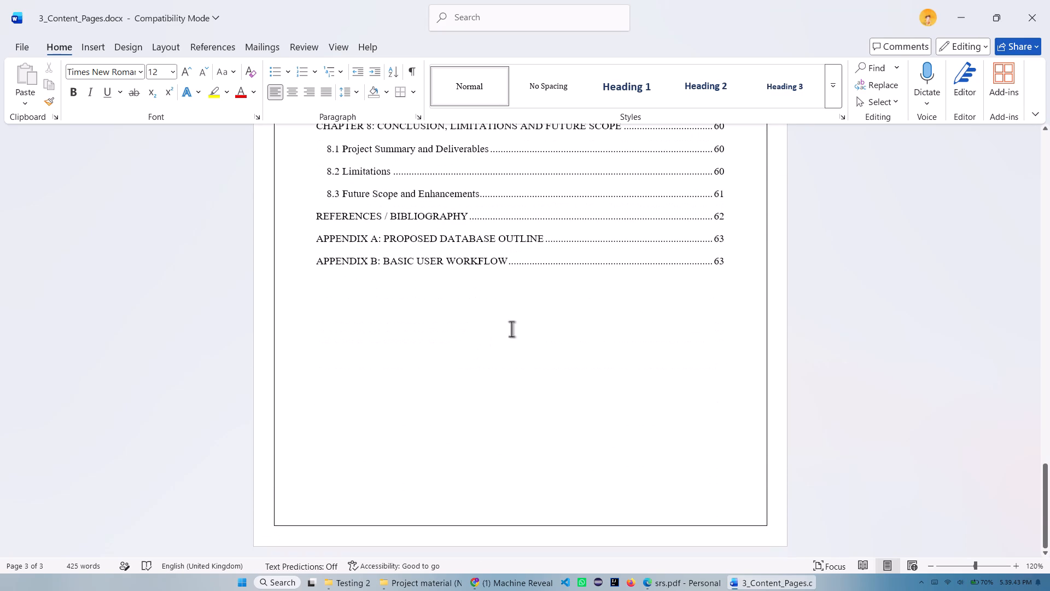
scroll(523, 353, "down", 12)
scroll(540, 378, "up", 20)
scroll(540, 378, "up", 8)
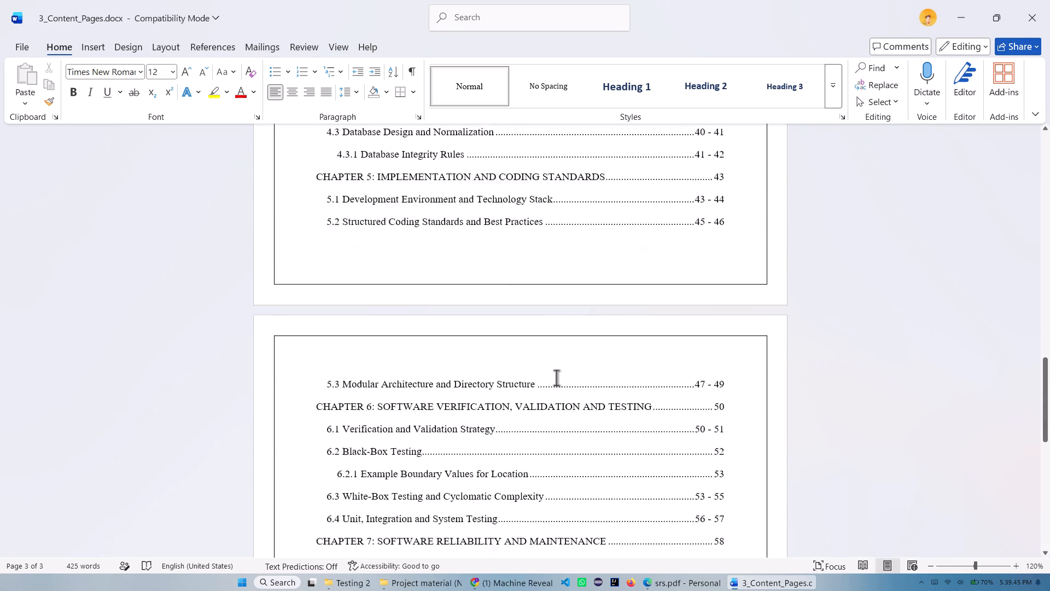
scroll(556, 378, "up", 1)
scroll(556, 378, "up", 20)
scroll(556, 378, "up", 20)
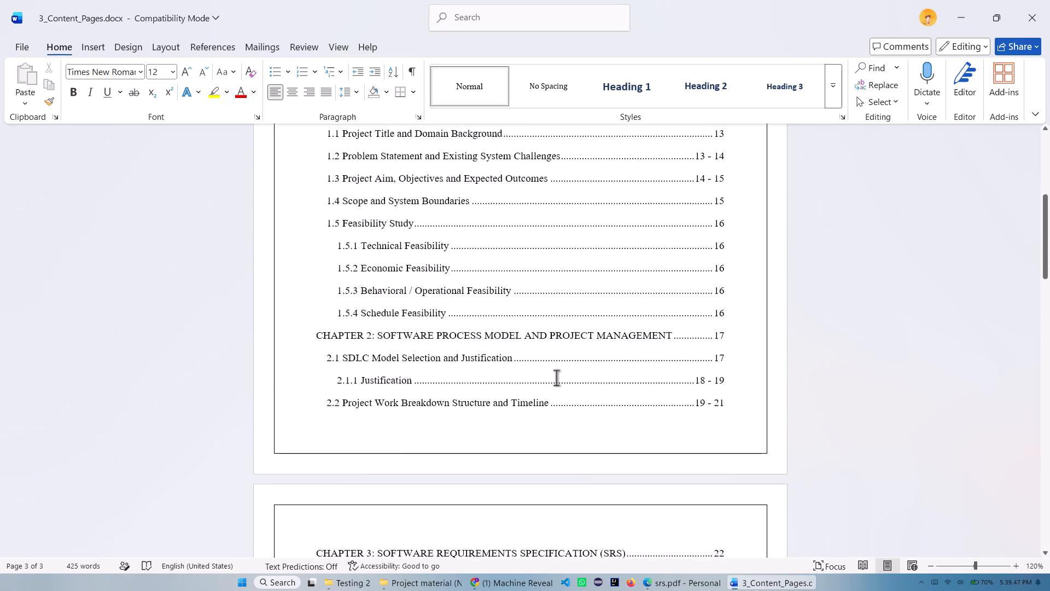
scroll(556, 378, "up", 17)
scroll(556, 378, "up", 13)
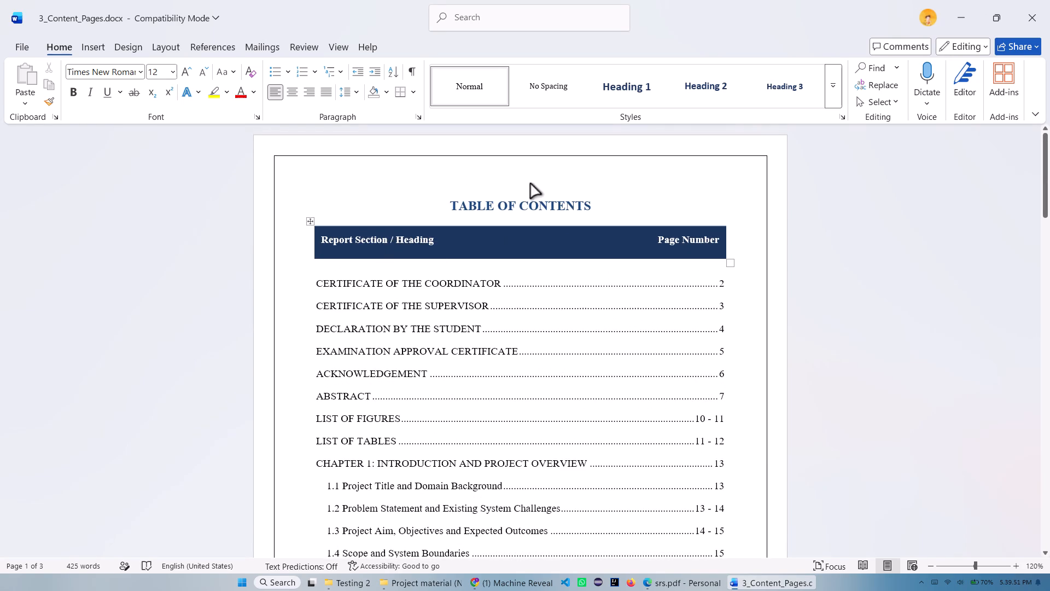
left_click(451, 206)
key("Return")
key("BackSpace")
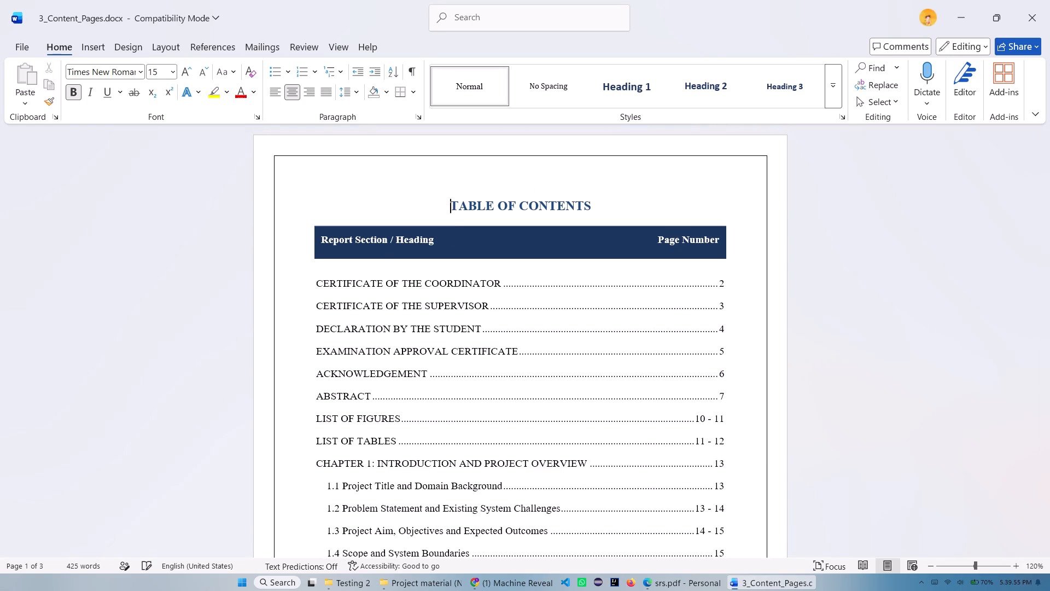
Insert a blank line between the TABLE OF CONTENTS heading and the table's header row.
left_click(595, 210)
key("Return")
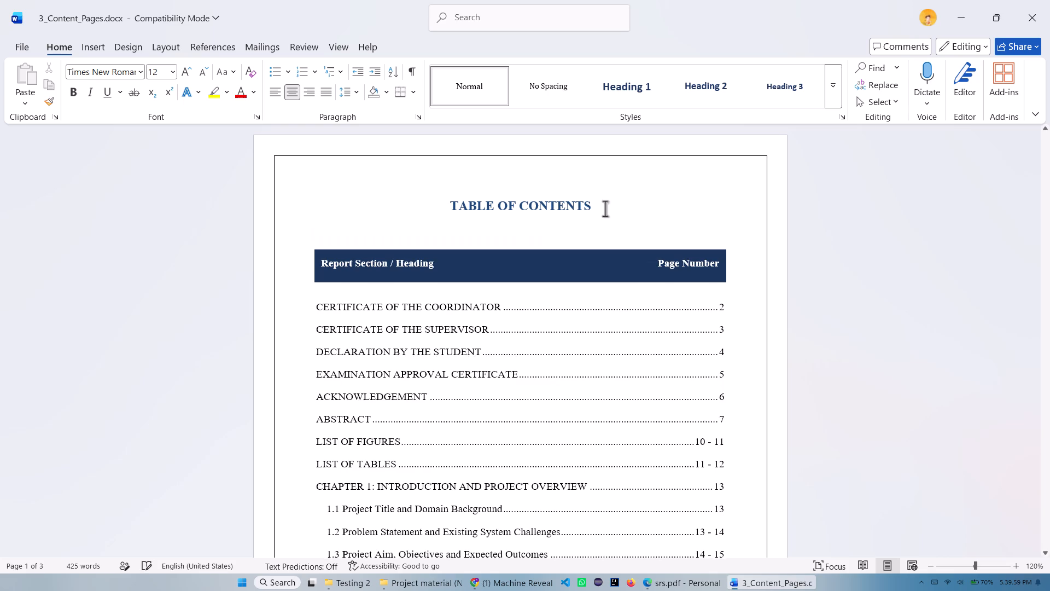
scroll(551, 243, "down", 7)
scroll(543, 254, "up", 15)
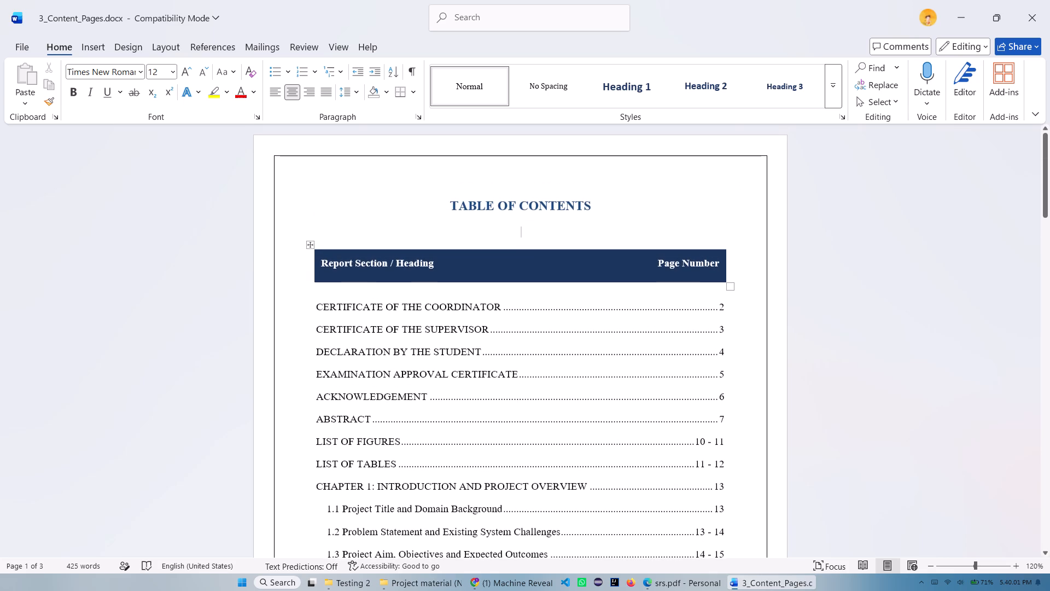
scroll(544, 254, "up", 2)
left_click(622, 206)
Check the page flow of the contents entries through to the end of the document.
scroll(606, 323, "down", 13)
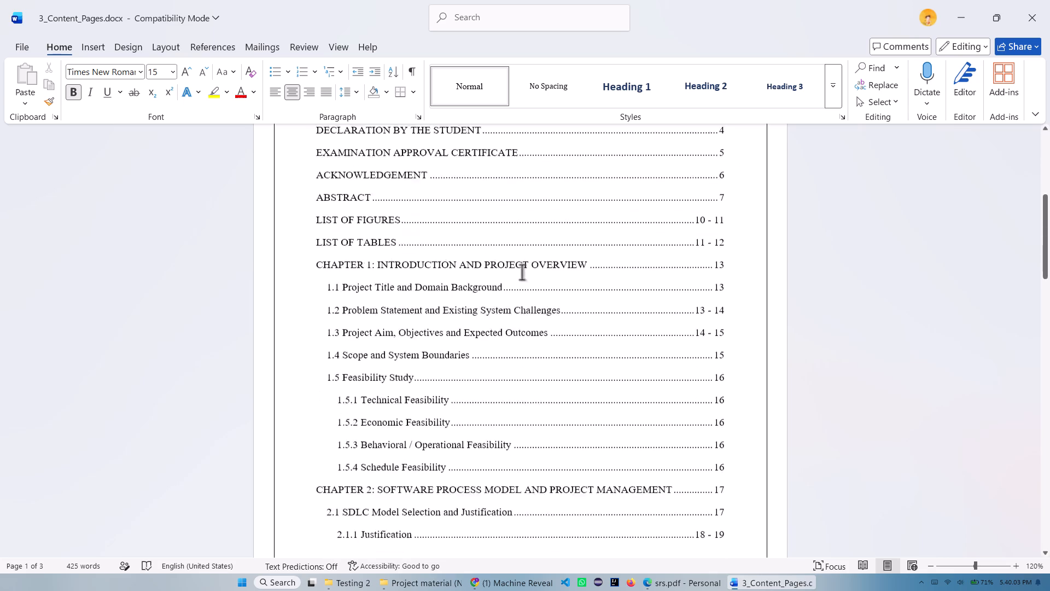
scroll(522, 272, "down", 20)
scroll(522, 272, "down", 20)
scroll(522, 272, "down", 2)
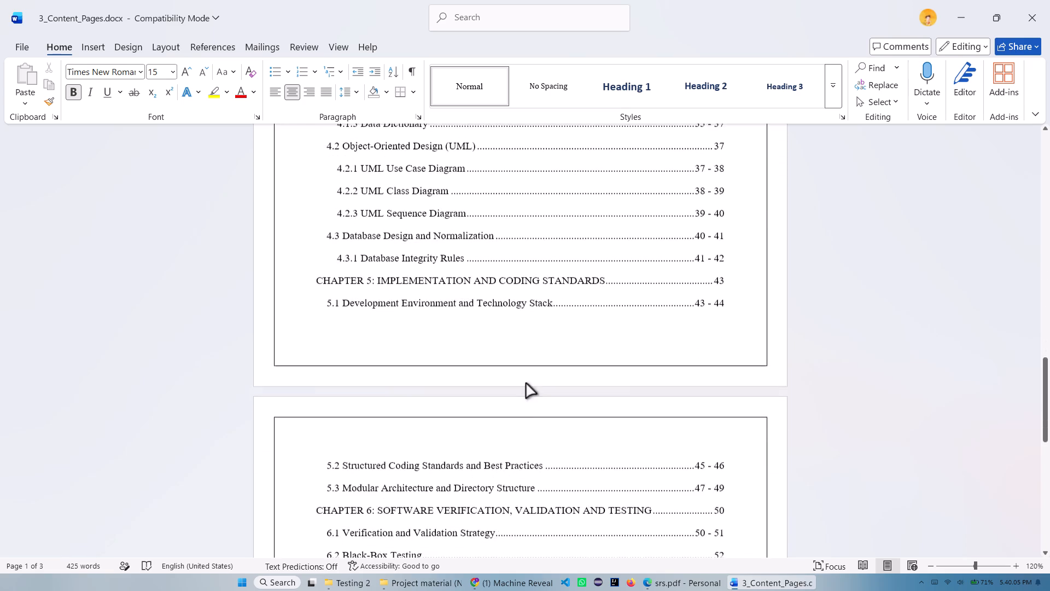
scroll(527, 386, "down", 17)
scroll(516, 392, "down", 12)
scroll(515, 386, "up", 5)
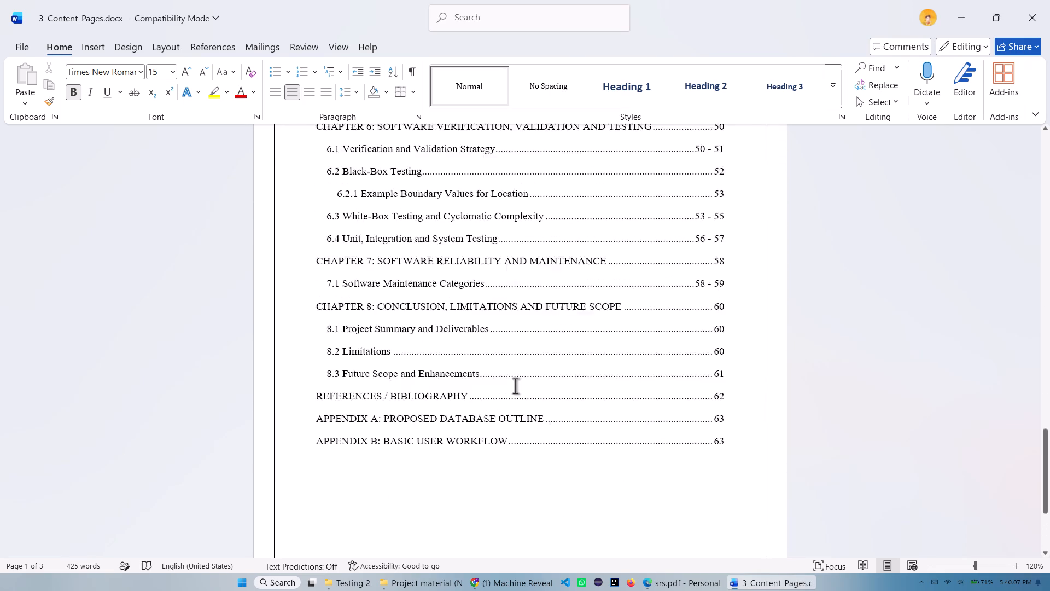
scroll(515, 386, "up", 9)
scroll(466, 275, "down", 19)
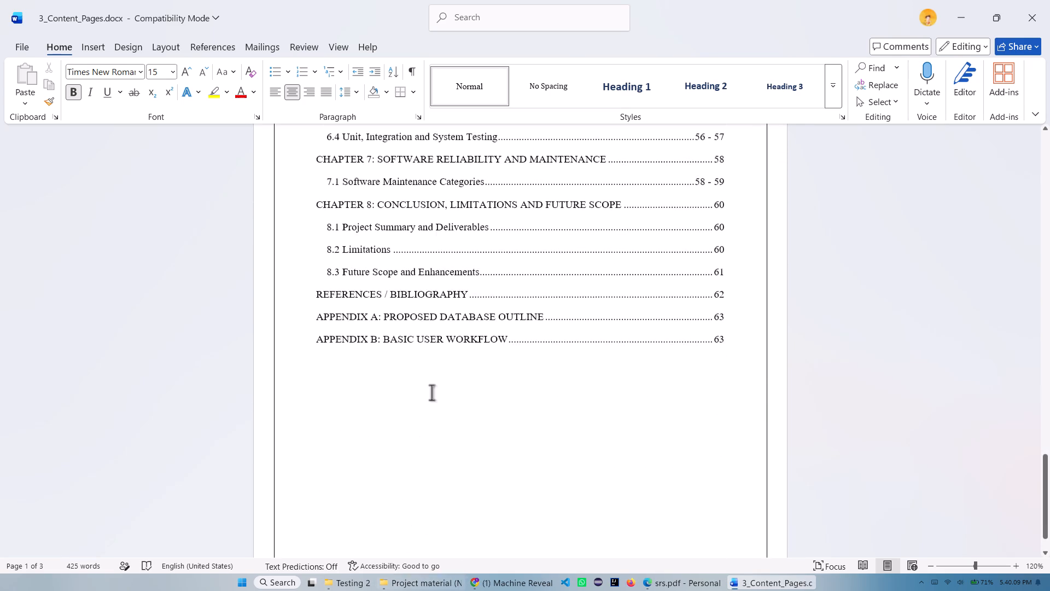
scroll(431, 392, "down", 15)
Save the trimmed contents document under its existing name.
left_click(19, 47)
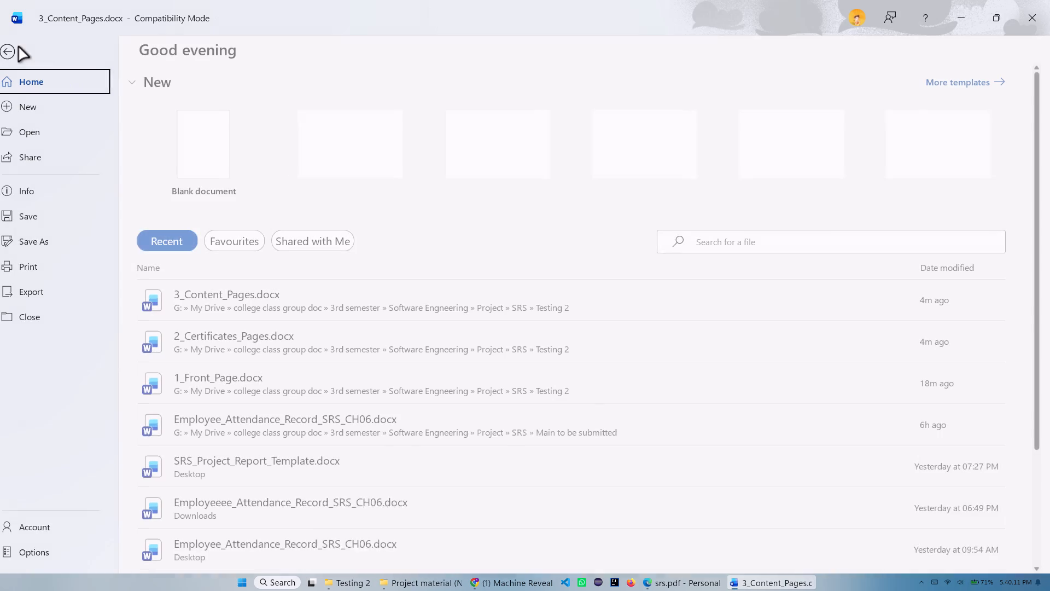
left_click(40, 217)
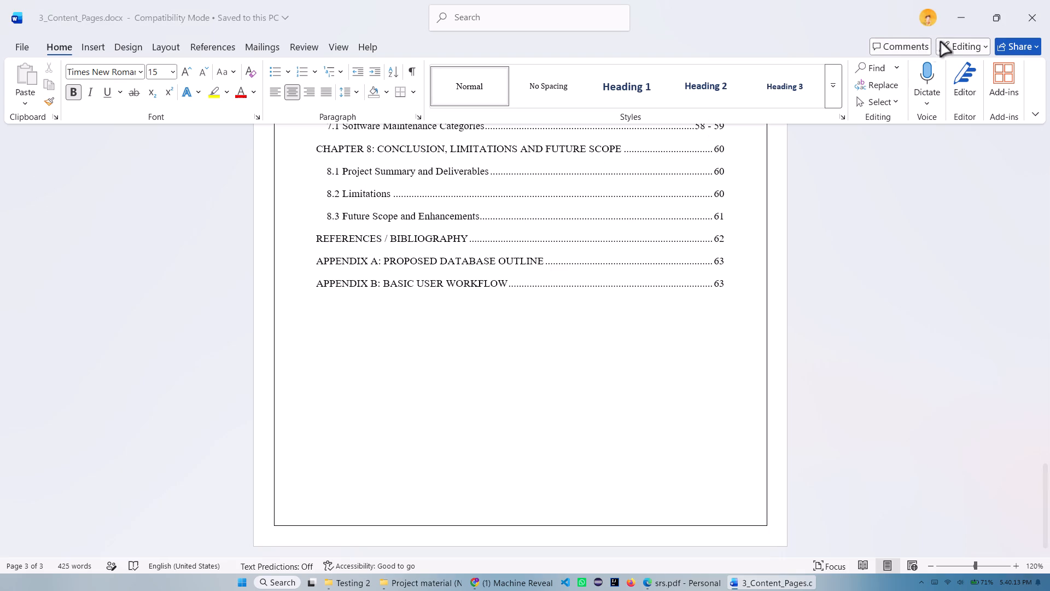
Switch to the Testing 2 folder in File Explorer and refresh its file list.
left_click(953, 20)
right_click(488, 184)
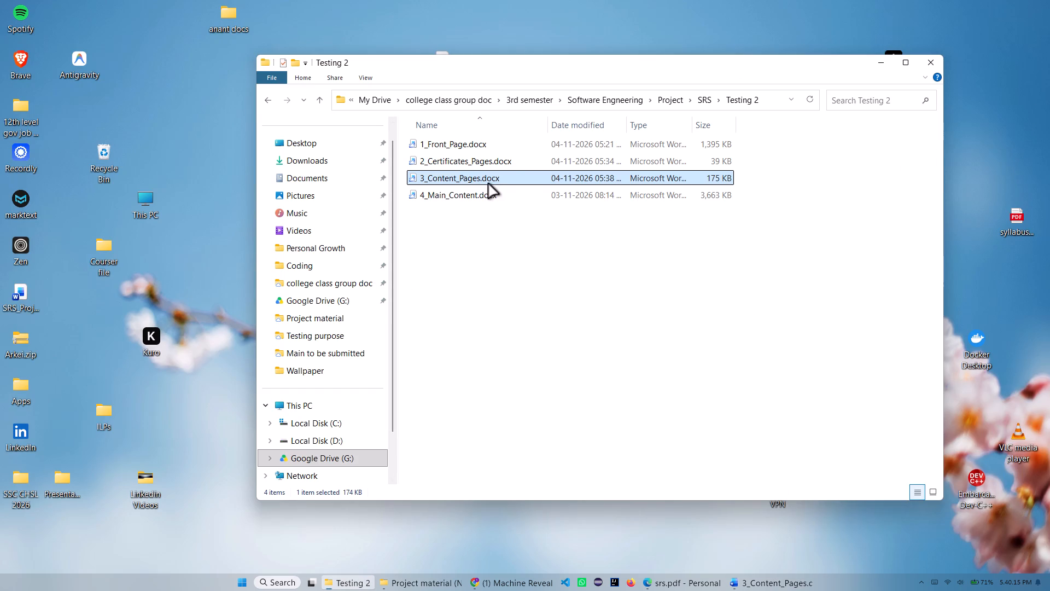
left_click(445, 253)
left_click(806, 100)
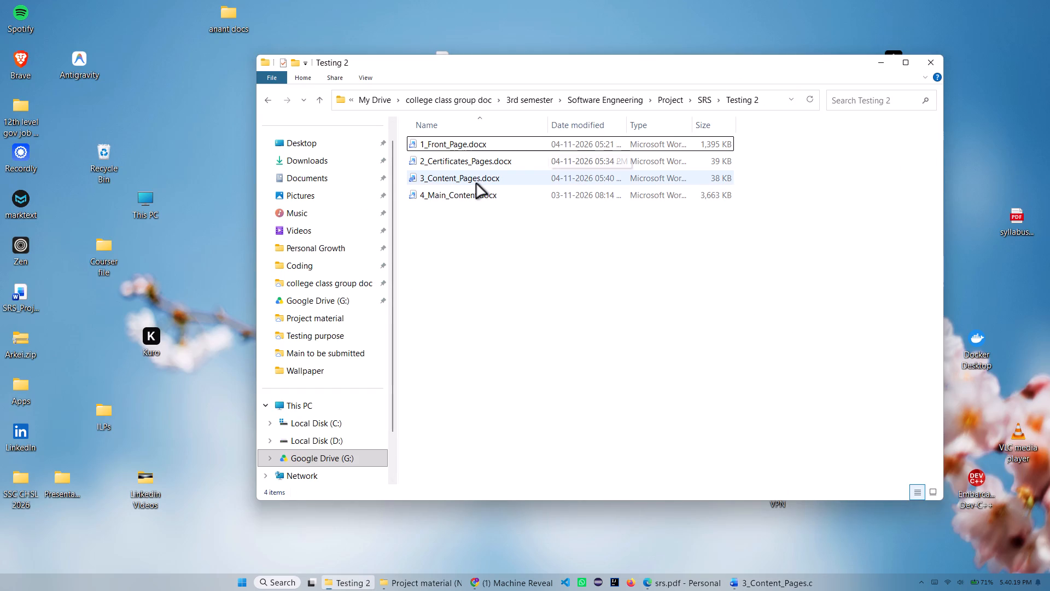
Return to 3_Content_Pages.docx in Word, review its pages up to the heading, and close the document.
double_click(472, 180)
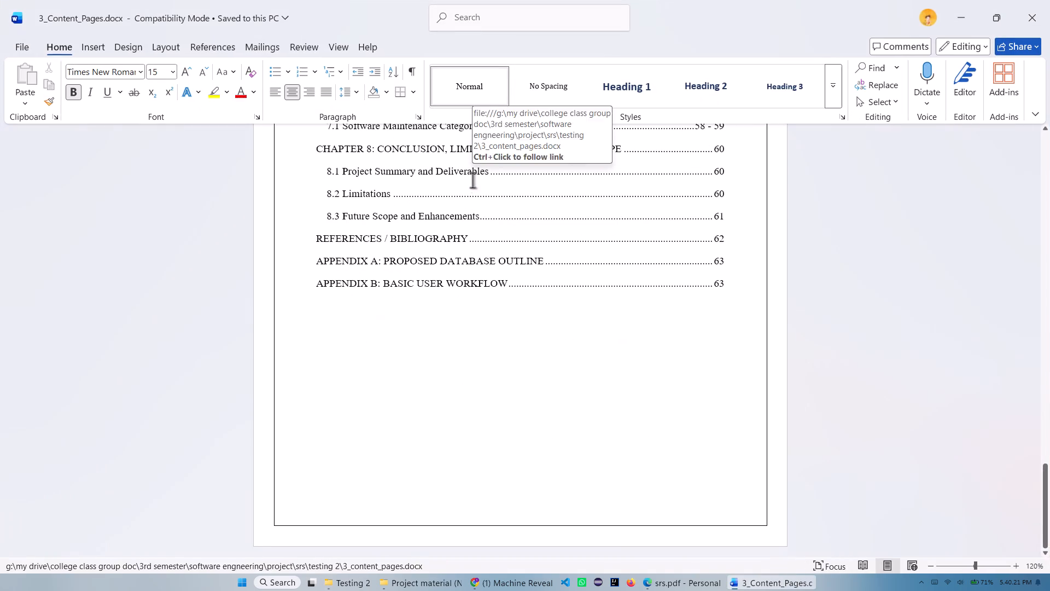
scroll(490, 264, "down", 8)
scroll(443, 311, "down", 7)
scroll(467, 315, "up", 20)
scroll(467, 315, "up", 10)
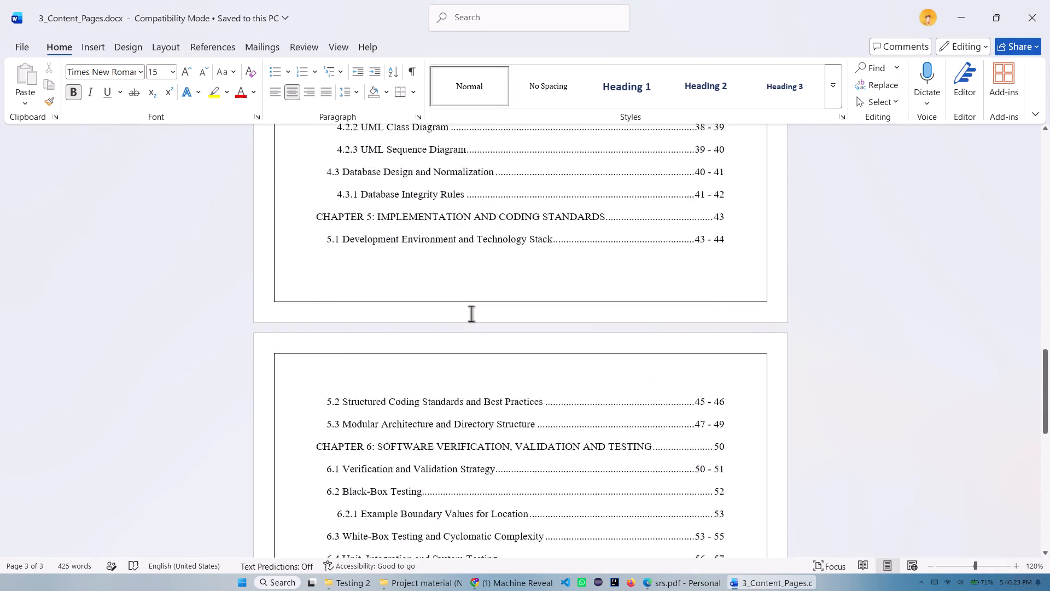
scroll(471, 314, "up", 20)
scroll(471, 314, "up", 20)
scroll(471, 314, "up", 20)
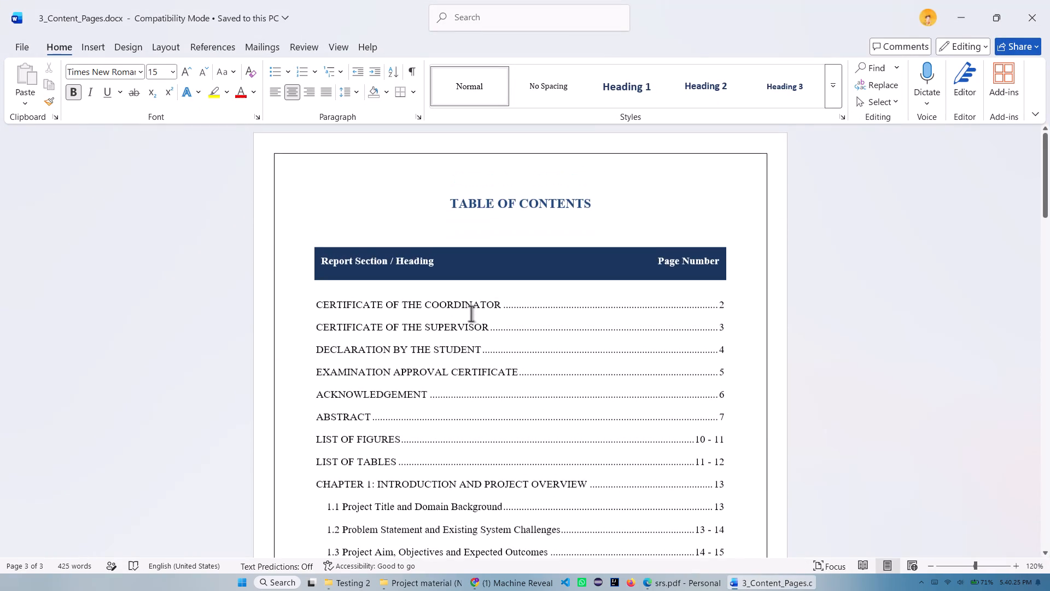
scroll(471, 314, "up", 10)
left_click(1025, 20)
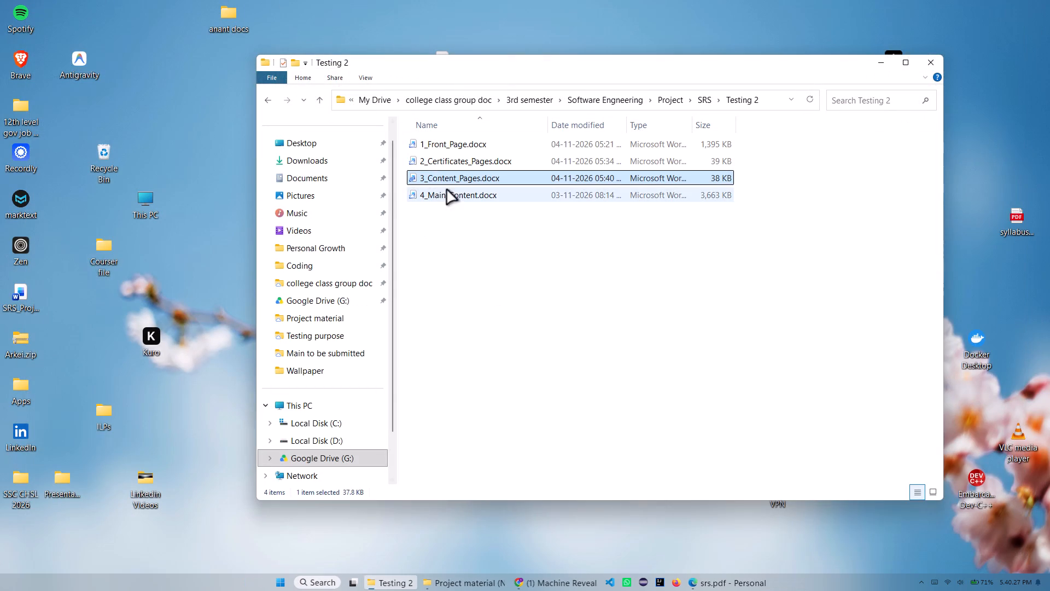
Rename 3_Content_Pages.docx in the Testing 2 folder as 3_Table_of_Content_Pages.docx.
right_click(452, 176)
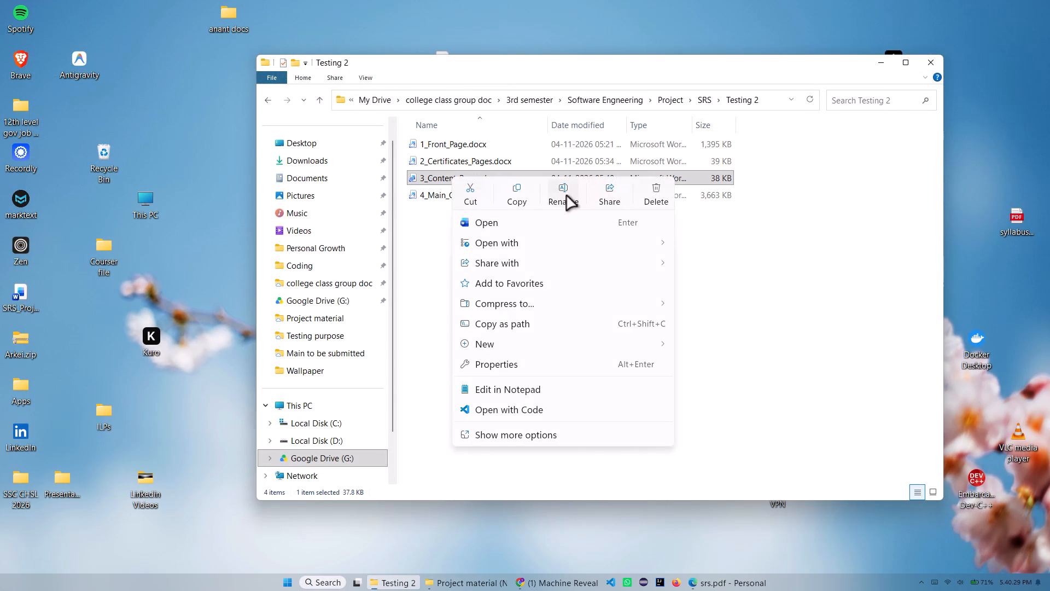
left_click(567, 196)
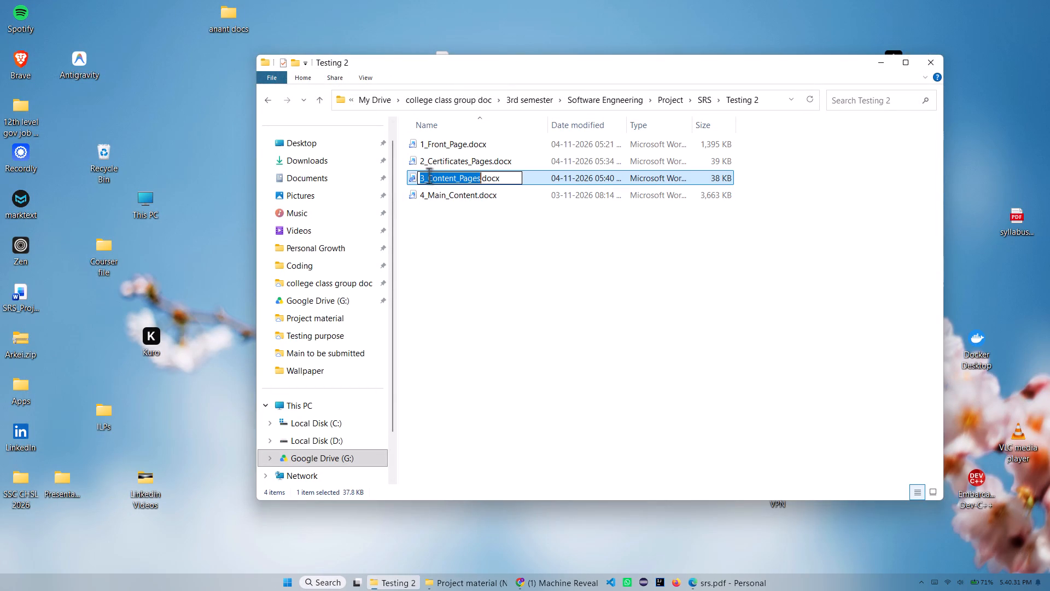
left_click(429, 176)
key("shift+t")
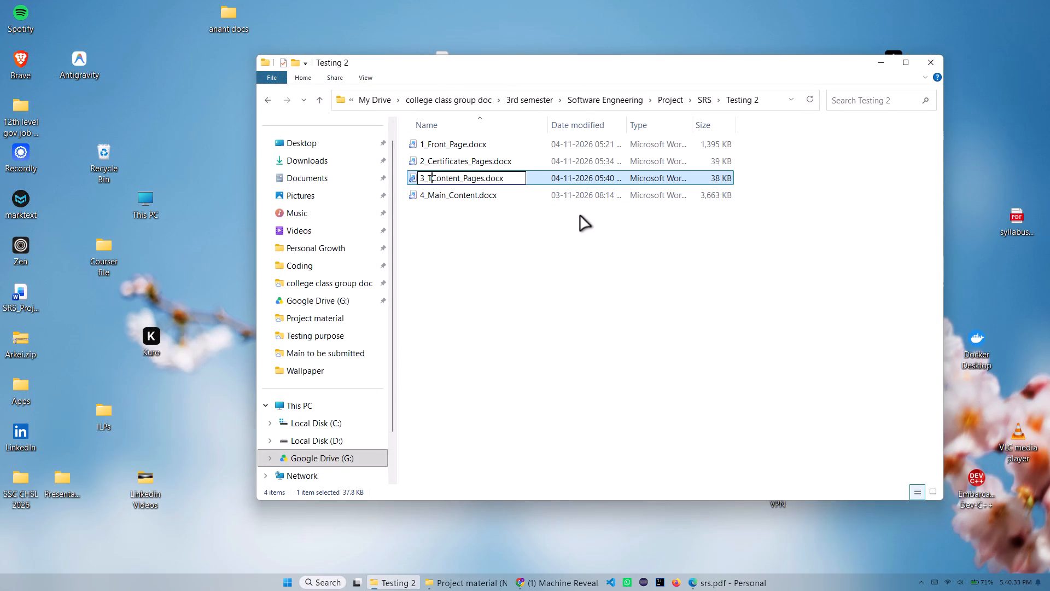
type("able")
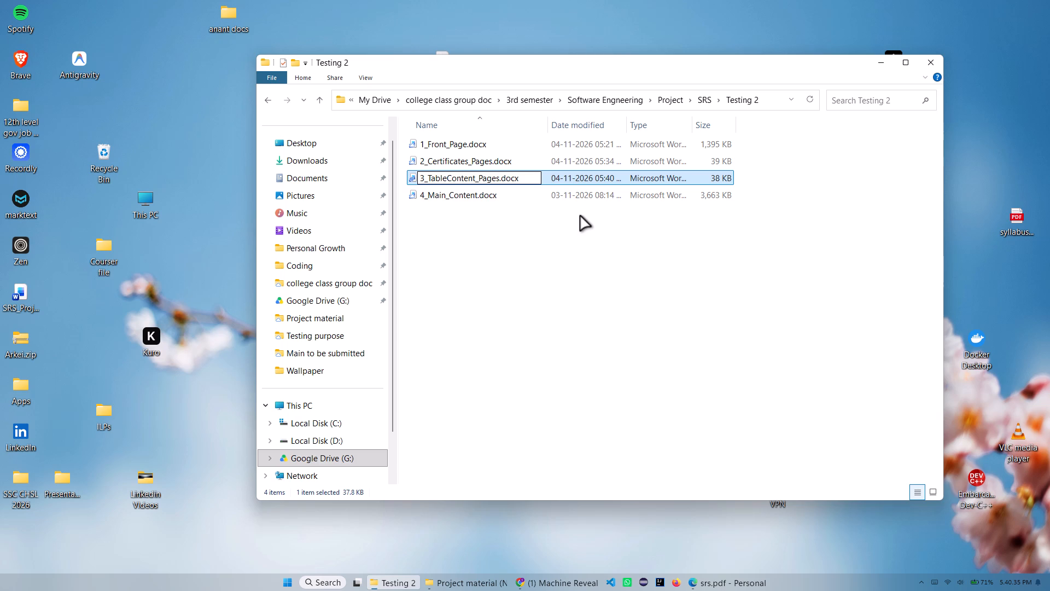
key("shift+underscore")
type("of")
key("shift+underscore")
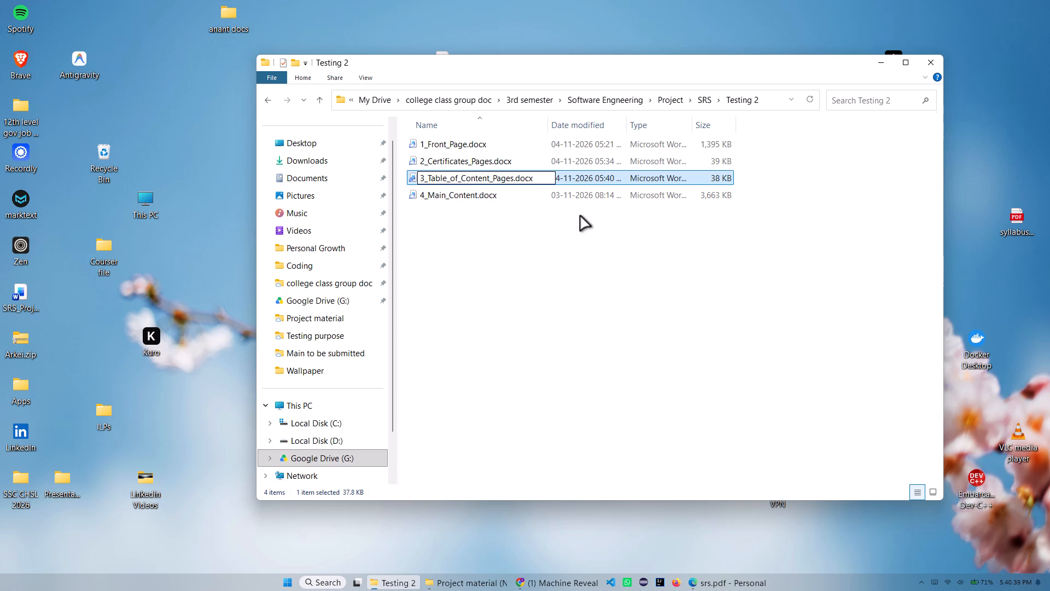
key("Return")
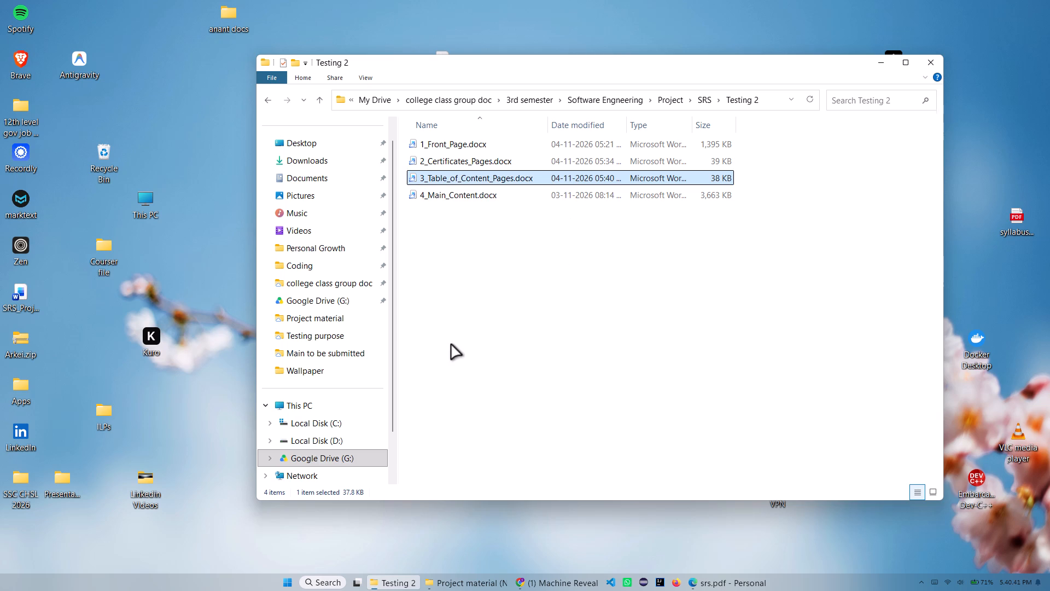
left_click(466, 323)
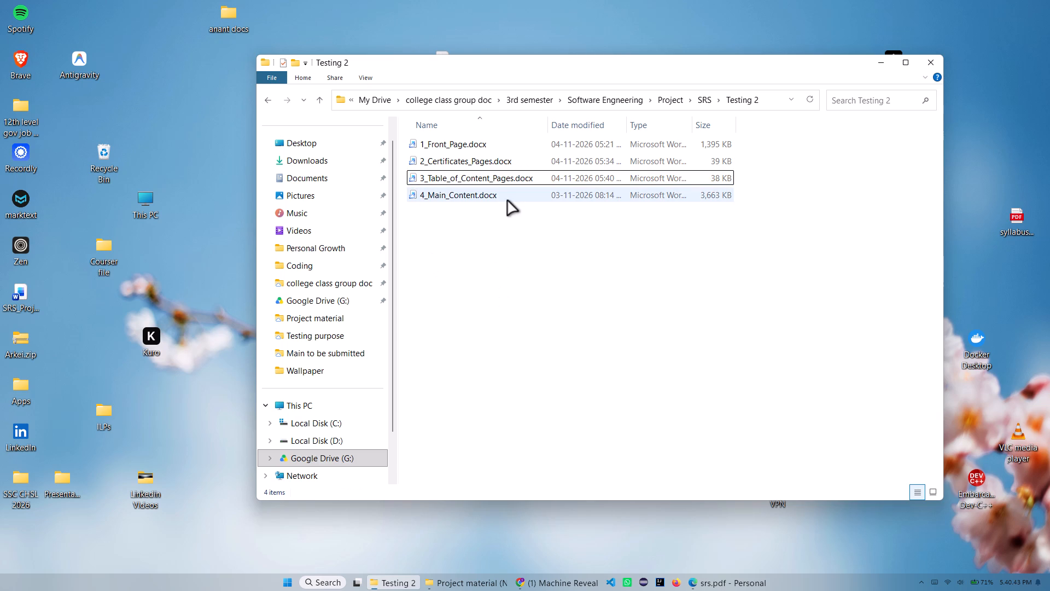
Open 4_Main_Content.docx in Word and enable editing.
double_click(475, 195)
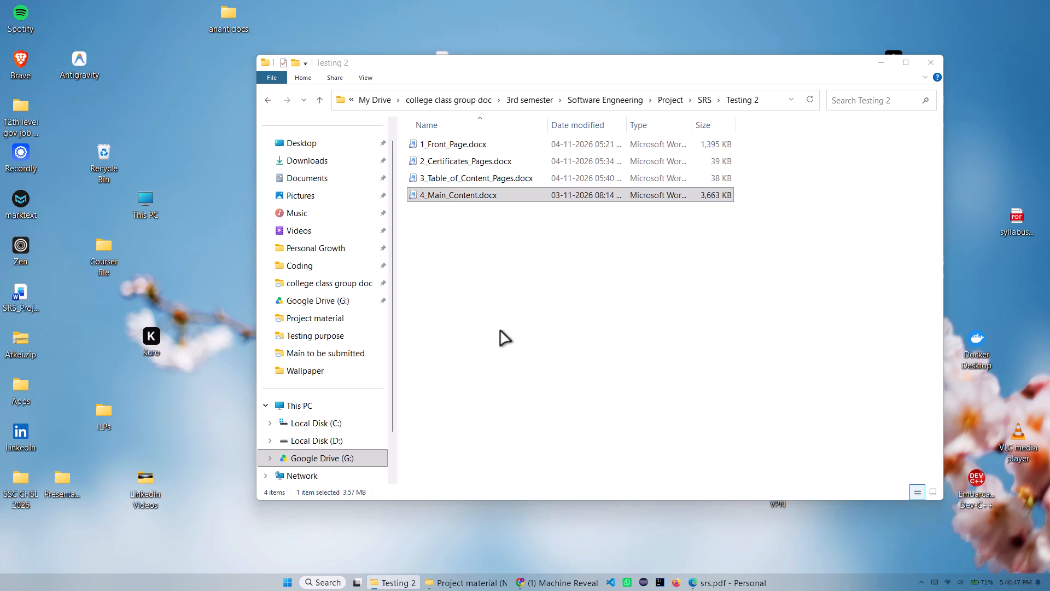
scroll(529, 277, "down", 6)
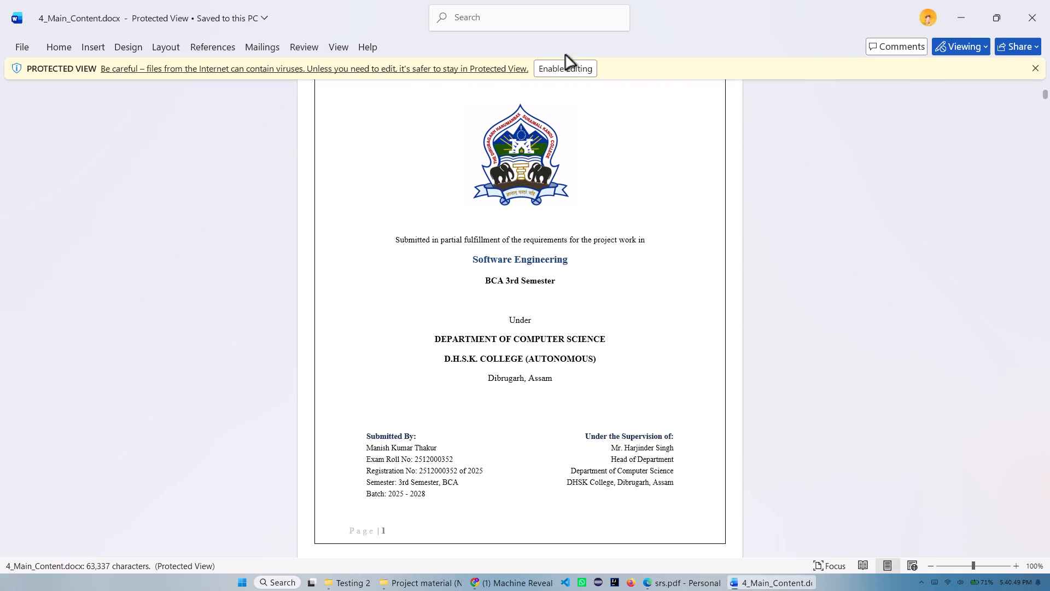
left_click(568, 67)
scroll(496, 225, "down", 6)
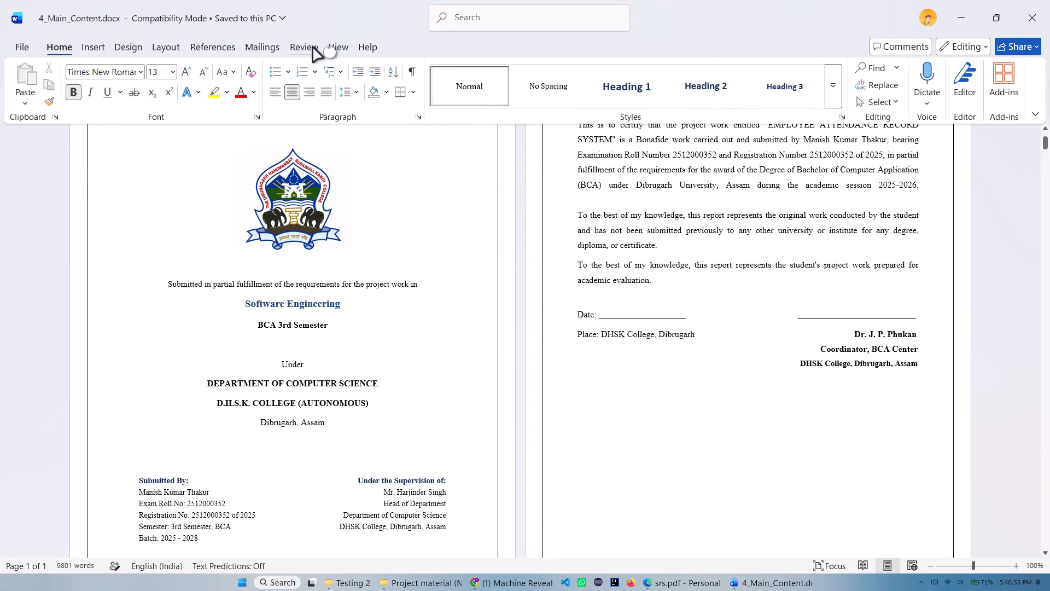
Display the document one page at a time at 110% zoom.
left_click(337, 46)
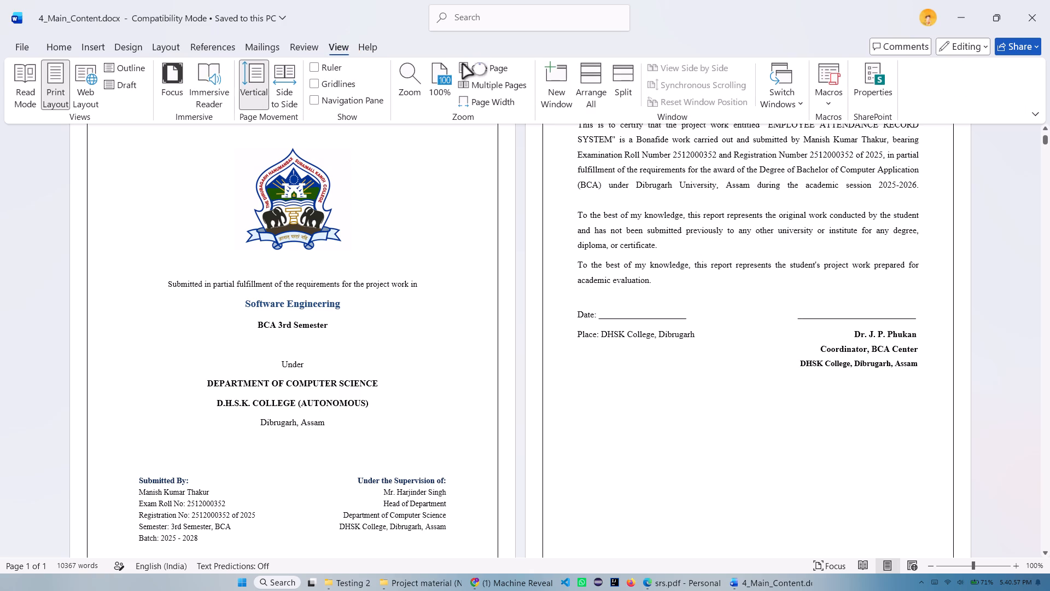
left_click(463, 66)
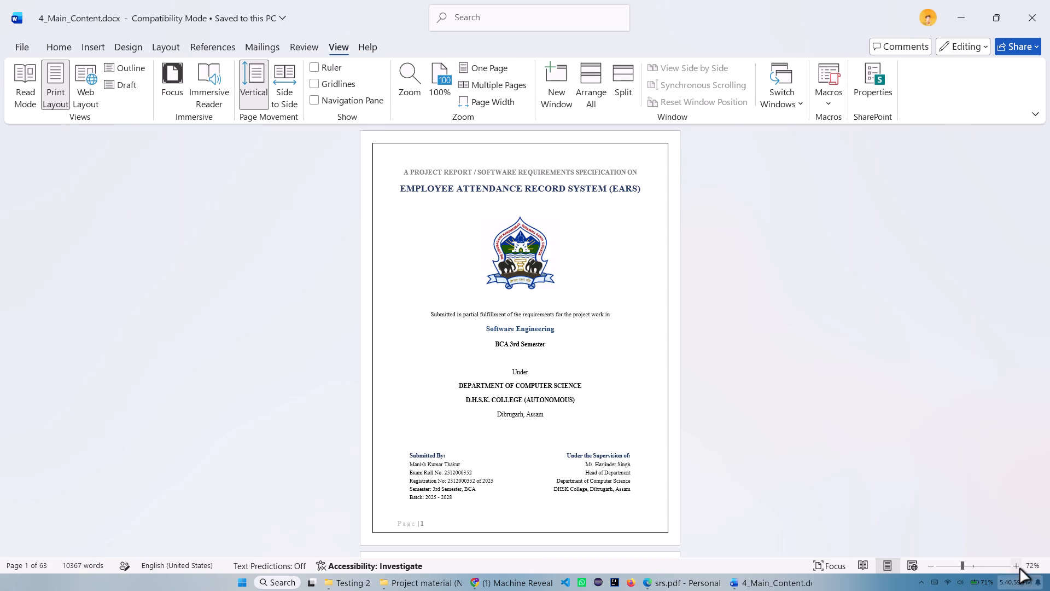
triple_click(1018, 569)
left_click(1015, 569)
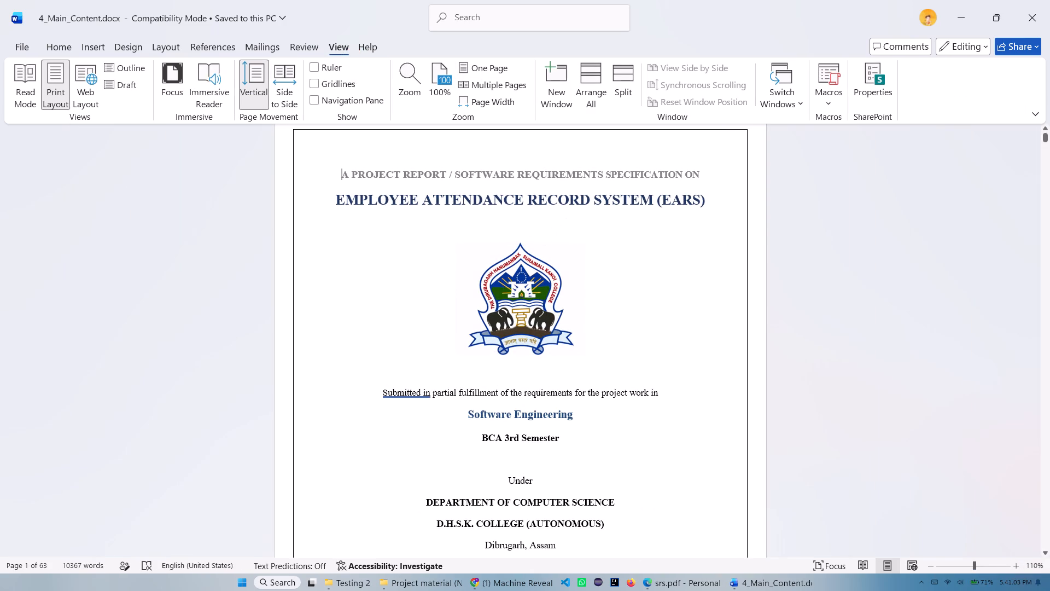
Delete the front matter from the title page heading through the 4.1 row of the List of Figures table.
left_click_drag(340, 174, 511, 562)
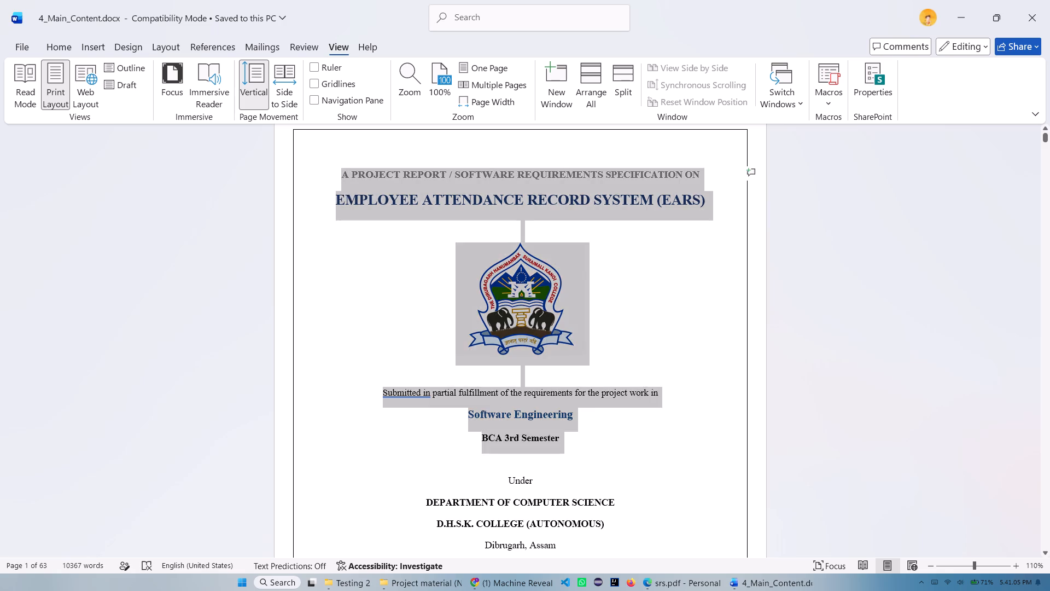
left_click_drag(511, 562, 542, 590)
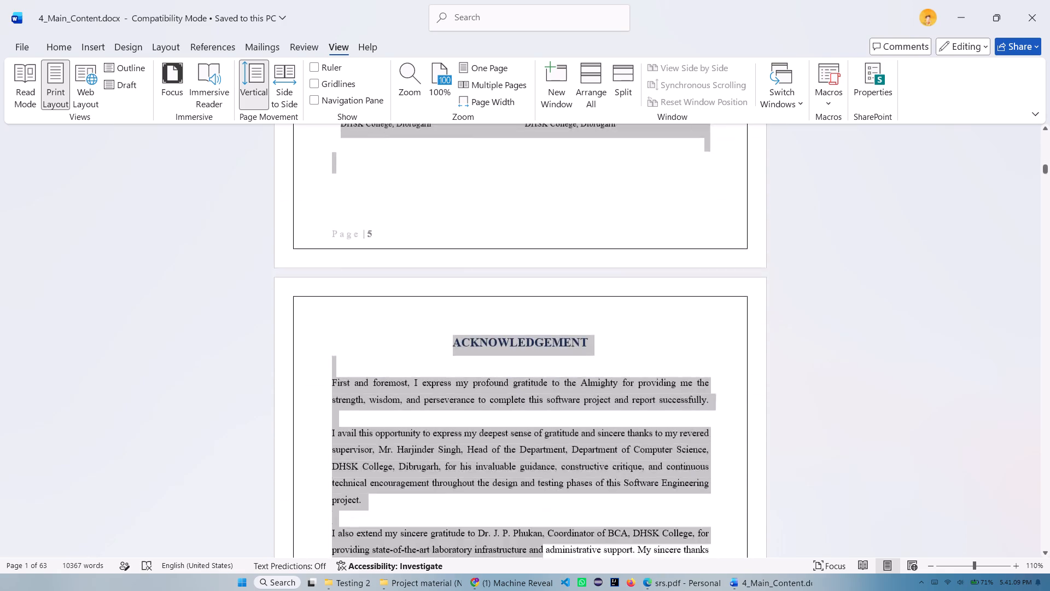
left_click_drag(542, 590, 544, 590)
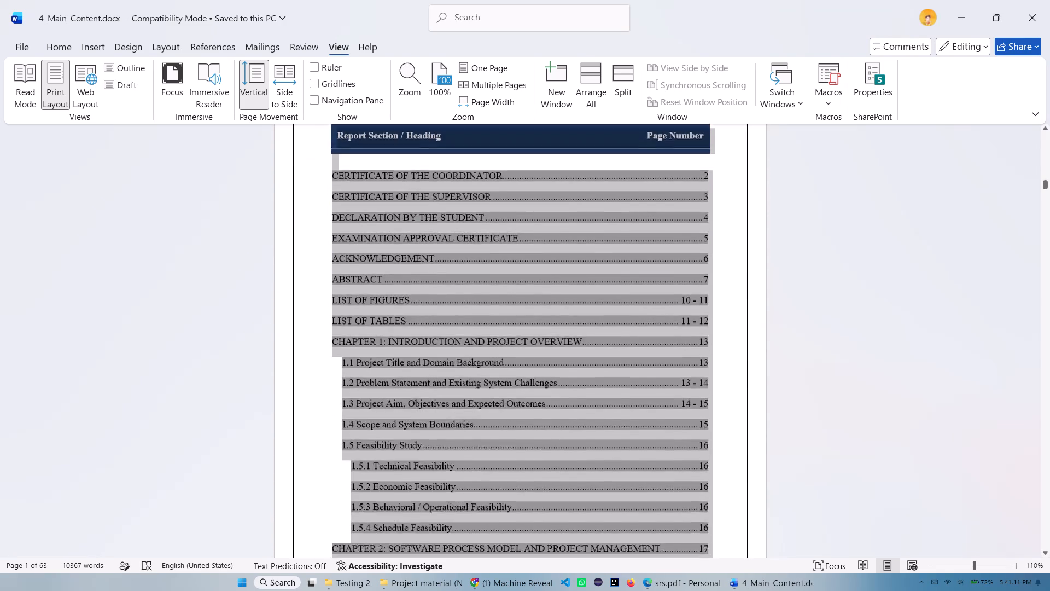
left_click_drag(544, 590, 549, 585)
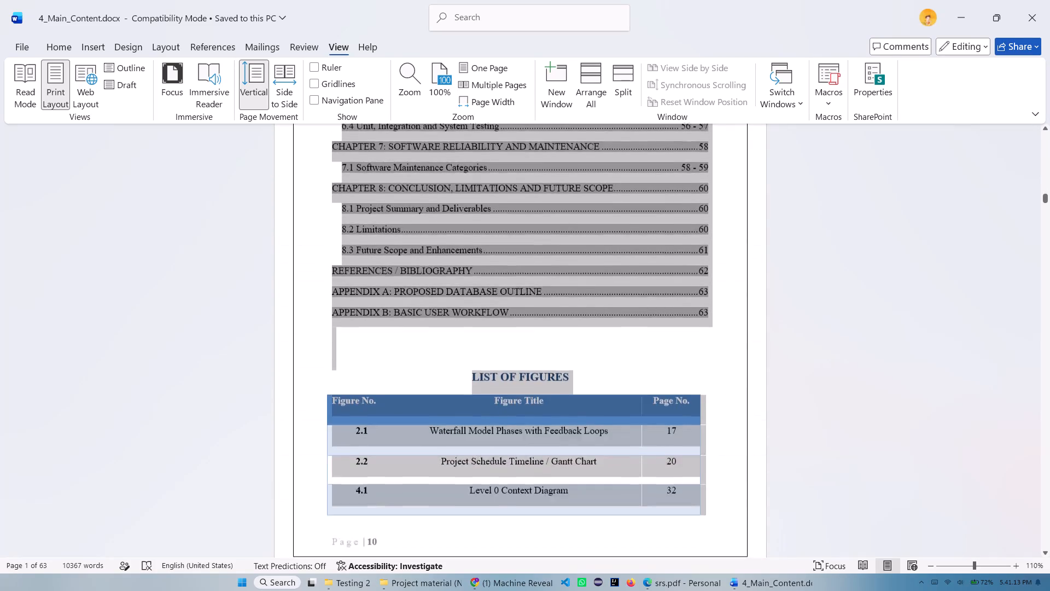
left_click_drag(549, 585, 682, 252)
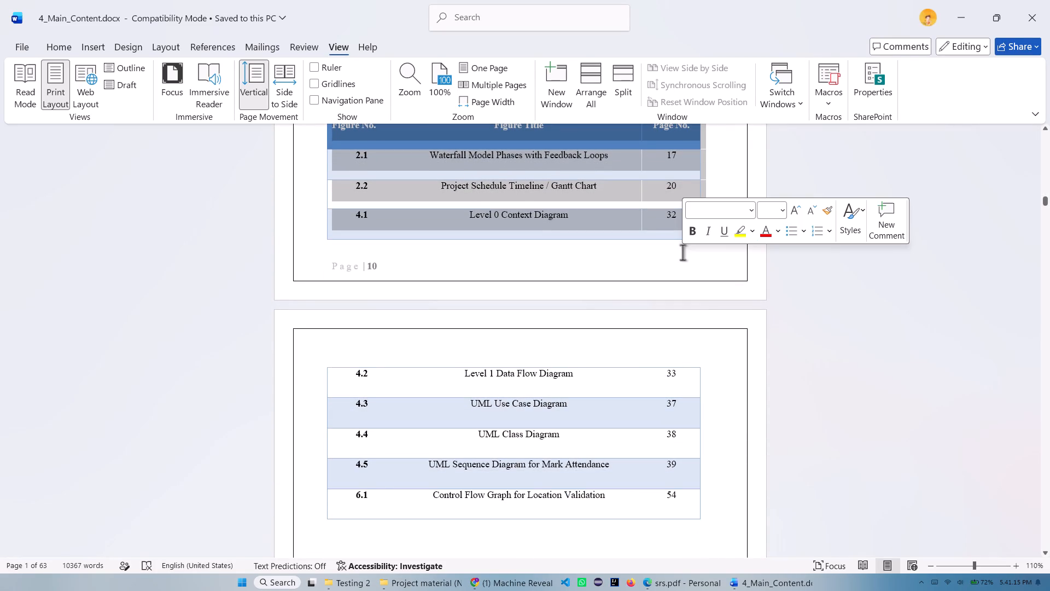
key("BackSpace")
Delete the leftover List of Figures rows, the List of Tables and the blank space before the Chapter 1 heading.
scroll(671, 237, "up", 13)
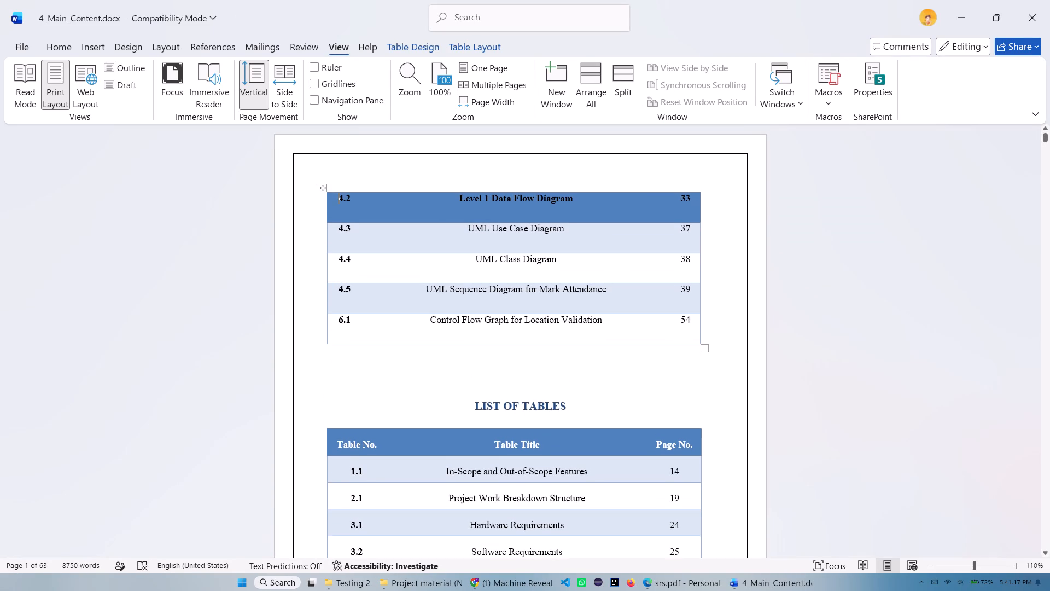
scroll(671, 237, "up", 9)
scroll(497, 253, "down", 20)
scroll(497, 253, "down", 14)
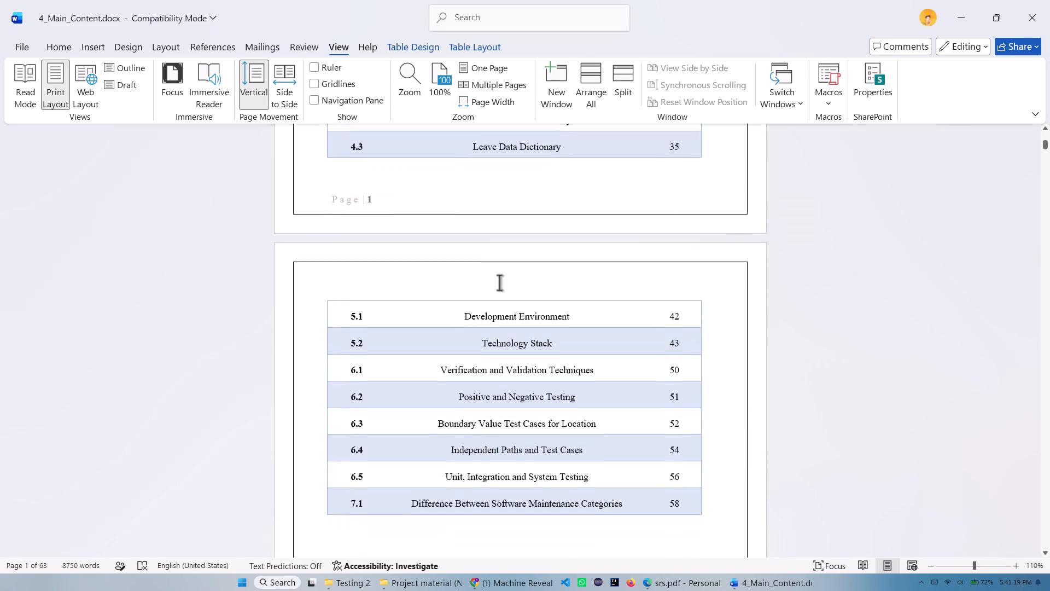
scroll(499, 282, "down", 20)
scroll(499, 282, "down", 8)
scroll(509, 276, "up", 7)
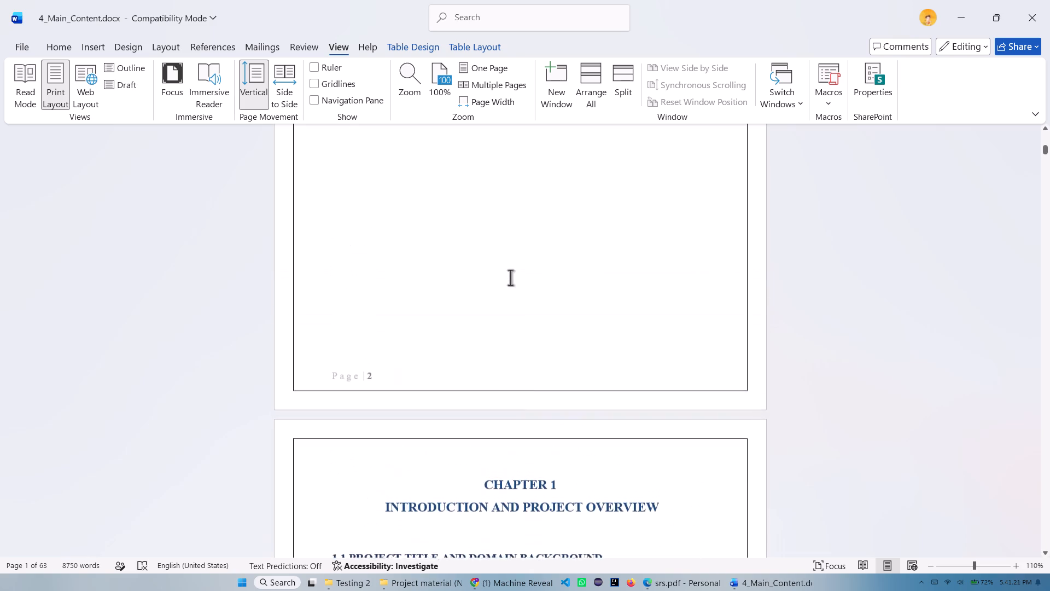
scroll(510, 277, "up", 3)
scroll(510, 277, "up", 20)
scroll(510, 277, "up", 20)
scroll(510, 277, "up", 5)
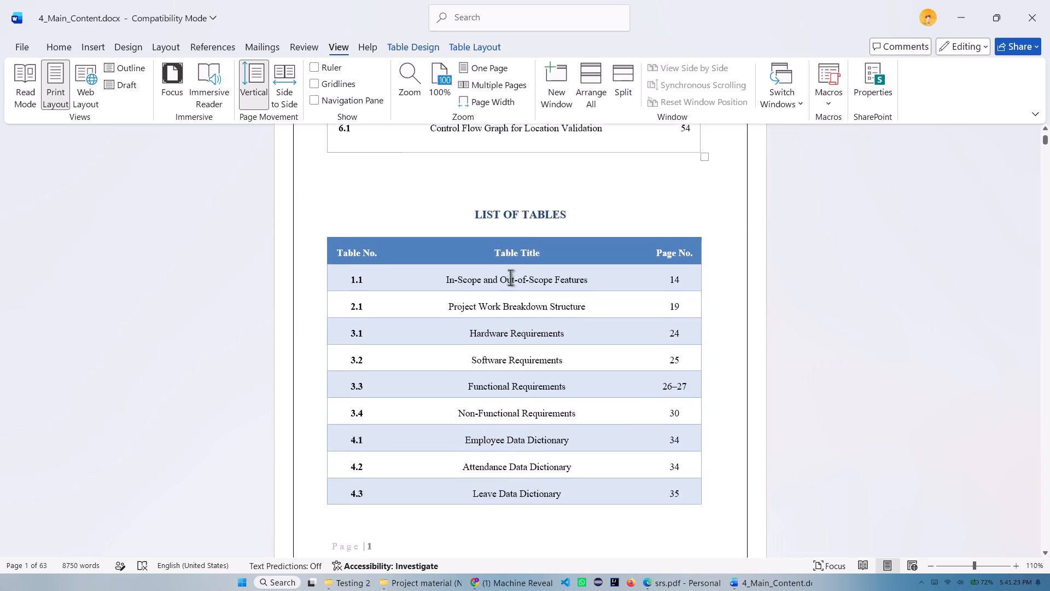
scroll(510, 277, "up", 19)
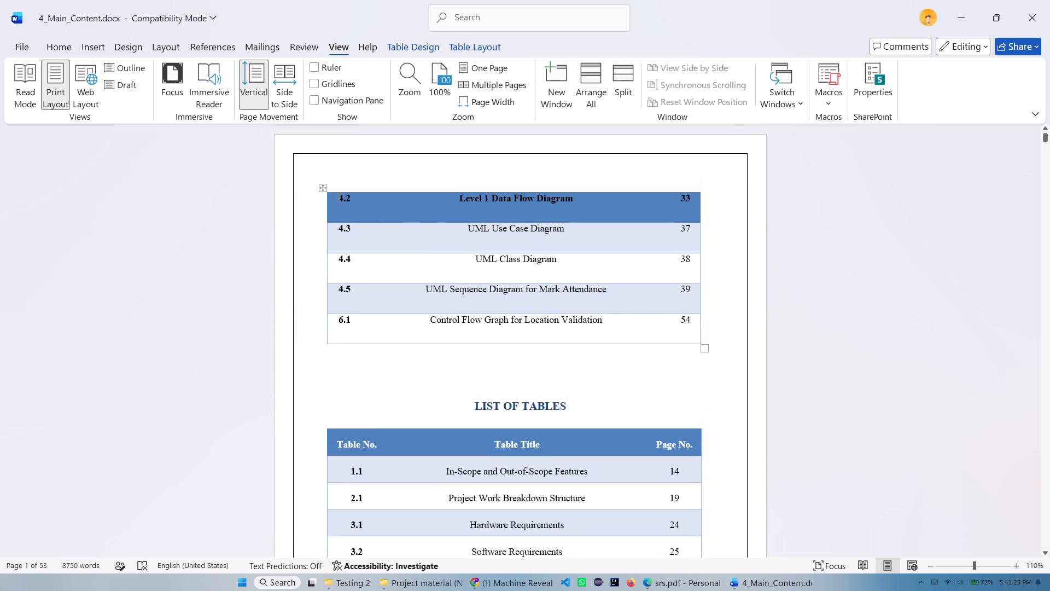
left_click_drag(337, 198, 564, 526)
scroll(564, 520, "down", 4)
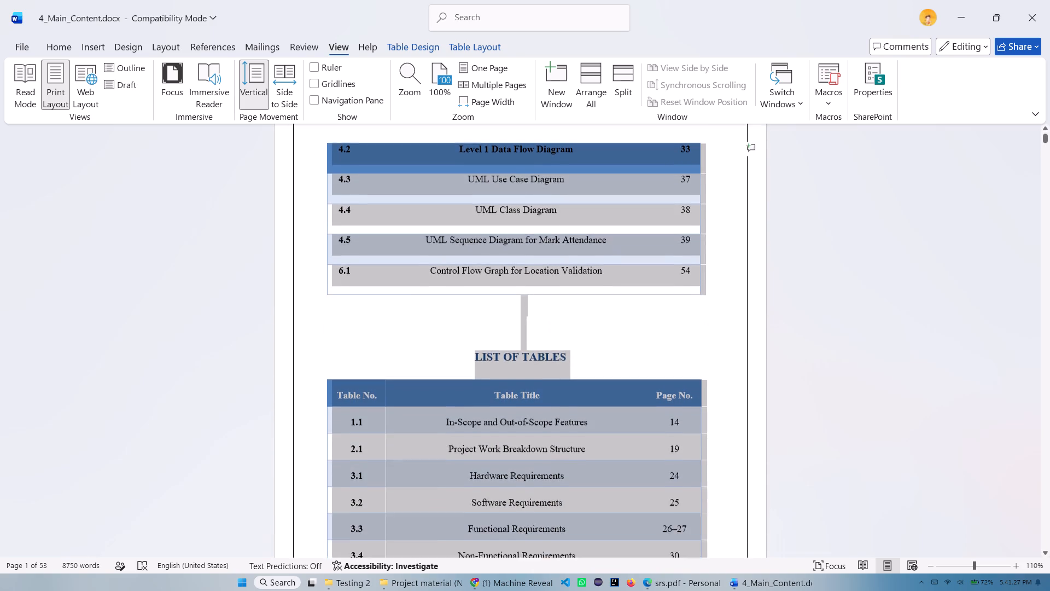
scroll(564, 526, "down", 1)
left_click_drag(564, 526, 603, 478)
scroll(584, 429, "down", 16)
scroll(602, 474, "down", 5)
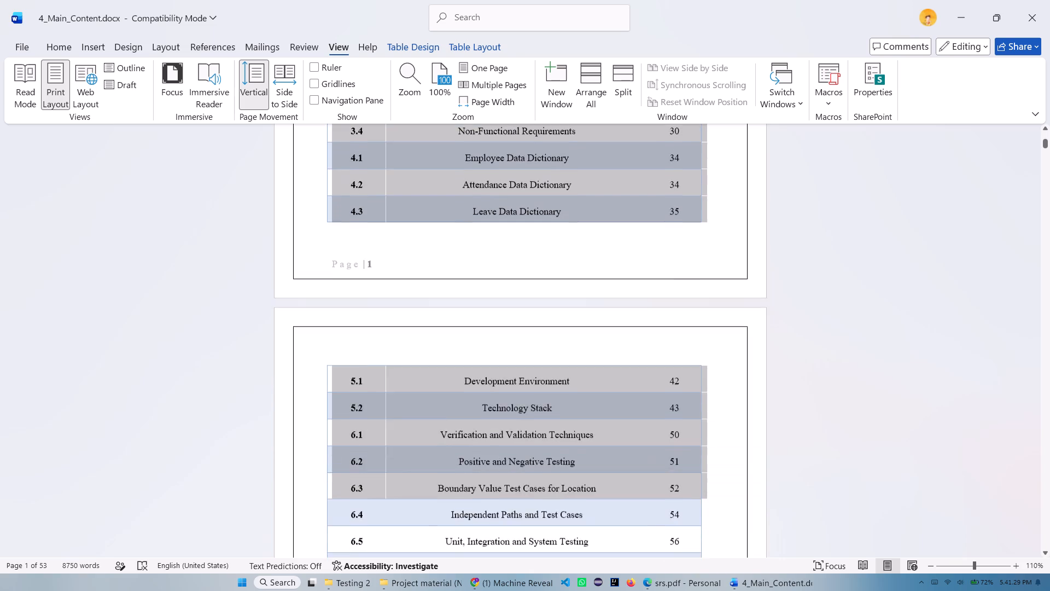
left_click_drag(603, 478, 616, 494)
scroll(605, 484, "down", 20)
scroll(616, 494, "down", 4)
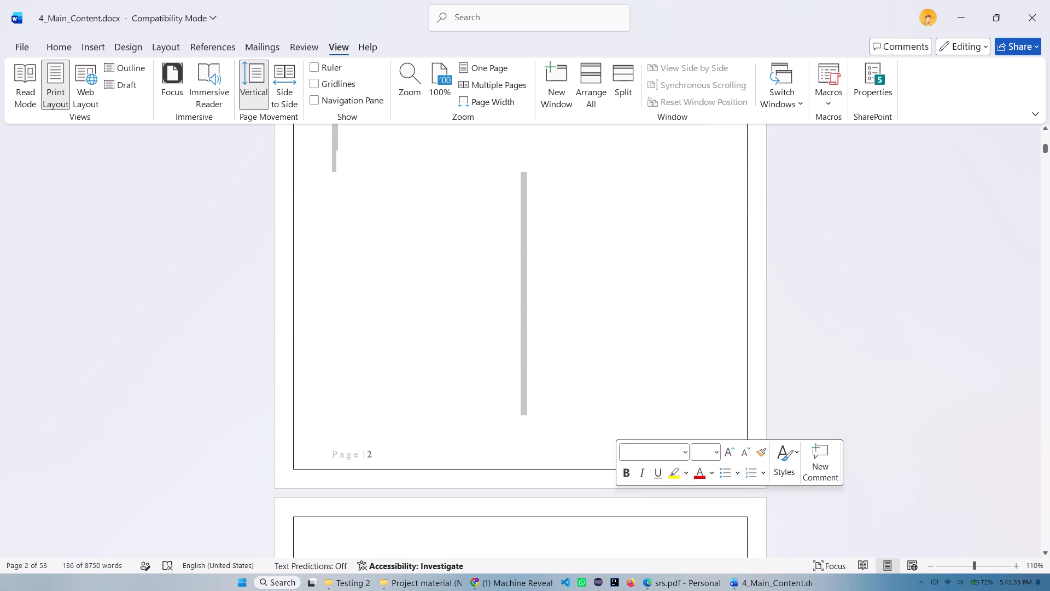
key("BackSpace")
scroll(589, 210, "up", 7)
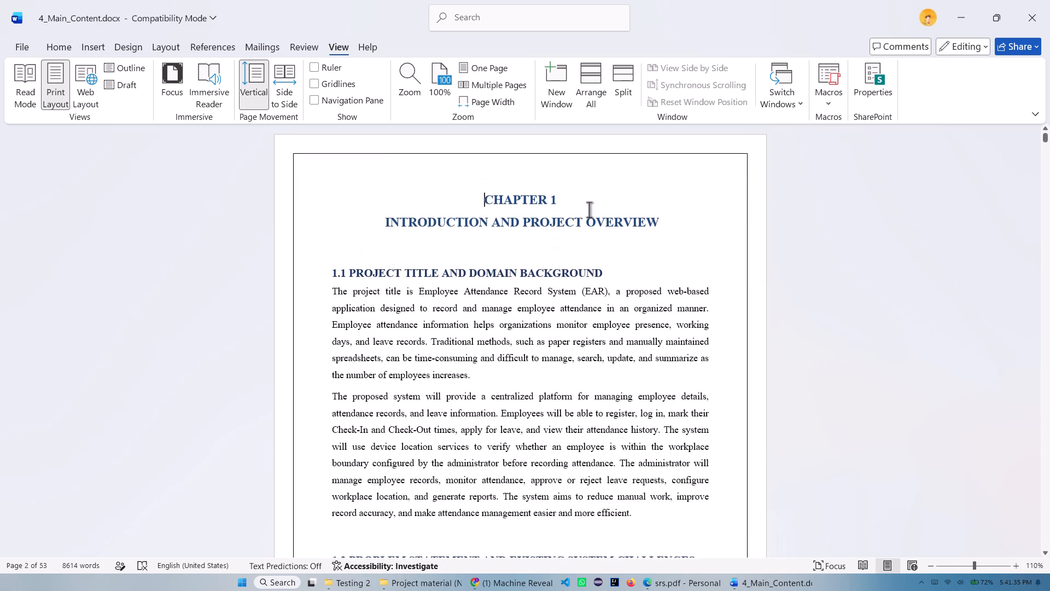
Review the trimmed document from Chapter 1 through Appendix B on the last page and return to the beginning.
scroll(604, 264, "down", 20)
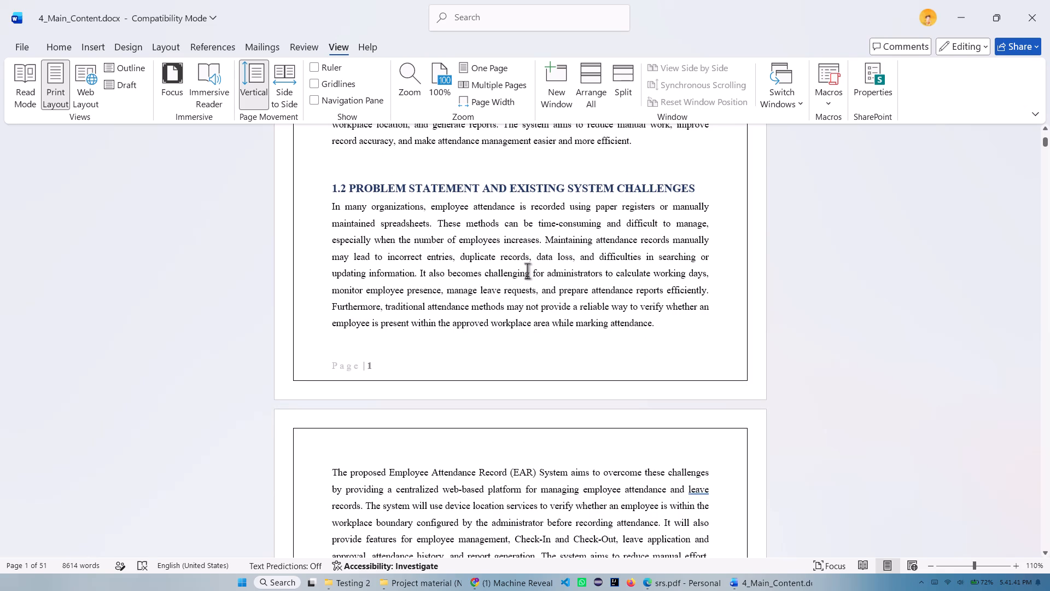
scroll(464, 292, "down", 8)
scroll(456, 227, "down", 7)
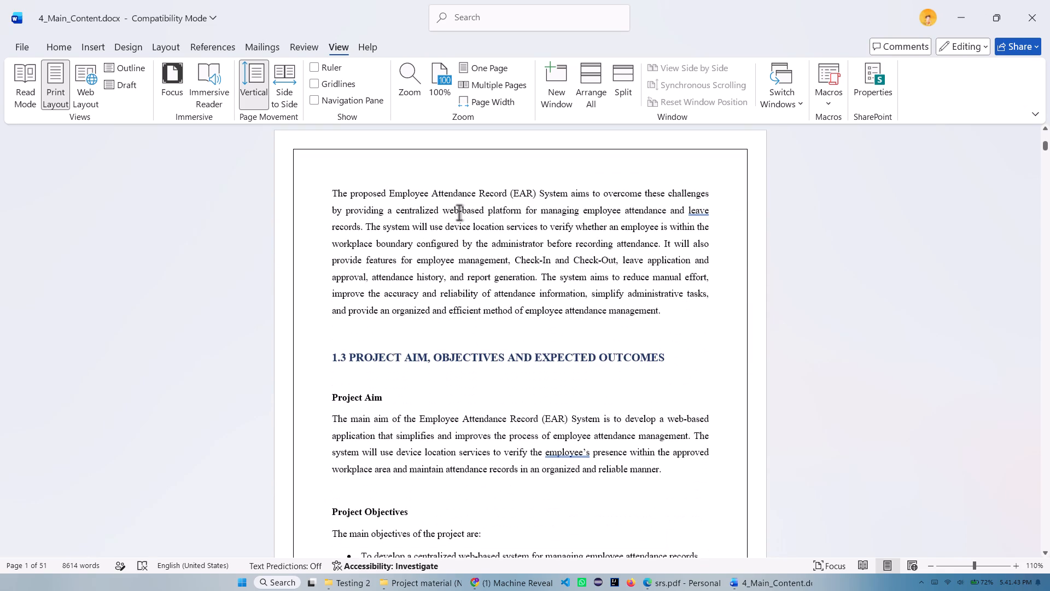
scroll(460, 207, "up", 20)
scroll(460, 207, "up", 20)
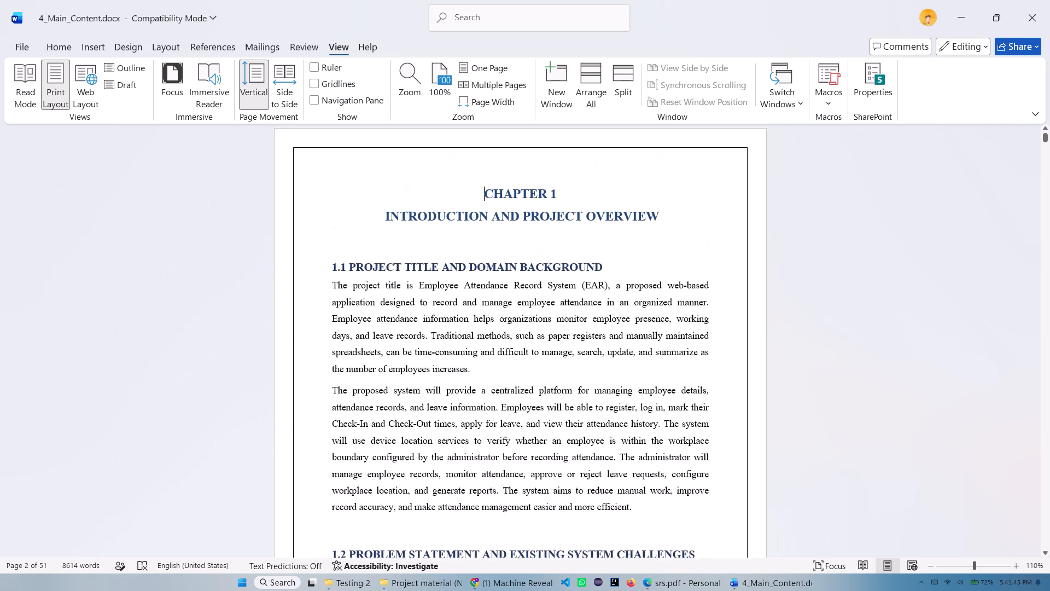
scroll(461, 205, "up", 9)
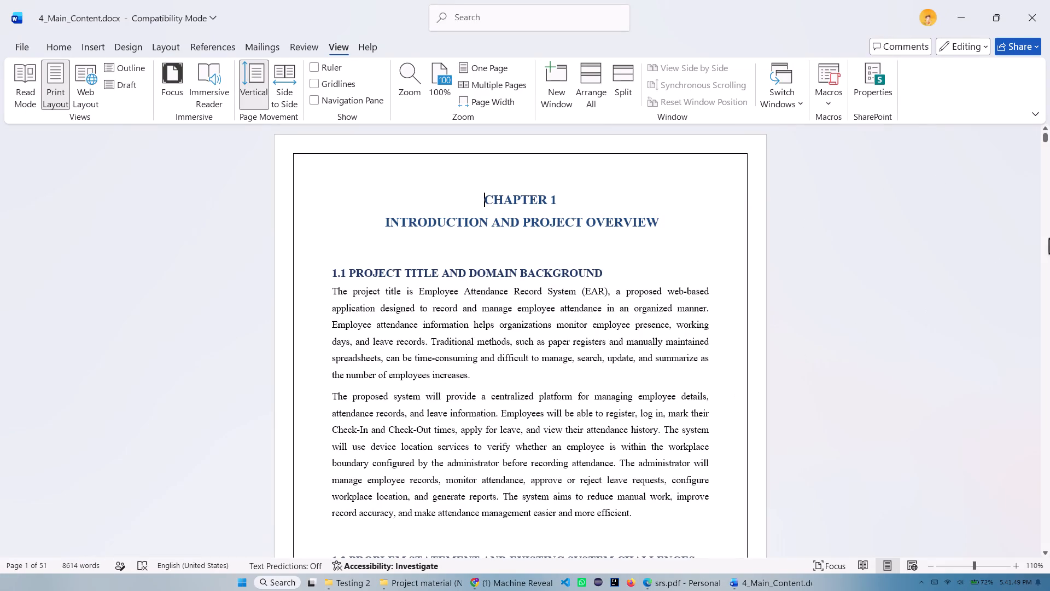
left_click_drag(1046, 142, 1046, 200)
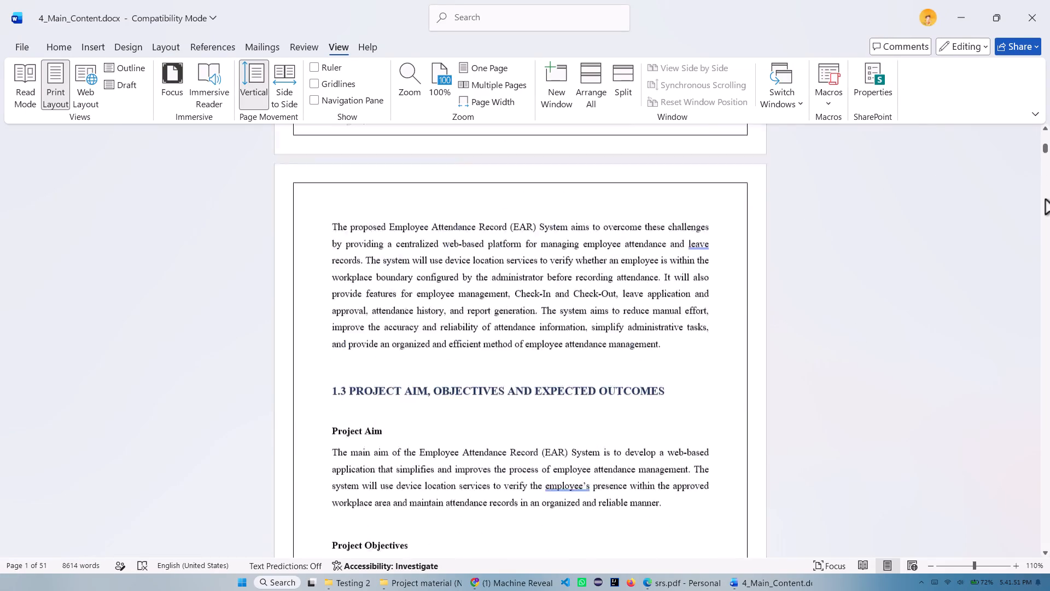
left_click_drag(1046, 200, 1040, 576)
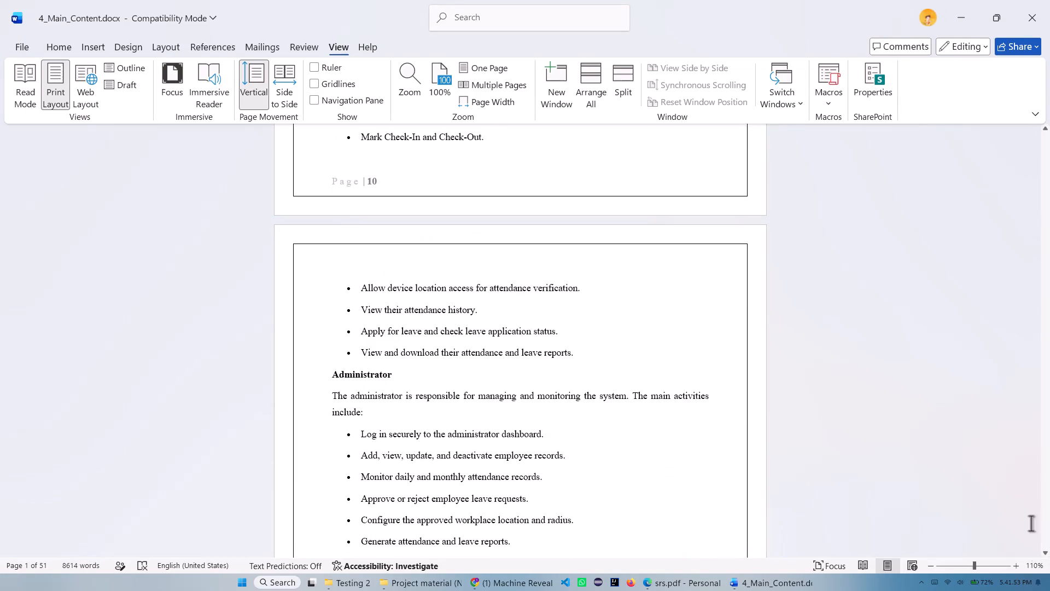
left_click_drag(1044, 222, 1048, 466)
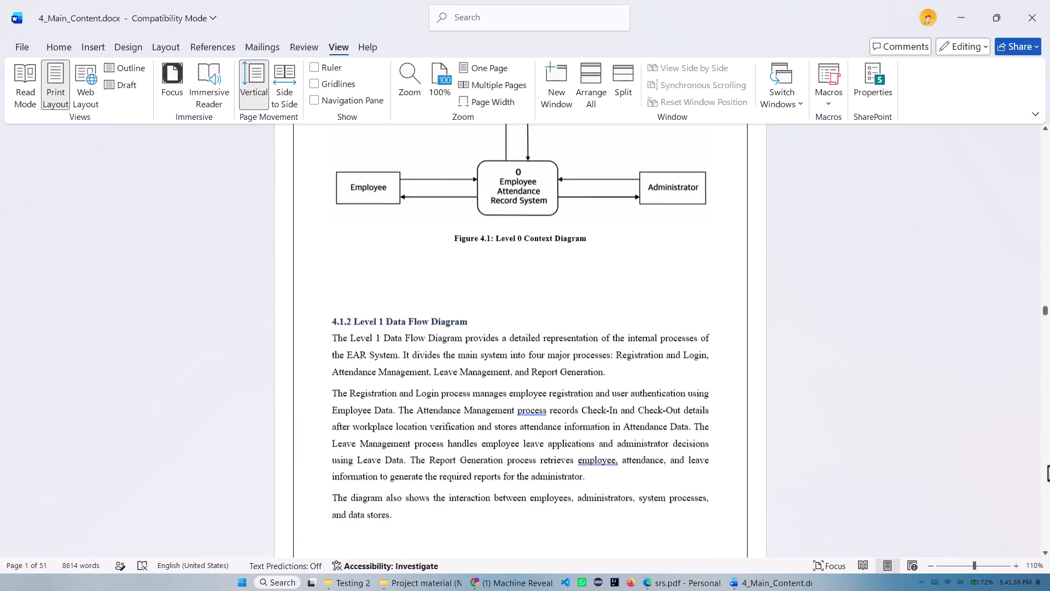
left_click_drag(1048, 466, 1048, 496)
left_click_drag(1046, 369, 1049, 472)
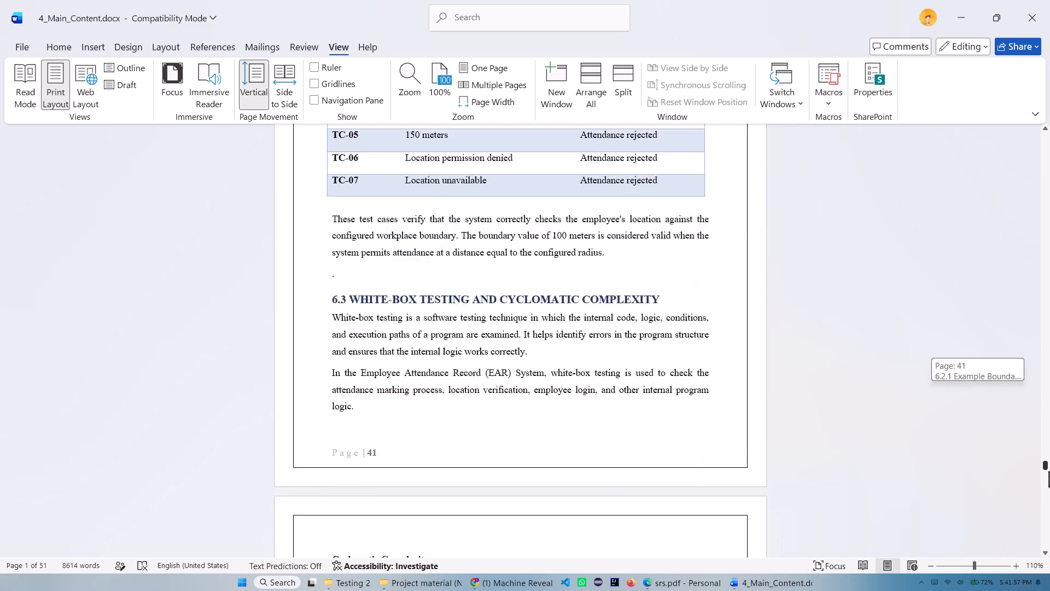
left_click_drag(1049, 472, 1047, 553)
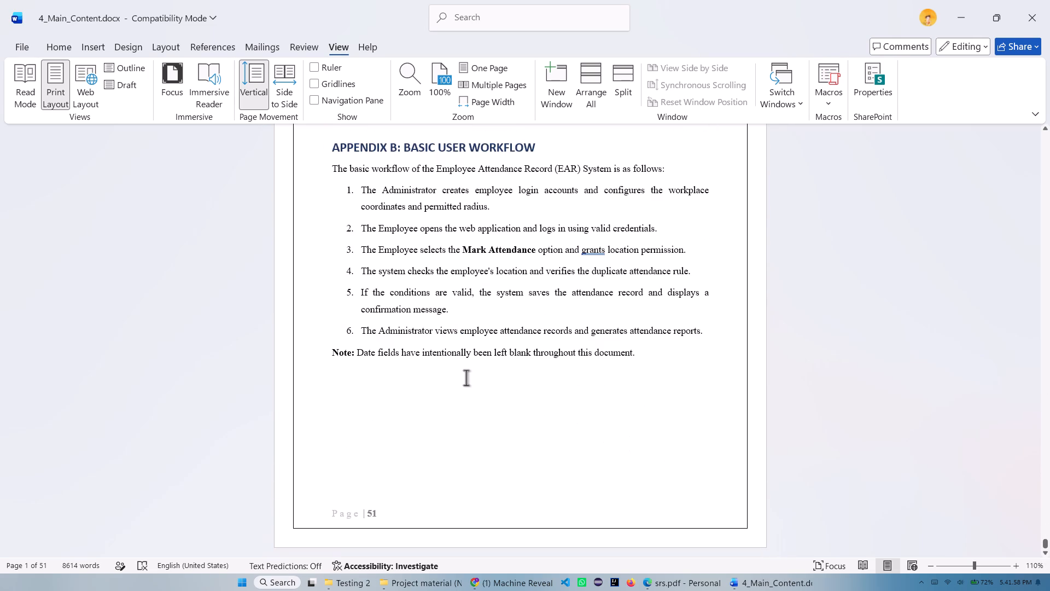
scroll(464, 372, "down", 2)
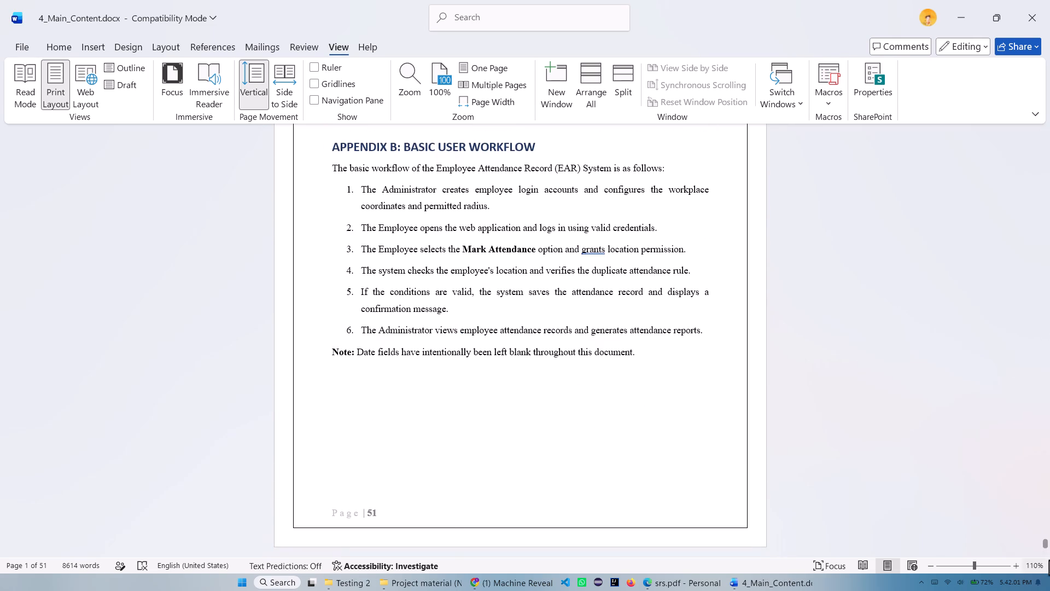
left_click_drag(1045, 541, 1049, 25)
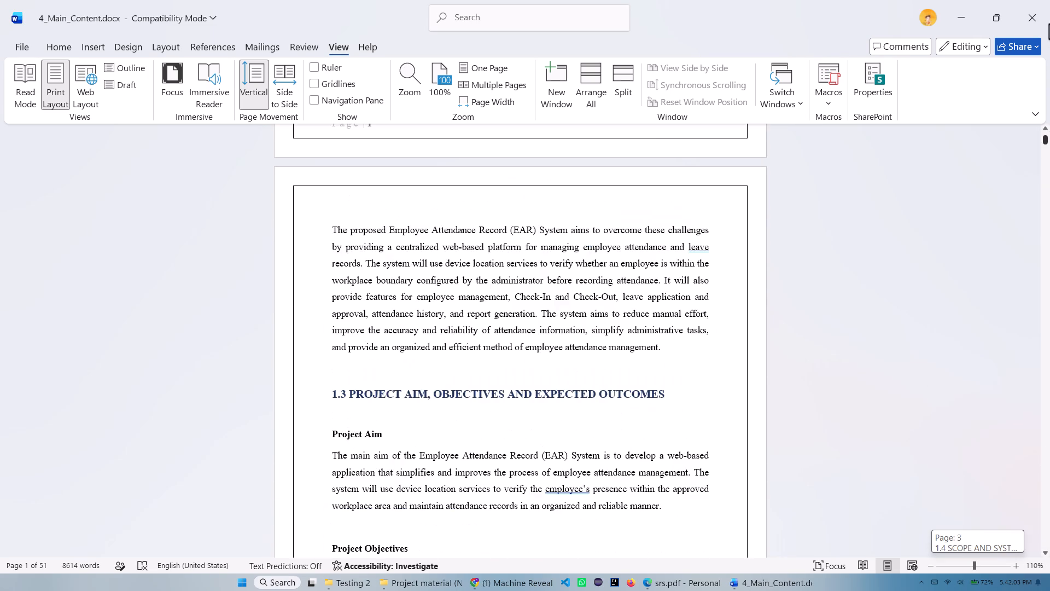
left_click_drag(1049, 25, 1049, 22)
Replace the "Page | 1" footer with the Plain Number 1 page number at the bottom of the page, and close footer editing.
scroll(390, 264, "down", 3)
scroll(389, 262, "up", 6)
scroll(498, 255, "down", 5)
scroll(405, 275, "down", 15)
left_click(371, 361)
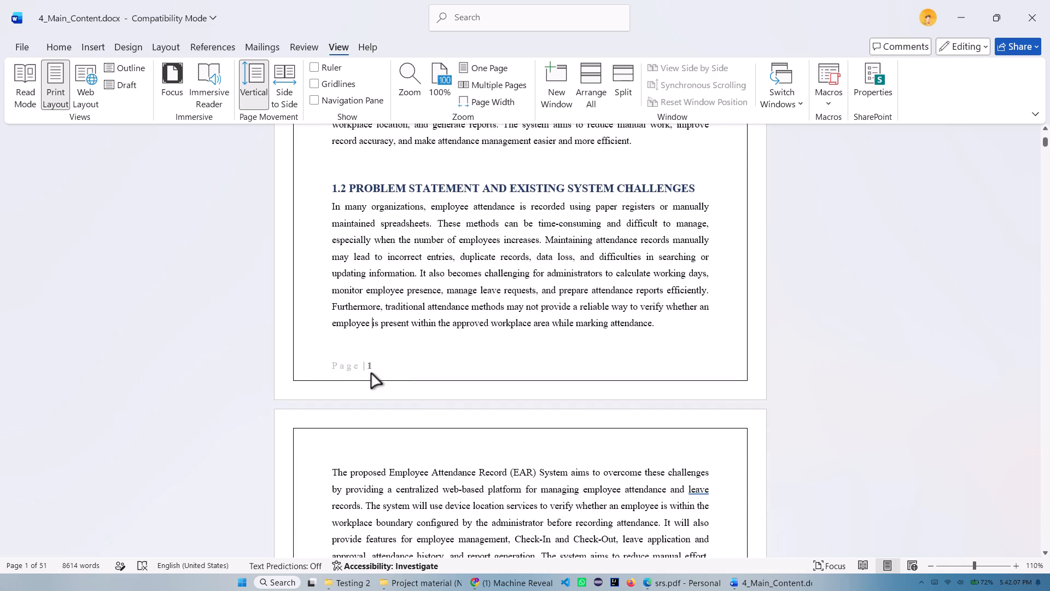
left_click(365, 368)
left_click(374, 368)
double_click(340, 368)
left_click(378, 366)
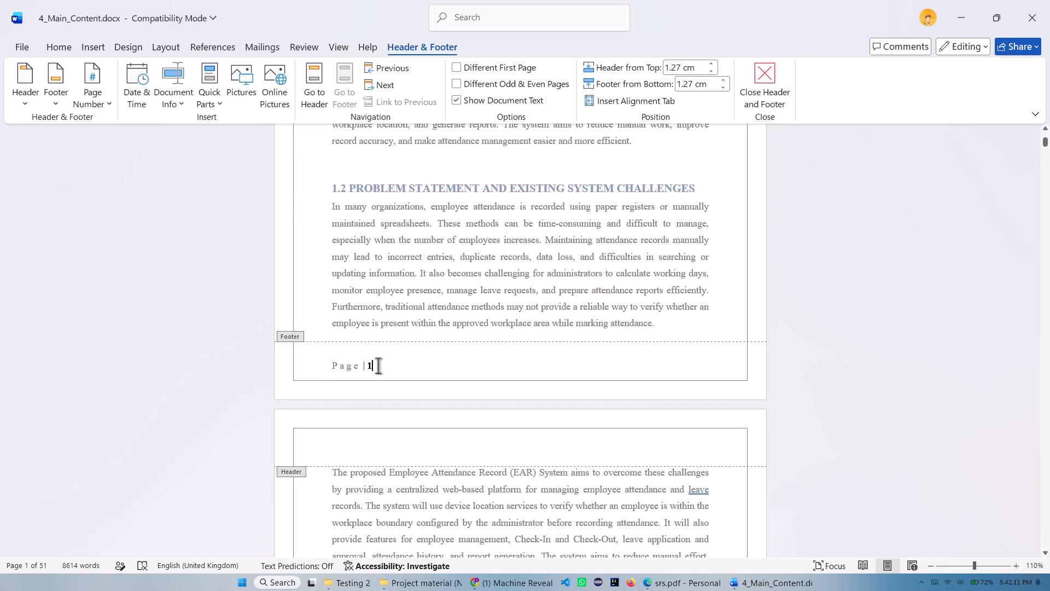
left_click(107, 103)
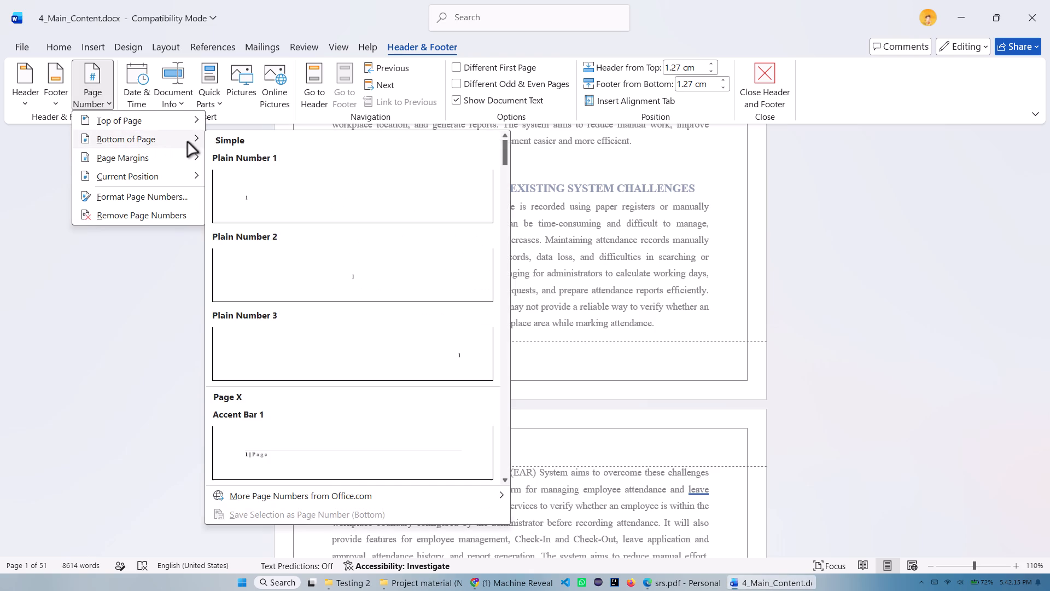
left_click(236, 204)
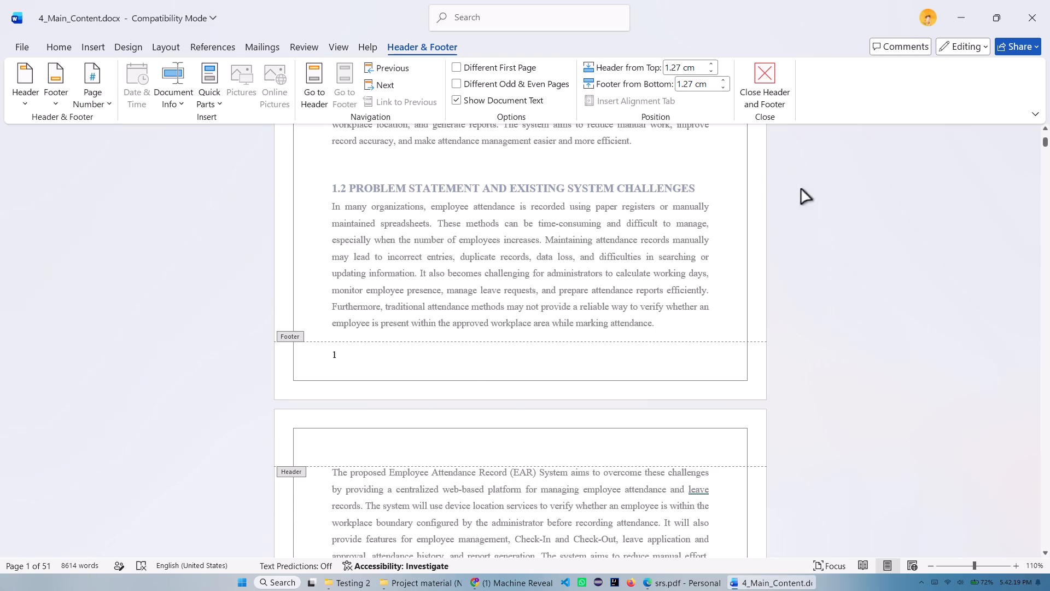
left_click(763, 69)
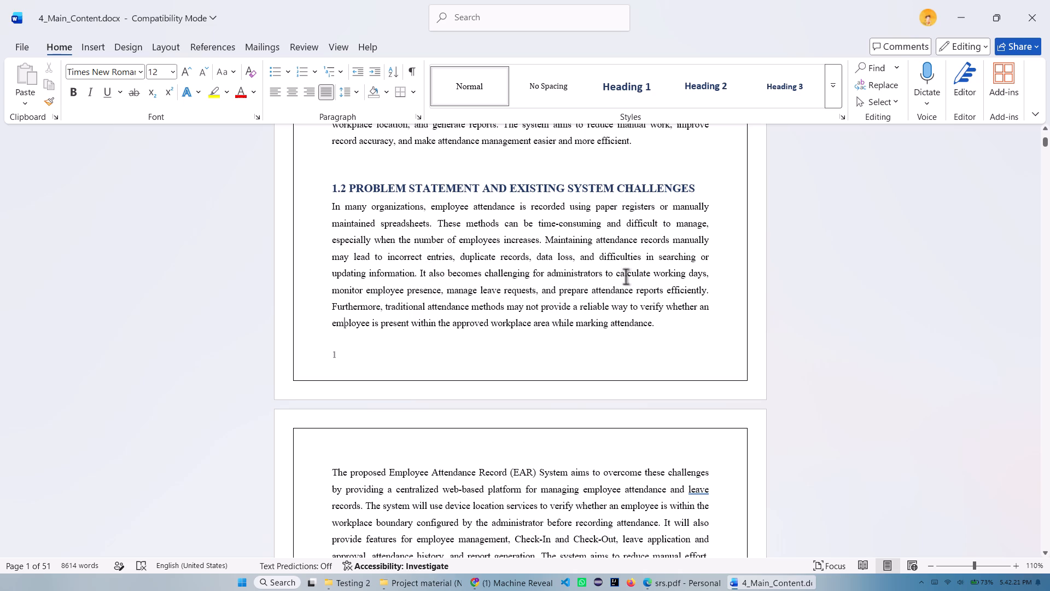
Check the footer page numbers on the pages from Chapter 1 into Chapter 2.
scroll(626, 279, "down", 20)
scroll(626, 279, "down", 18)
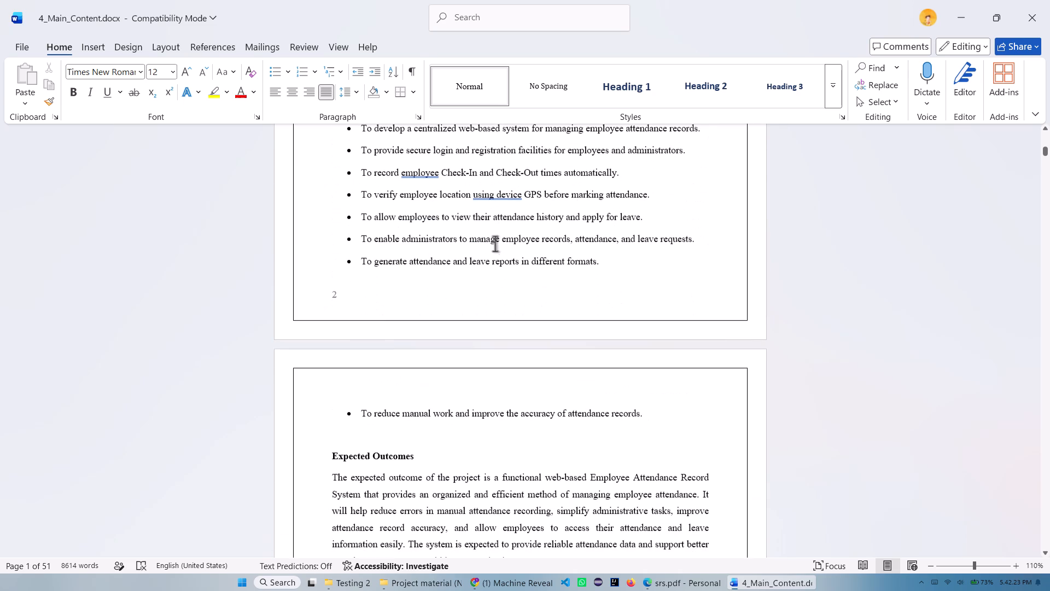
scroll(500, 250, "down", 8)
scroll(491, 257, "down", 20)
scroll(491, 257, "down", 4)
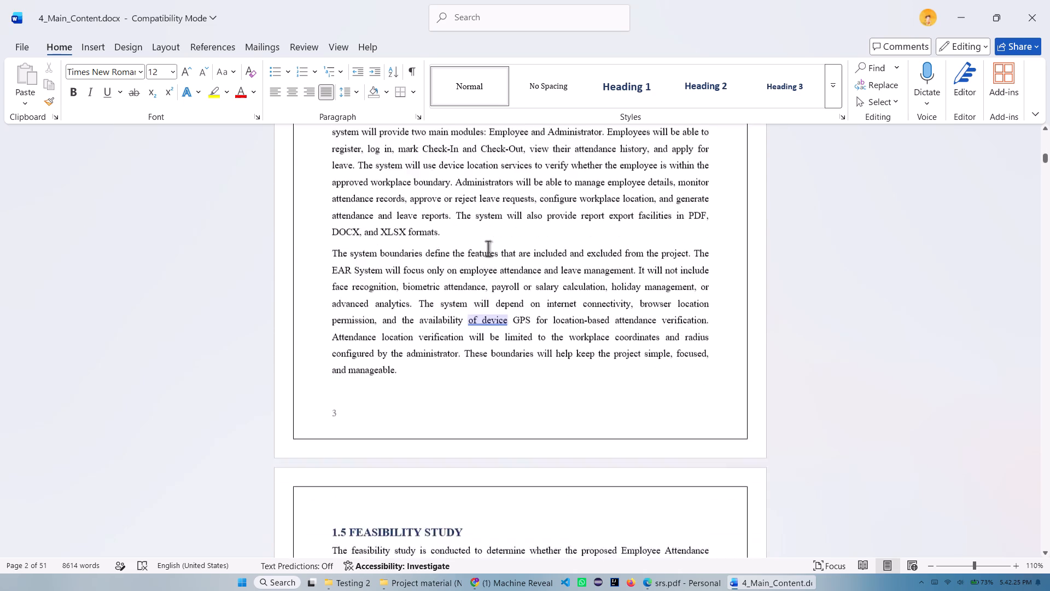
scroll(493, 238, "down", 8)
scroll(495, 235, "down", 20)
scroll(495, 235, "down", 8)
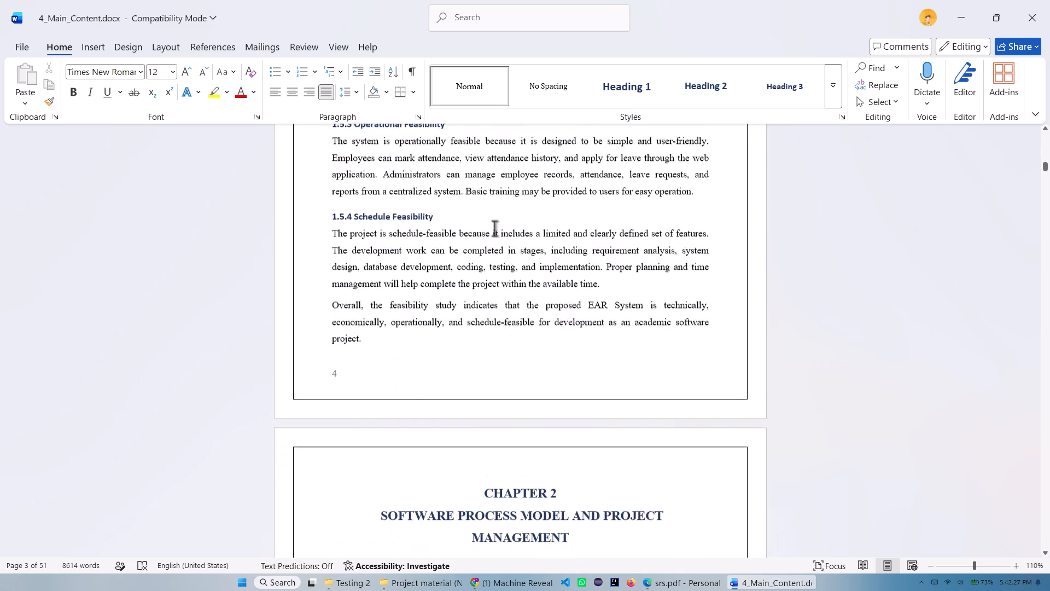
scroll(494, 228, "down", 5)
scroll(495, 222, "down", 16)
scroll(512, 196, "down", 15)
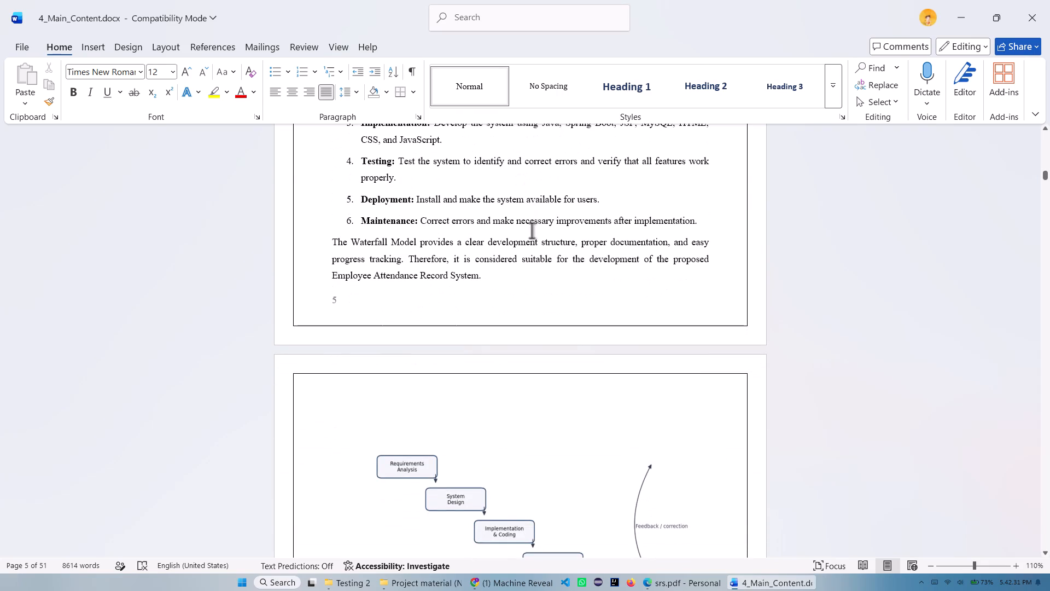
Check the footer page numbers around section 2.1.1 Justification and back through Chapter 1 to the first page.
scroll(531, 251, "down", 20)
scroll(531, 251, "down", 5)
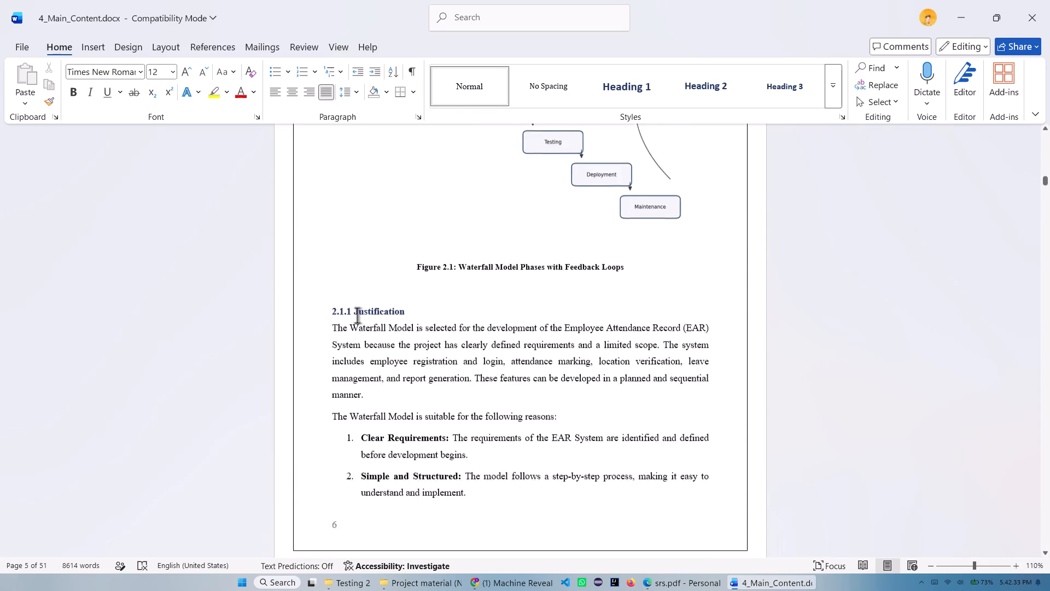
scroll(357, 315, "down", 6)
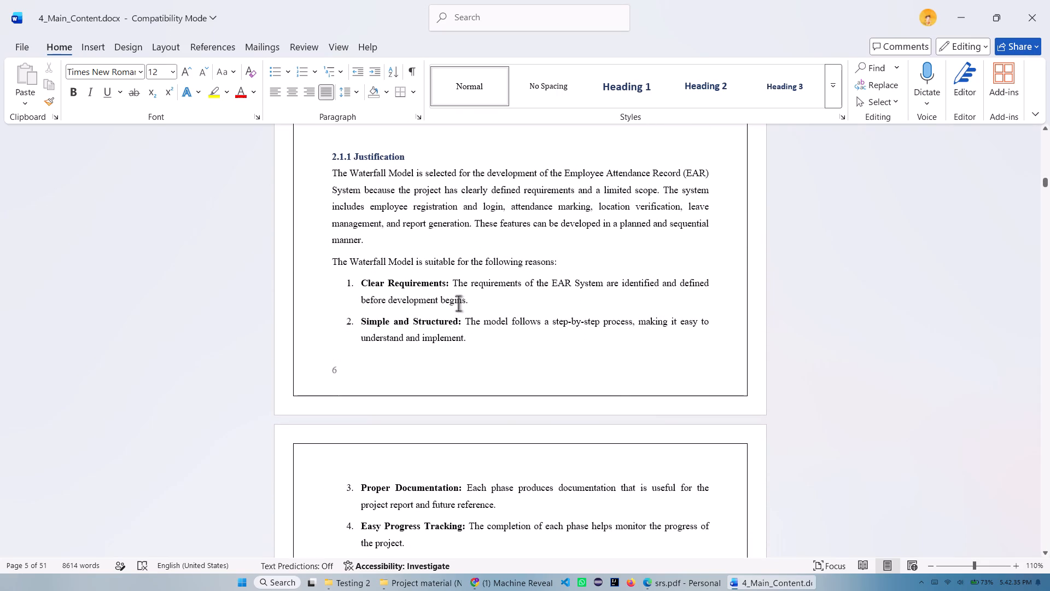
scroll(489, 323, "down", 4)
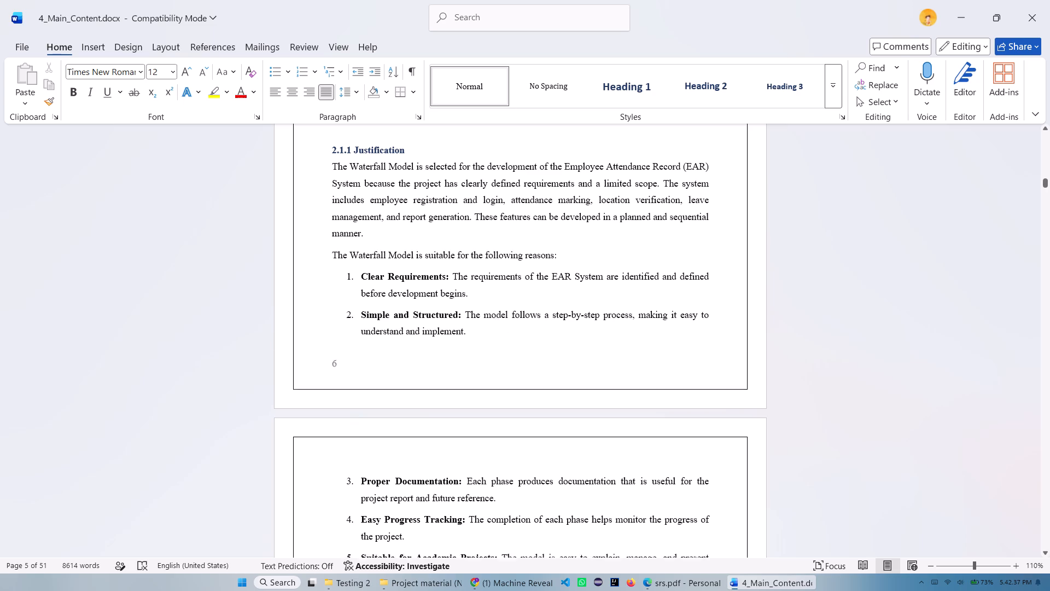
scroll(495, 326, "down", 2)
scroll(369, 224, "up", 20)
scroll(369, 224, "up", 6)
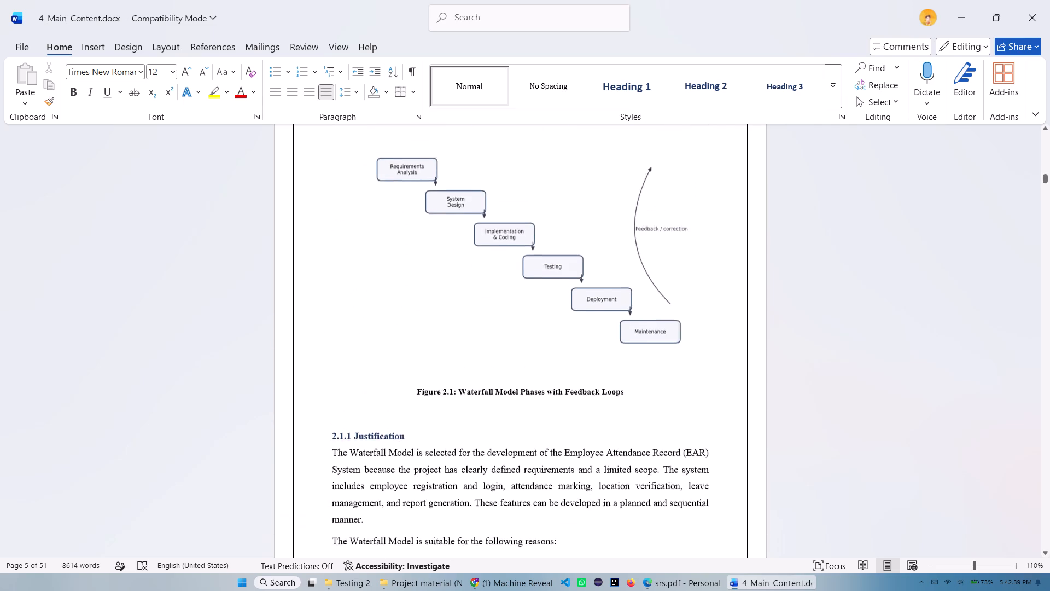
scroll(369, 225, "up", 20)
scroll(369, 225, "up", 20)
scroll(369, 225, "up", 10)
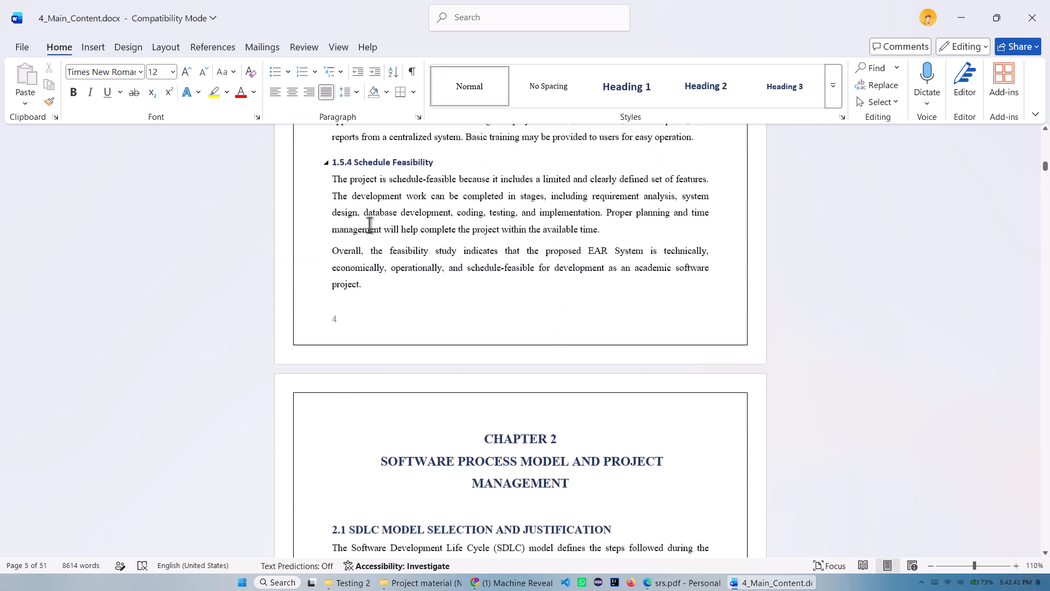
scroll(369, 225, "up", 20)
scroll(369, 225, "up", 20)
scroll(369, 225, "up", 10)
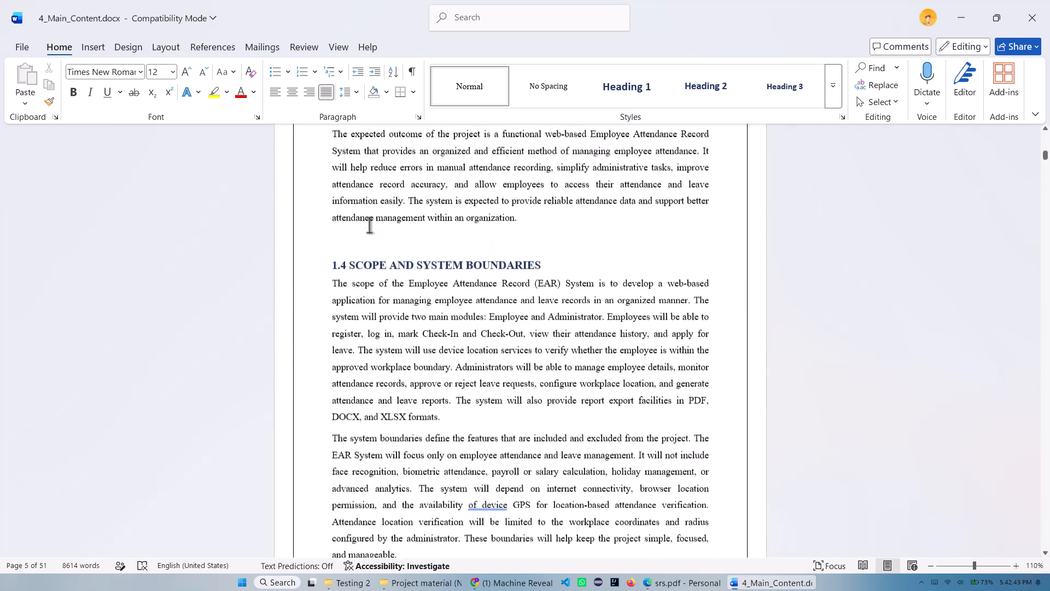
scroll(369, 225, "up", 20)
scroll(369, 225, "up", 20)
scroll(369, 225, "up", 10)
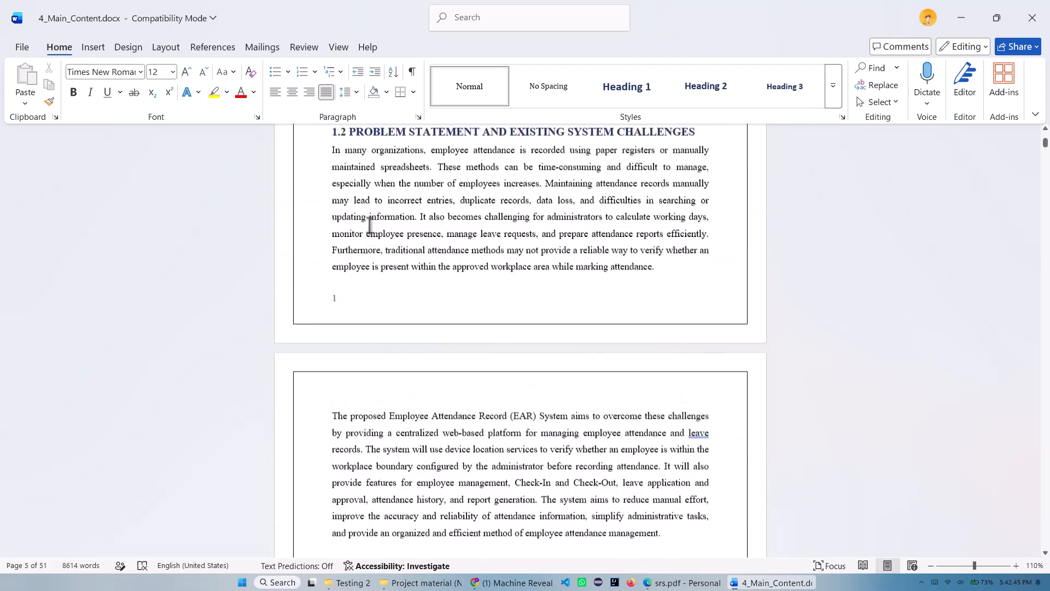
scroll(369, 225, "up", 6)
Change the footer page number to the centred Plain Number 2 style at the bottom of the page and close footer editing.
left_click(341, 419)
left_click(341, 414)
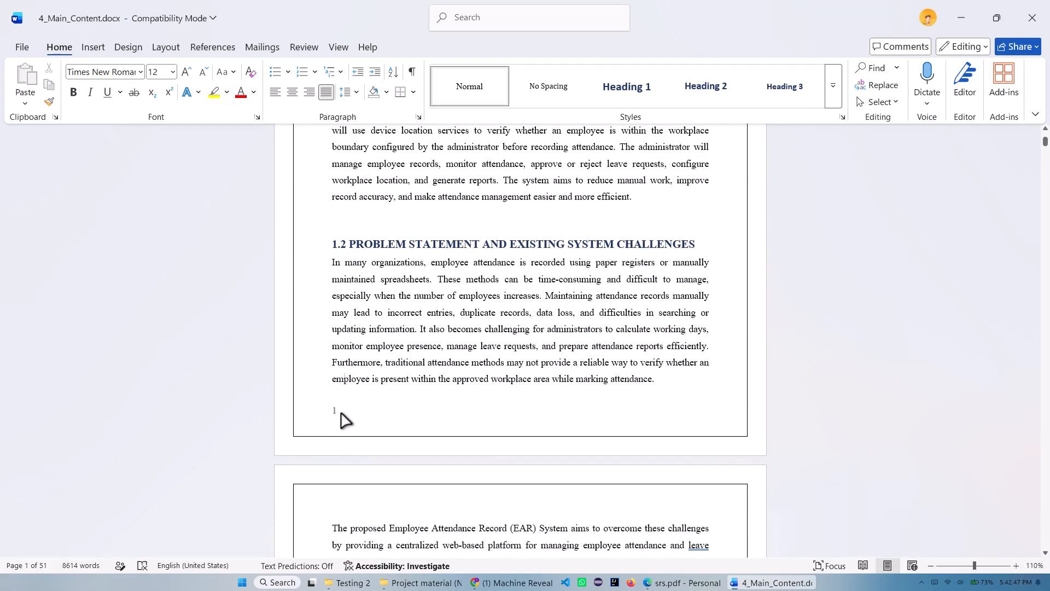
double_click(340, 412)
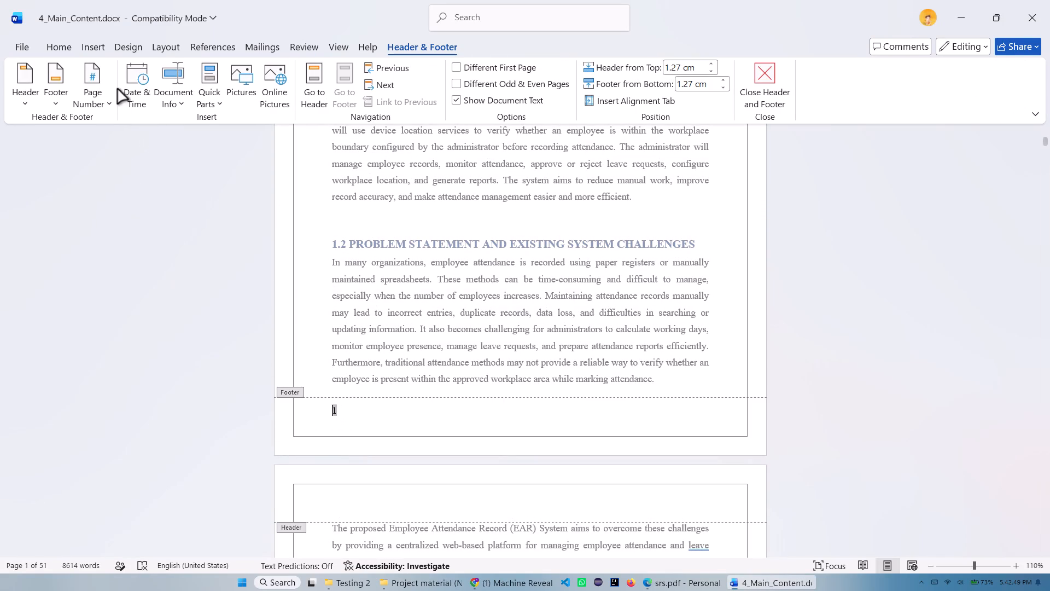
left_click(108, 102)
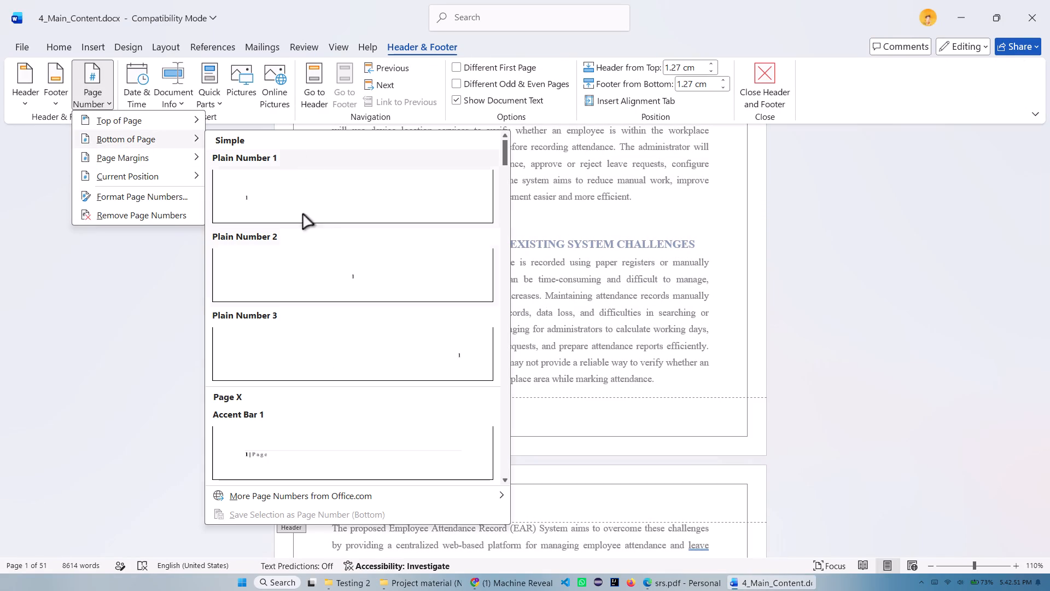
left_click(331, 264)
left_click(843, 339)
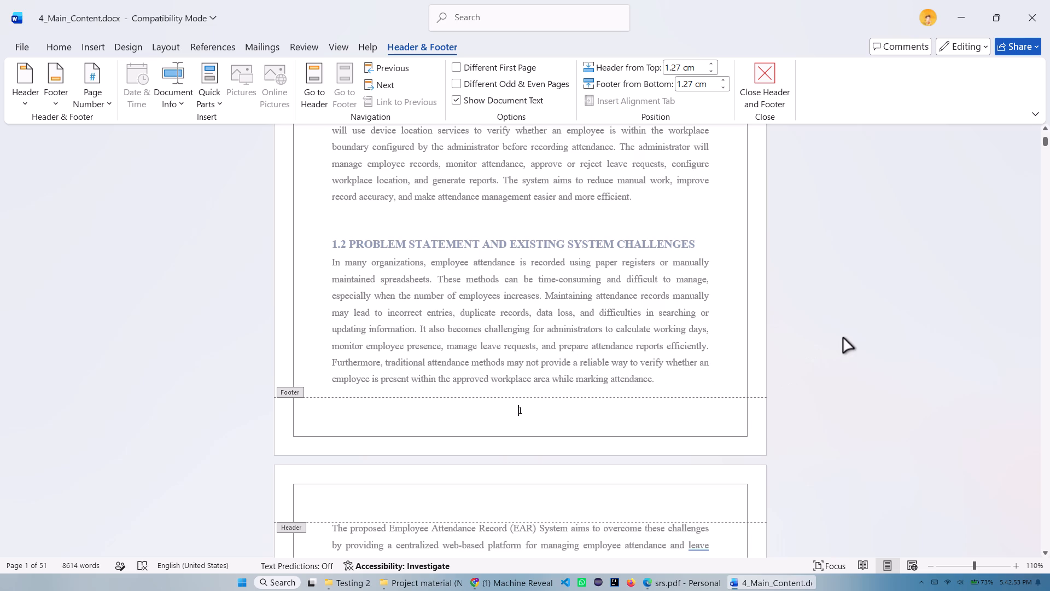
left_click(771, 72)
Check the centred footer page numbers from the first page through Appendix B on the last page.
scroll(569, 262, "down", 4)
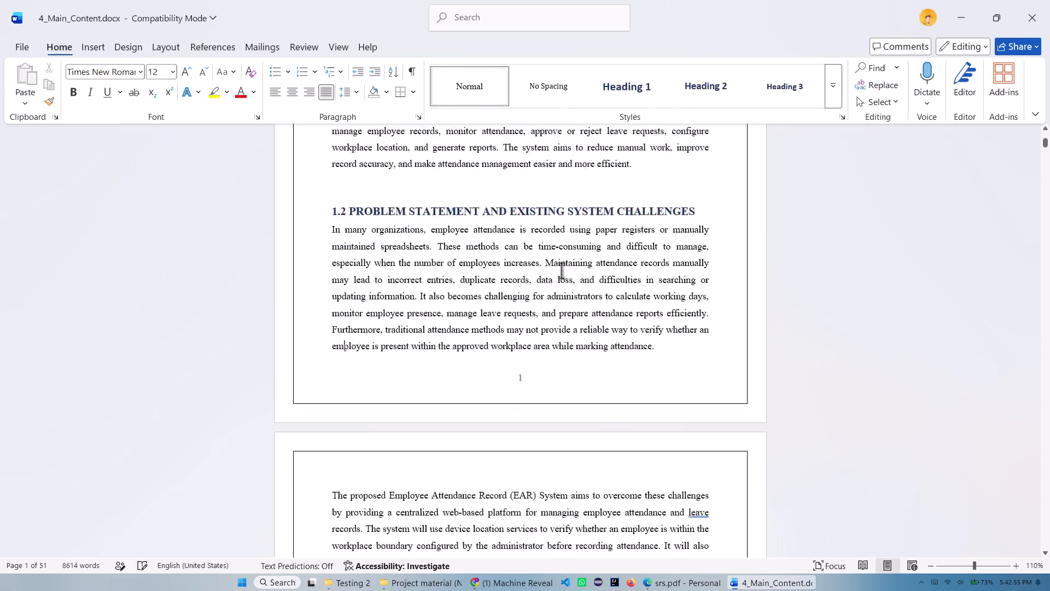
scroll(561, 270, "down", 20)
scroll(561, 270, "down", 19)
scroll(556, 353, "down", 7)
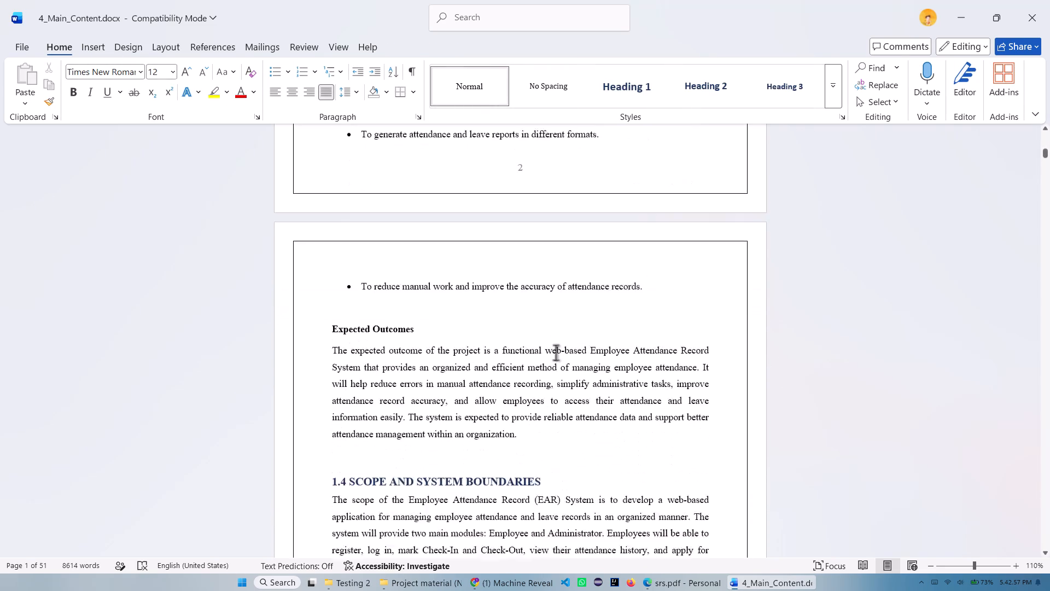
scroll(556, 352, "down", 20)
scroll(556, 352, "down", 6)
scroll(517, 348, "down", 20)
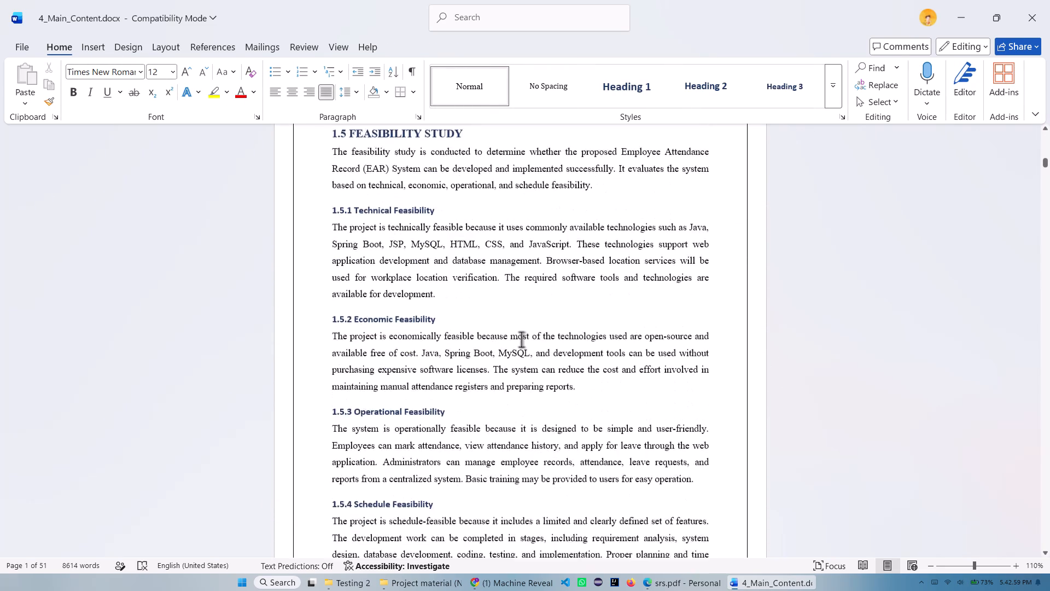
scroll(521, 339, "down", 20)
scroll(521, 339, "down", 1)
left_click_drag(1049, 168, 1049, 470)
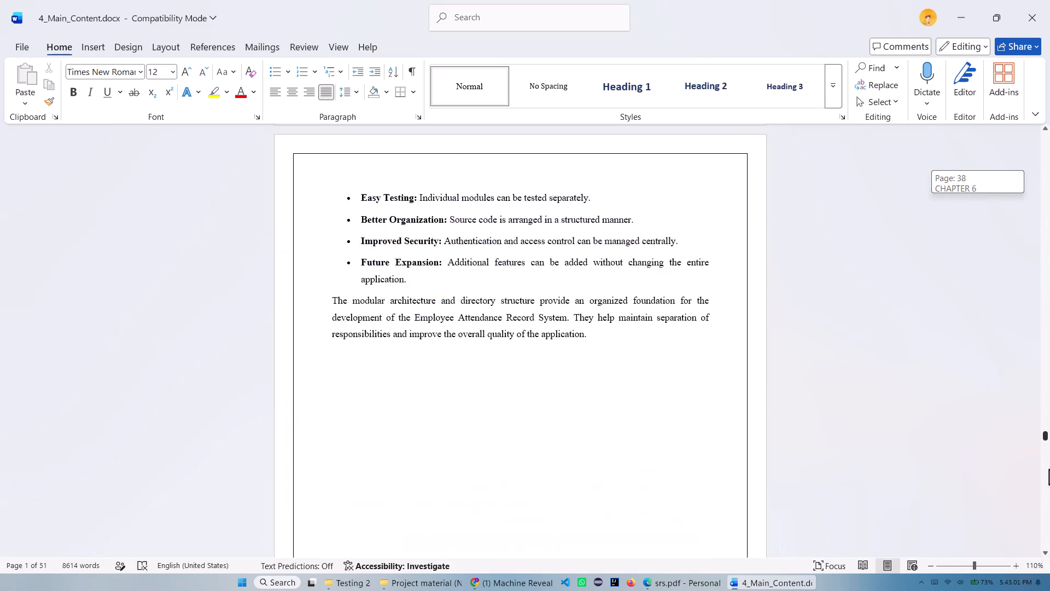
left_click_drag(1049, 470, 1049, 584)
Save the 4_Main_Content document and close it.
left_click(24, 47)
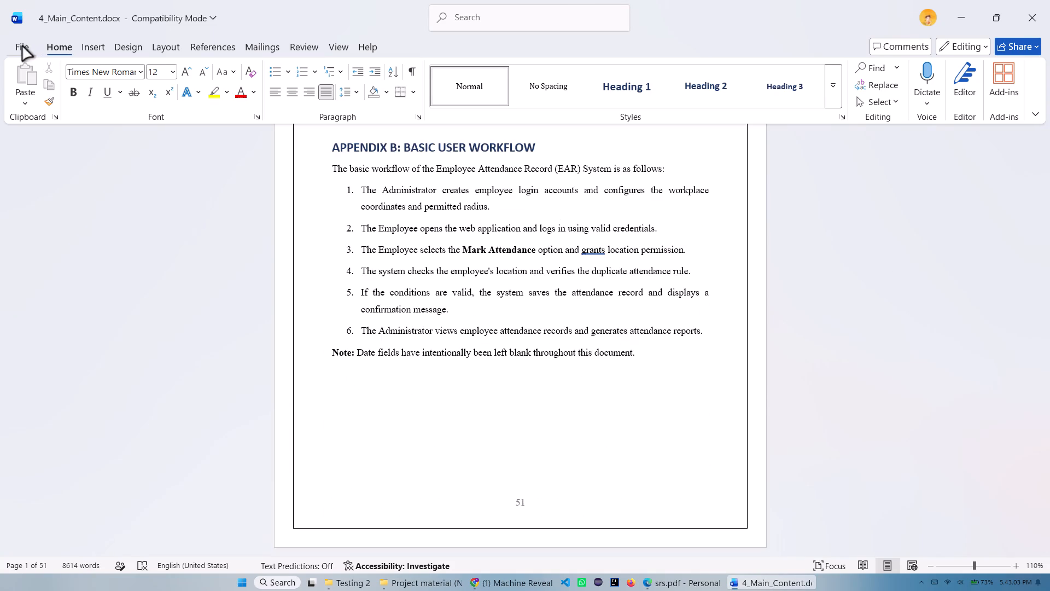
left_click(30, 215)
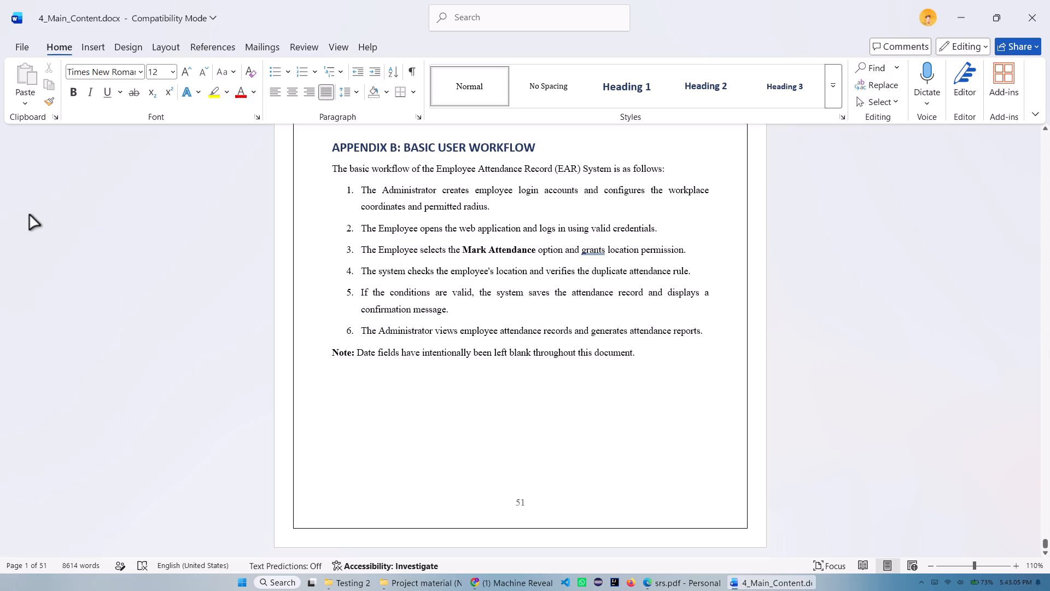
left_click(1039, 11)
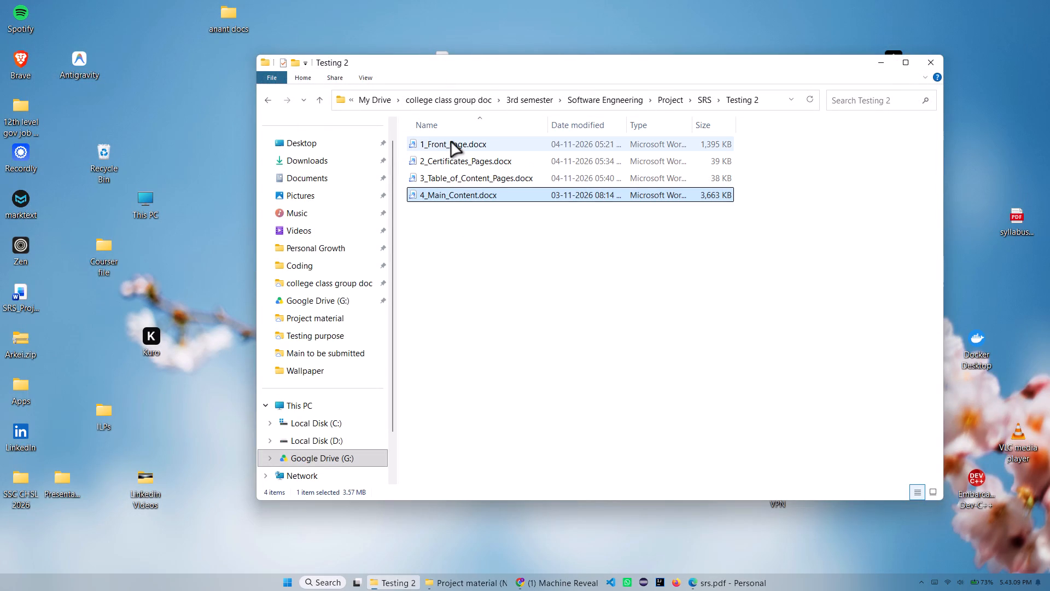
Open 2_Certificates_Pages from Testing 2, change its footer page number to the bottom-of-page Plain Number 2 style and close footer editing.
double_click(457, 163)
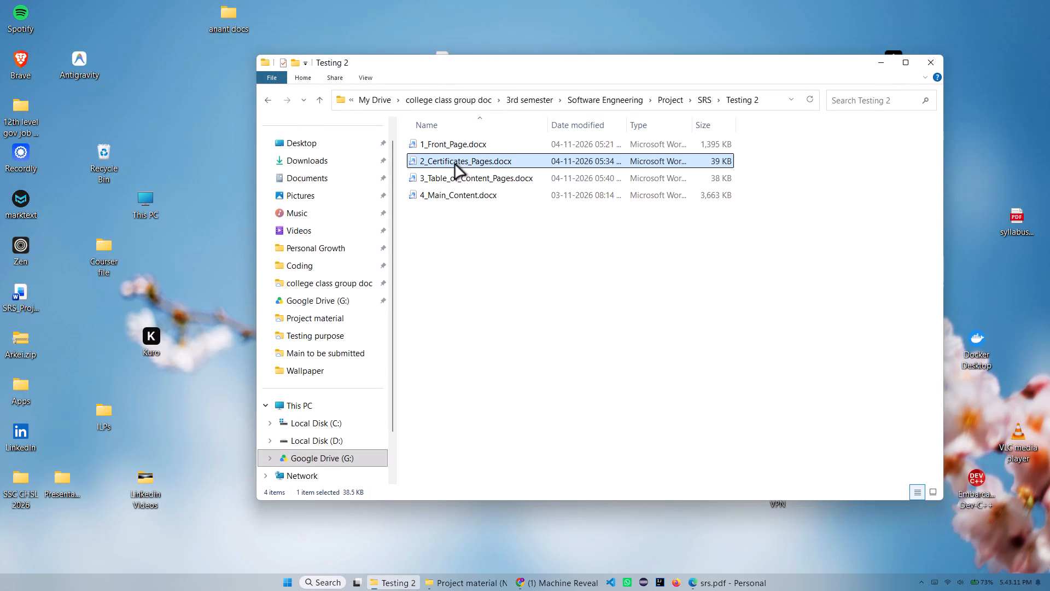
scroll(433, 240, "down", 16)
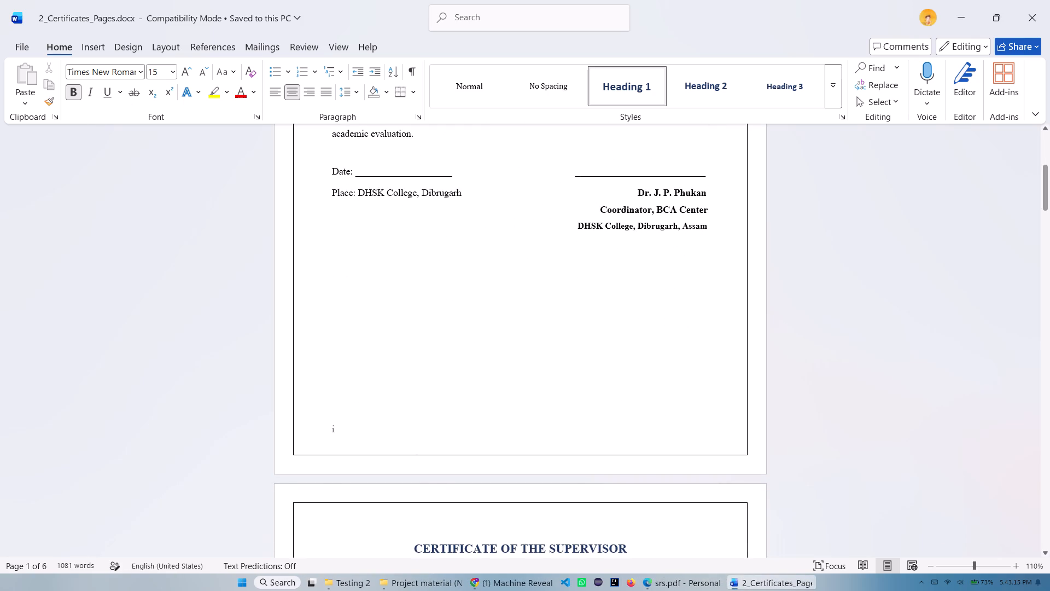
left_click(355, 430)
left_click(336, 427)
double_click(337, 427)
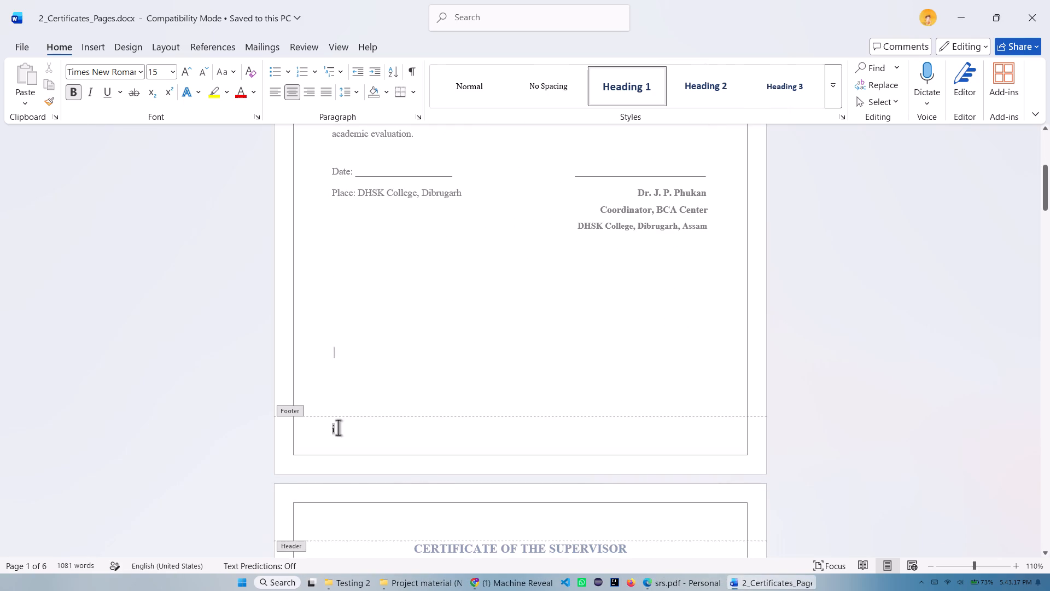
left_click(109, 102)
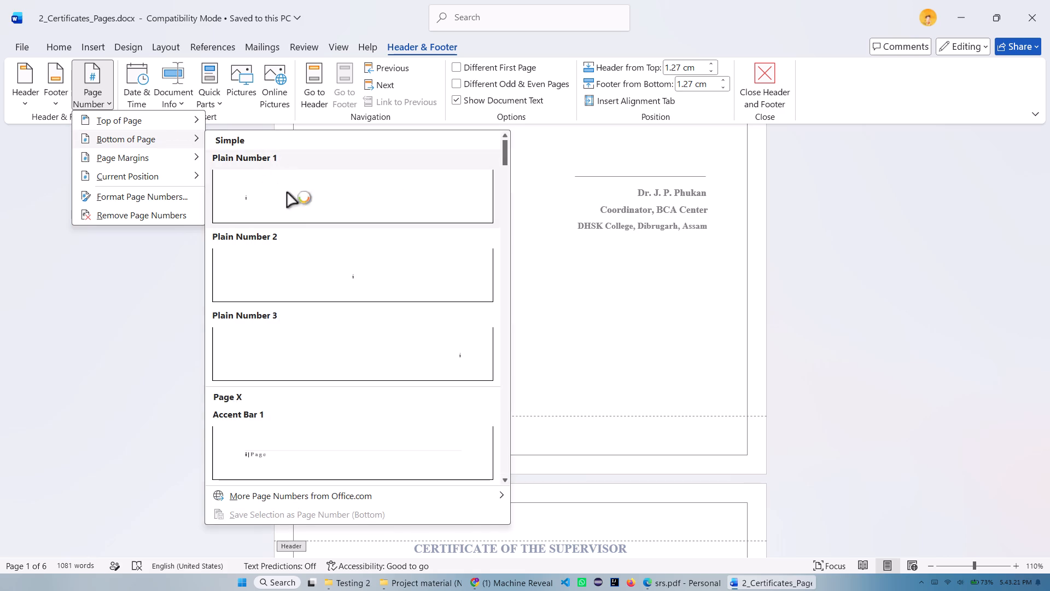
left_click(360, 271)
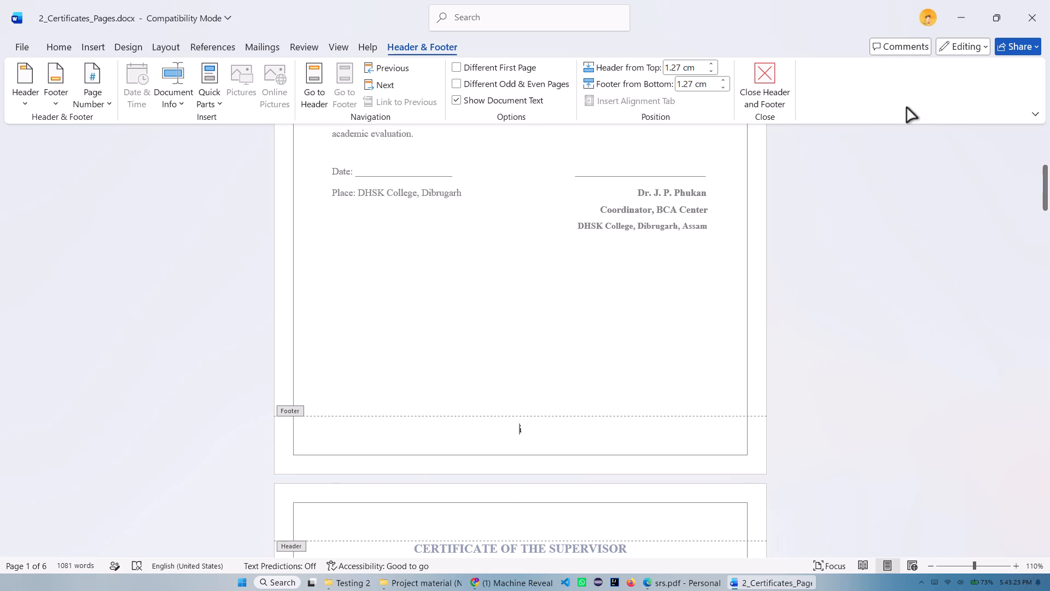
left_click(769, 77)
Check the centred Roman page numbers through the Abstract page, and save and close 2_Certificates_Pages.
scroll(516, 274, "down", 14)
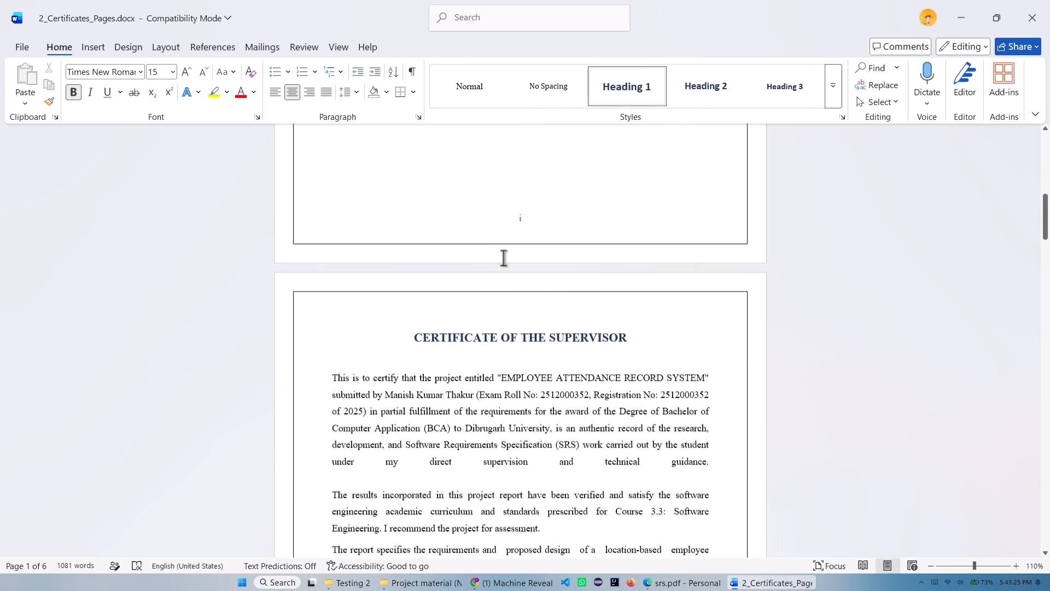
scroll(503, 258, "down", 2)
left_click_drag(1049, 208, 1049, 497)
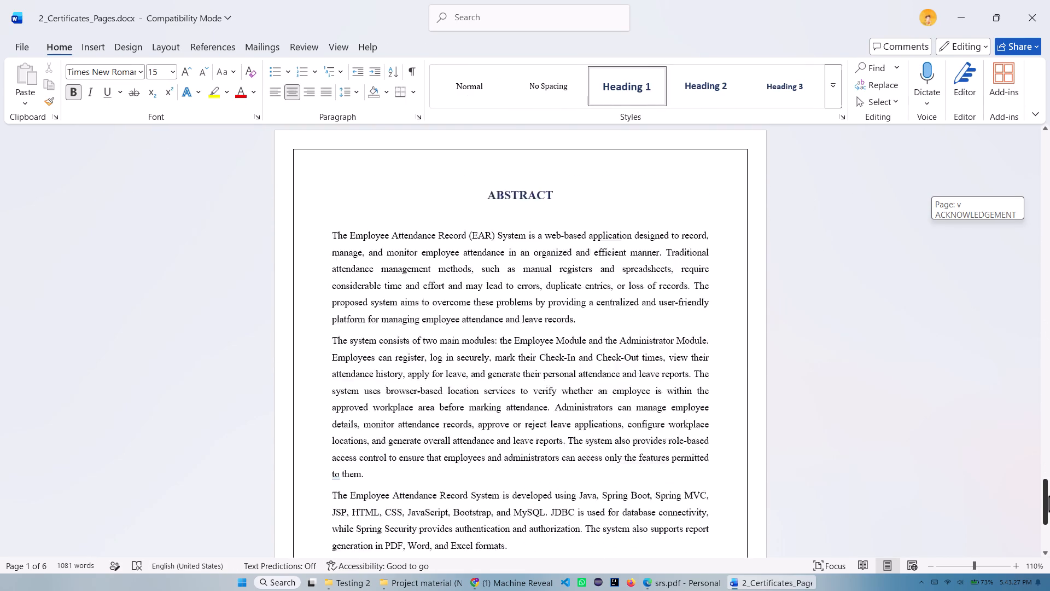
left_click_drag(1049, 497, 1042, 564)
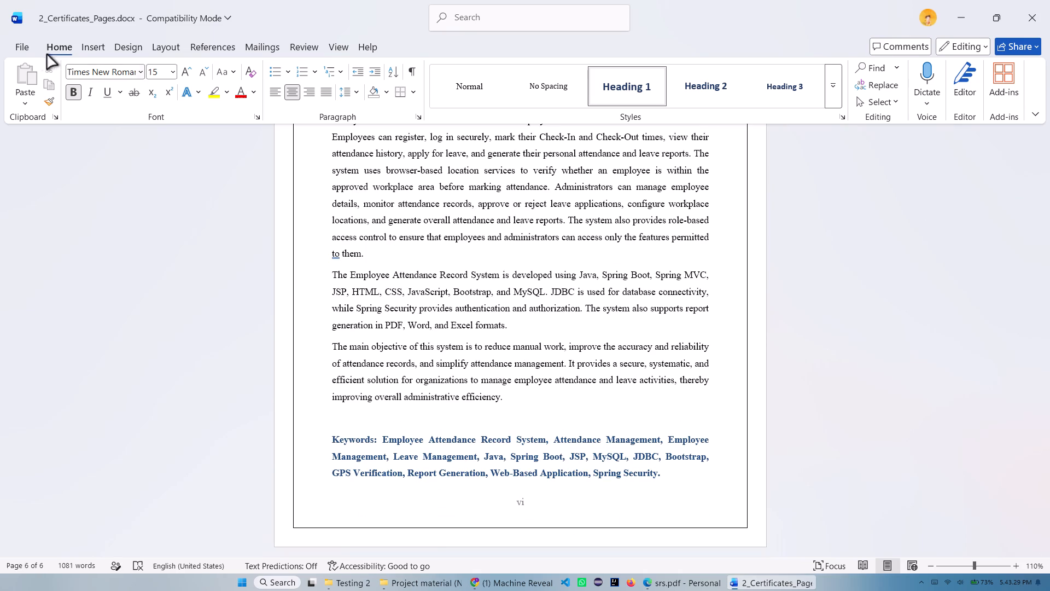
left_click(21, 47)
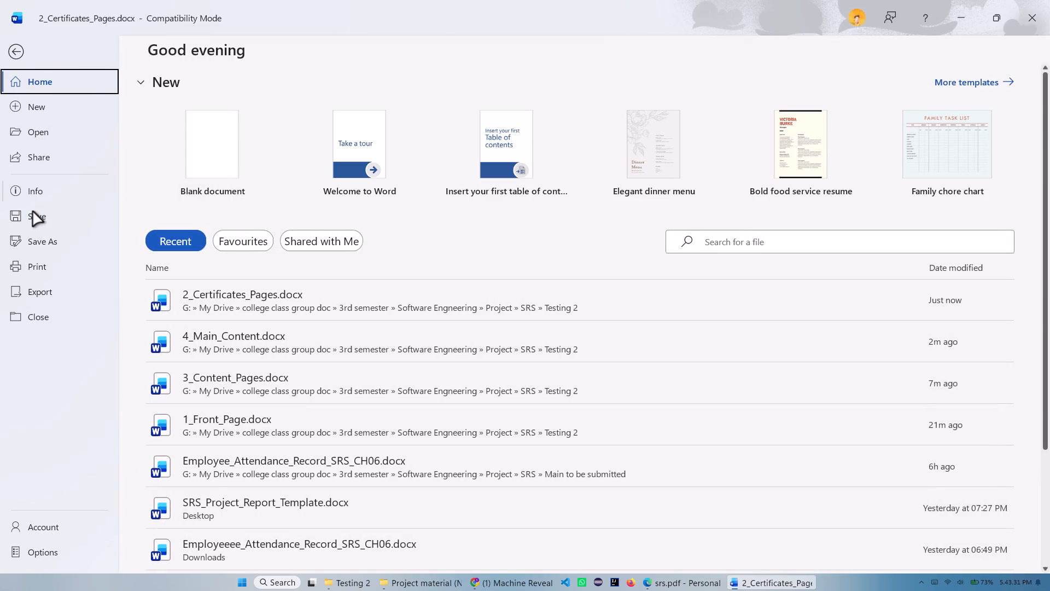
left_click(32, 212)
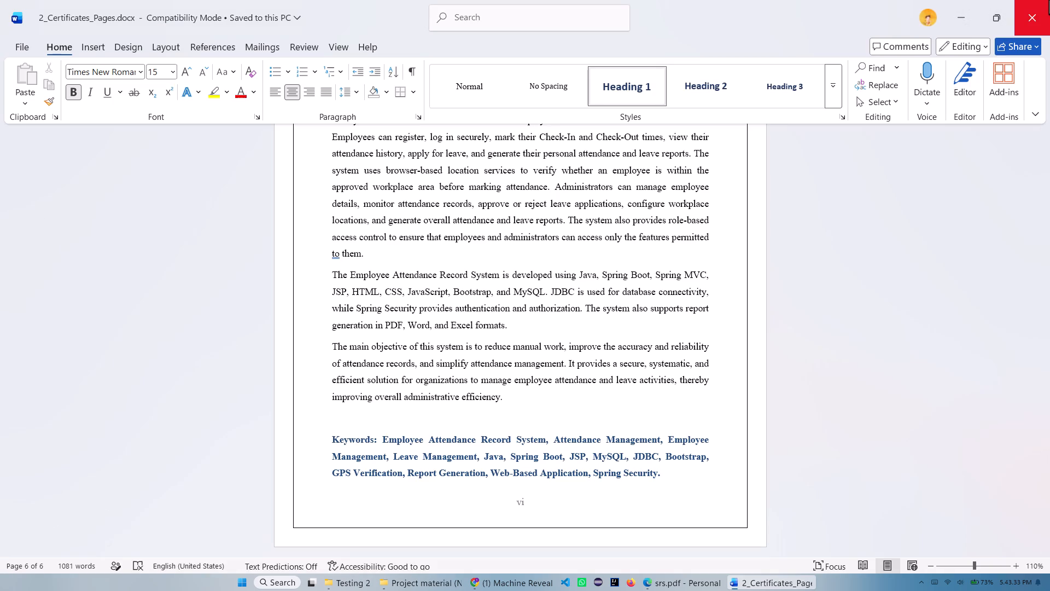
left_click(1049, 0)
Open 3_Table_of_Content_Pages, check its pages through the Appendix B entry for footer page numbers, and close it.
double_click(479, 181)
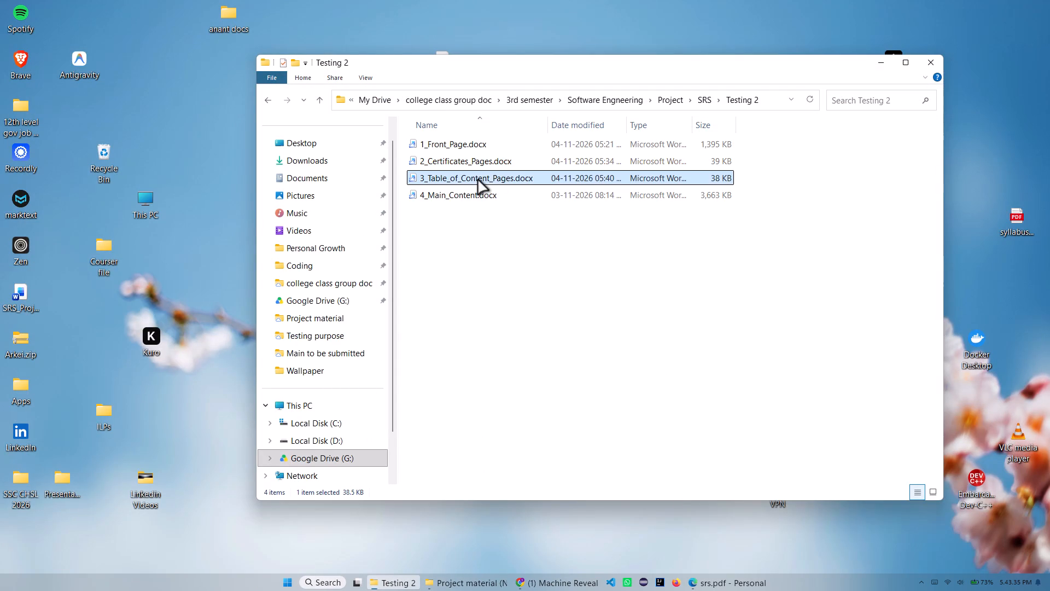
scroll(556, 316, "down", 8)
scroll(472, 291, "down", 20)
scroll(472, 291, "down", 20)
scroll(472, 291, "down", 16)
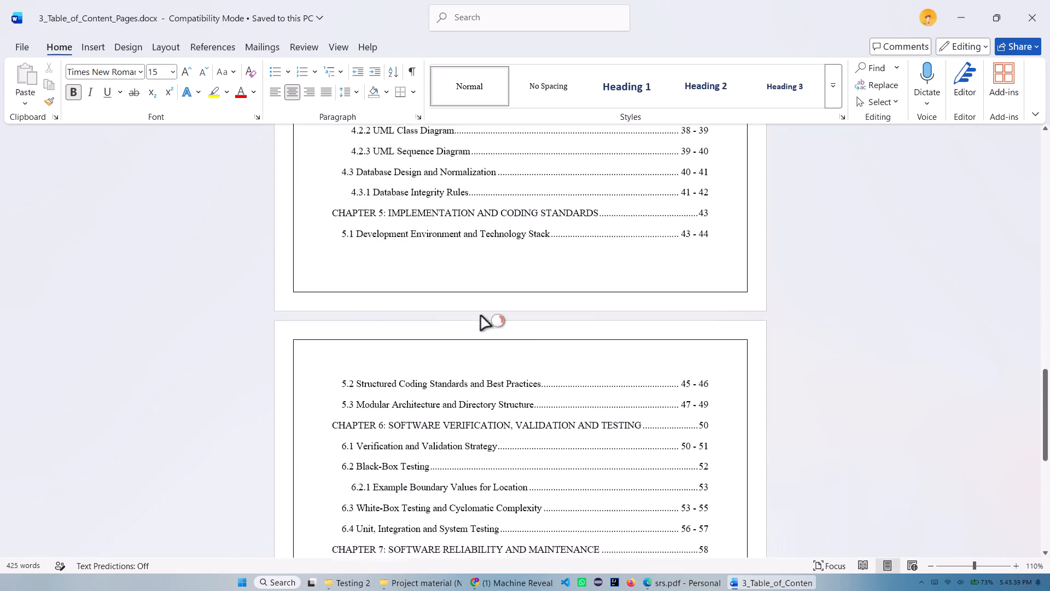
scroll(481, 316, "down", 20)
scroll(481, 316, "down", 19)
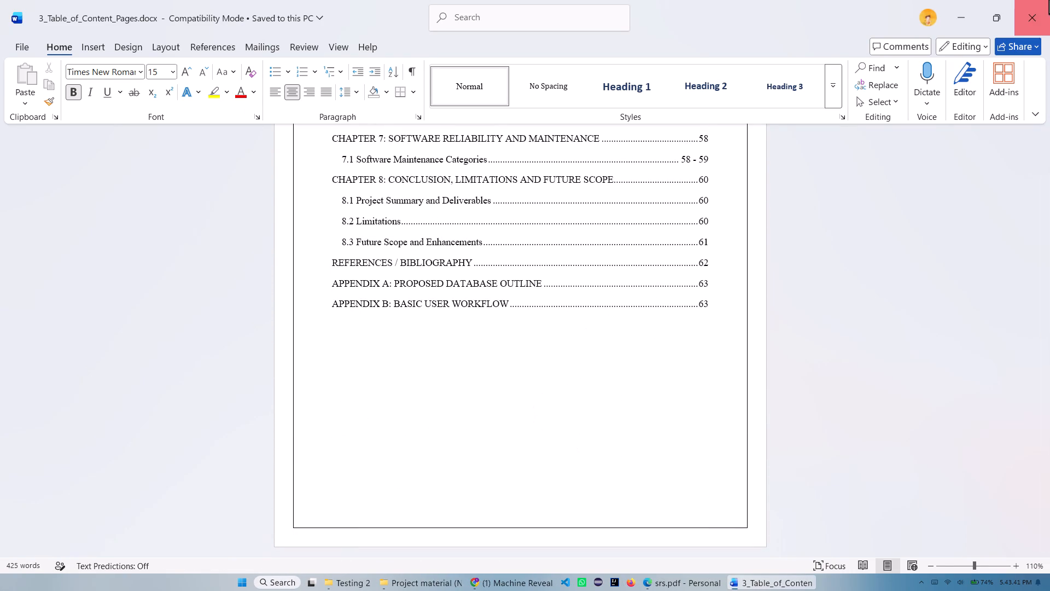
left_click(1049, 0)
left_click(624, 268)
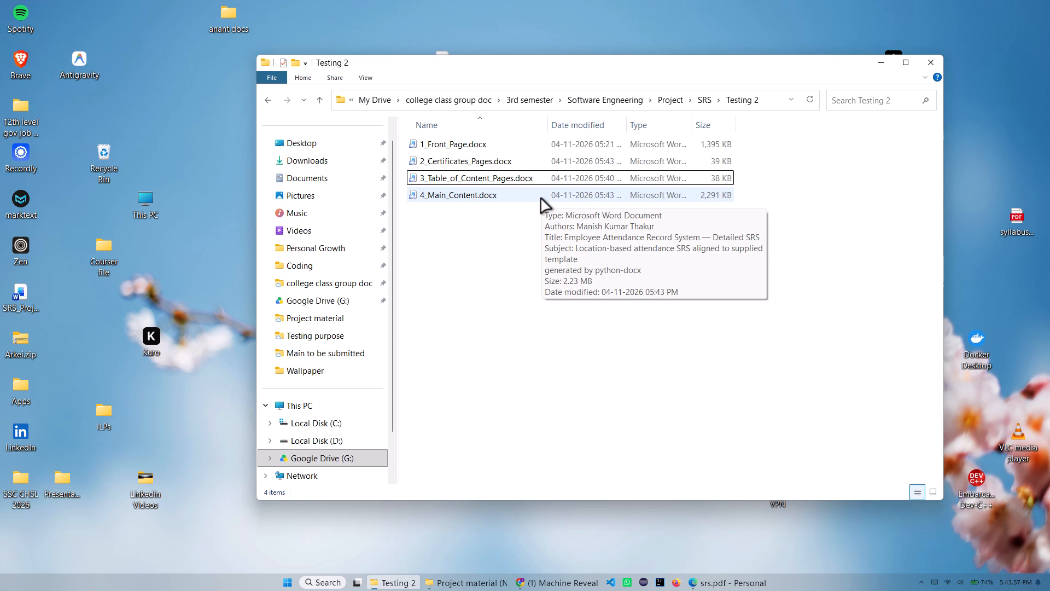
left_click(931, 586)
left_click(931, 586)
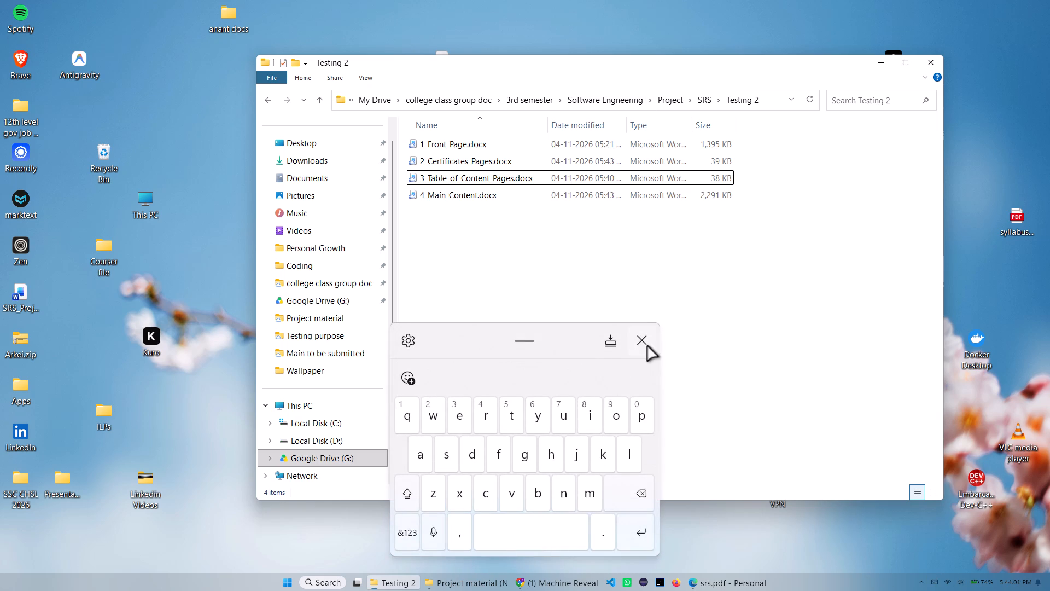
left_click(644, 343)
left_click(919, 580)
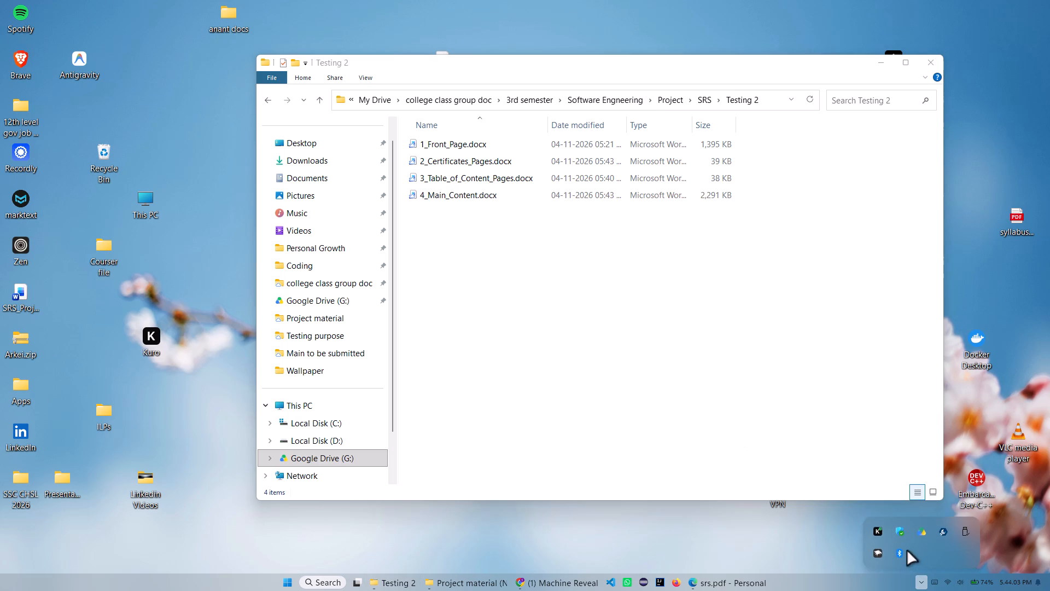